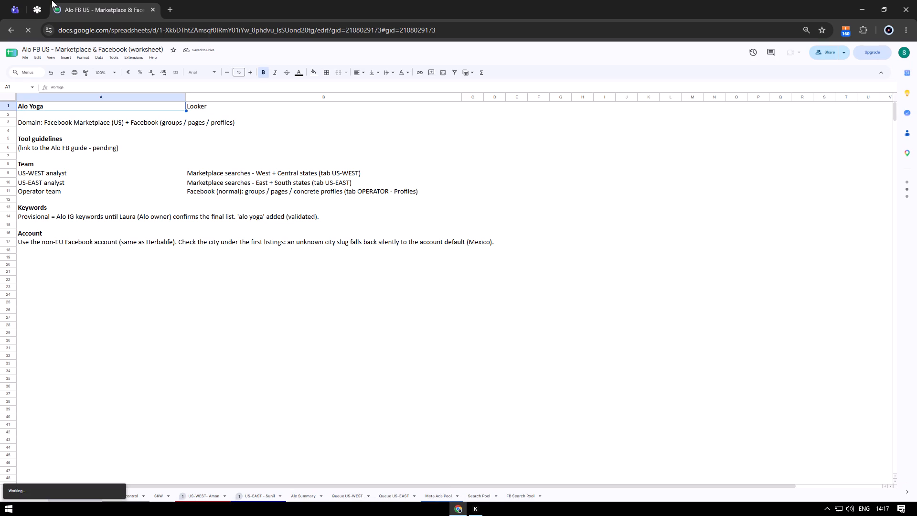
Switch from the general indications sheet to the US-EAST analyst's sheet and select cell A2.
{"action": "key", "text": "alt+Down"}
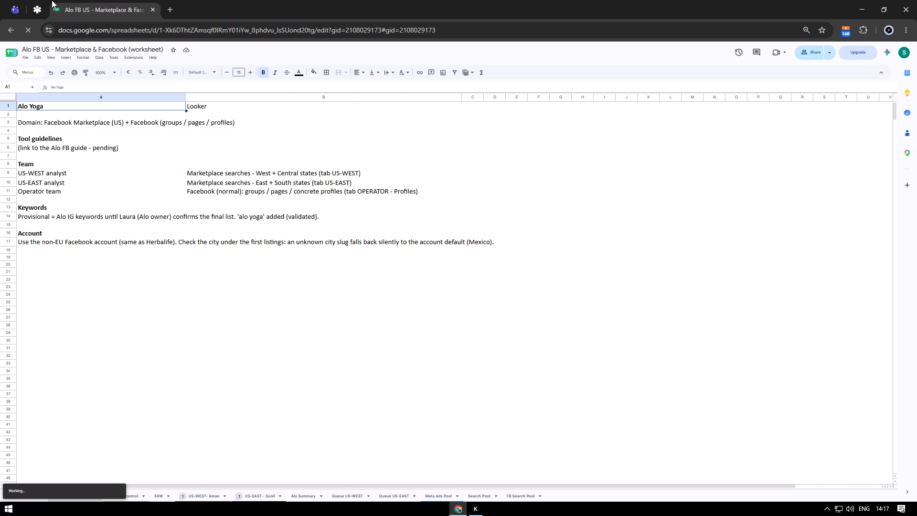
{"action": "key", "text": "alt+Down"}
{"action": "key", "text": "alt+Down"}
{"action": "key", "text": "alt+Down"}
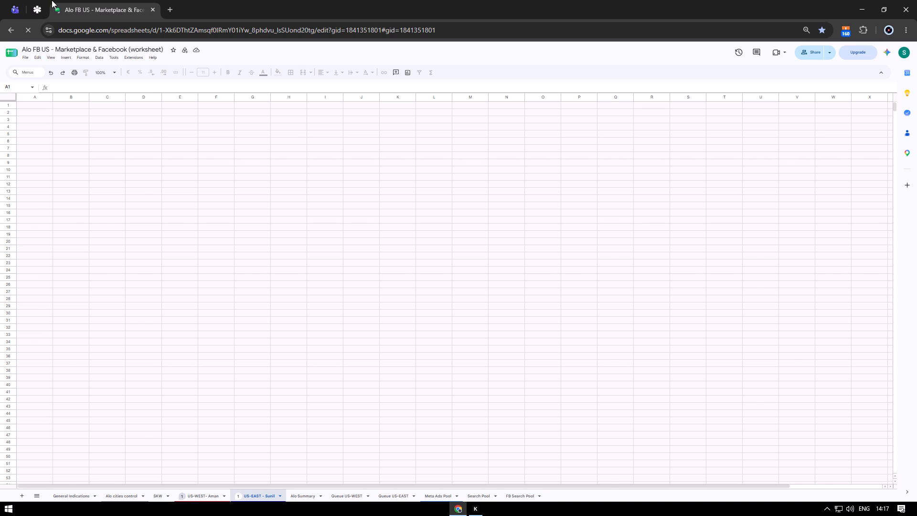
{"action": "key", "text": "Down"}
{"action": "key", "text": "Down"}
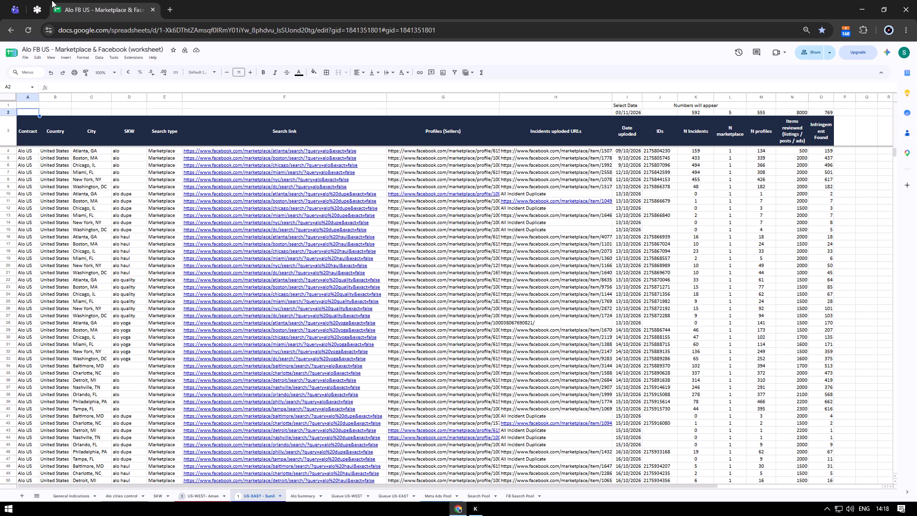
Go to the last filled row of the US-EAST sheet and examine its Search link cell.
{"action": "key", "text": "space"}
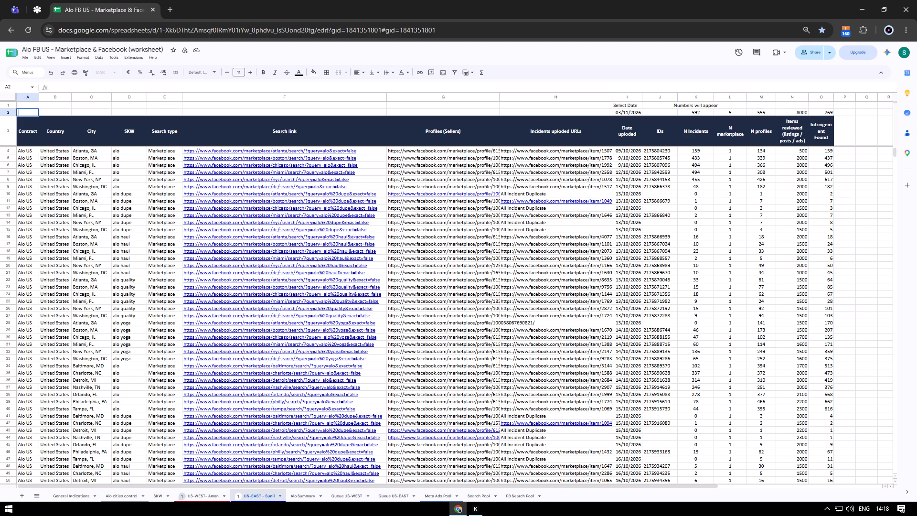
{"action": "key", "text": "Escape"}
{"action": "key", "text": "Down"}
{"action": "key", "text": "Down"}
{"action": "key", "text": "Down"}
{"action": "key", "text": "ctrl+Down"}
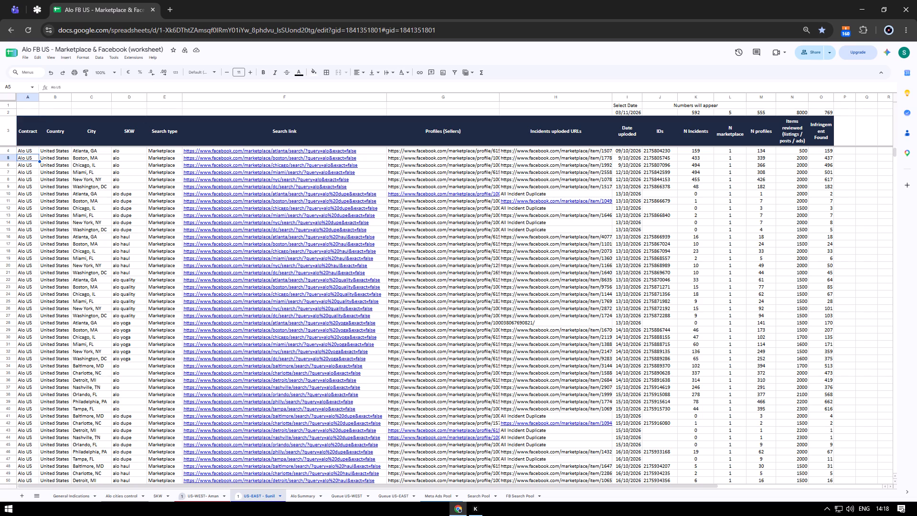
{"action": "key", "text": "Right"}
{"action": "key", "text": "Right"}
{"action": "key", "text": "Right"}
{"action": "key", "text": "Right"}
{"action": "key", "text": "Right"}
{"action": "key", "text": "Right"}
{"action": "key", "text": "Right"}
{"action": "key", "text": "Right"}
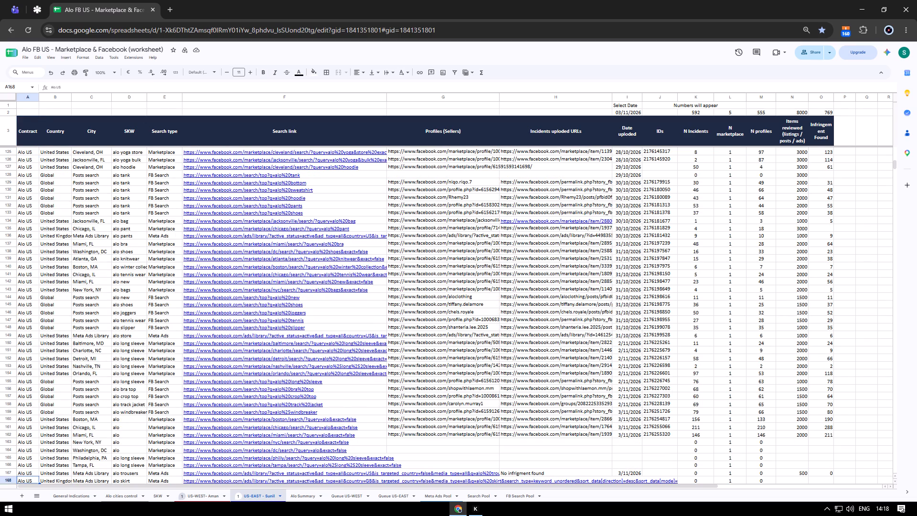
{"action": "key", "text": "Left"}
{"action": "key", "text": "Left"}
{"action": "key", "text": "Left"}
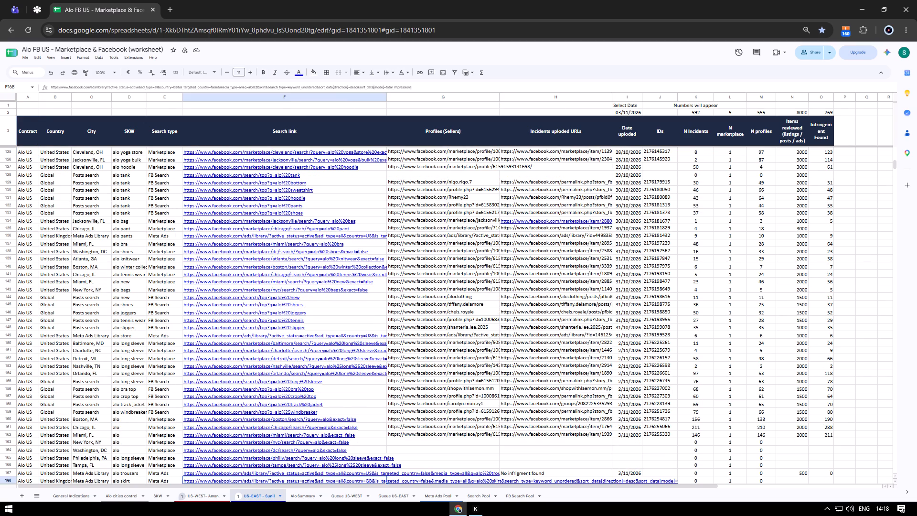
Select the Search link cells F163 to F165, starting at the first row without a seller profile.
{"action": "key", "text": "Right"}
{"action": "key", "text": "Right"}
{"action": "key", "text": "ctrl+Up"}
{"action": "key", "text": "ctrl+Up"}
{"action": "key", "text": "Left"}
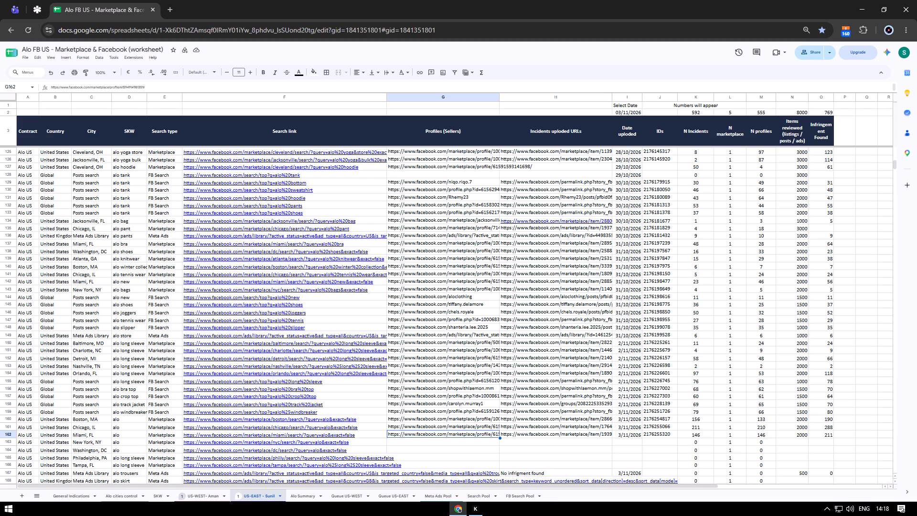
{"action": "key", "text": "Down"}
{"action": "key", "text": "Left"}
{"action": "key", "text": "shift+Down"}
{"action": "key", "text": "shift+Down"}
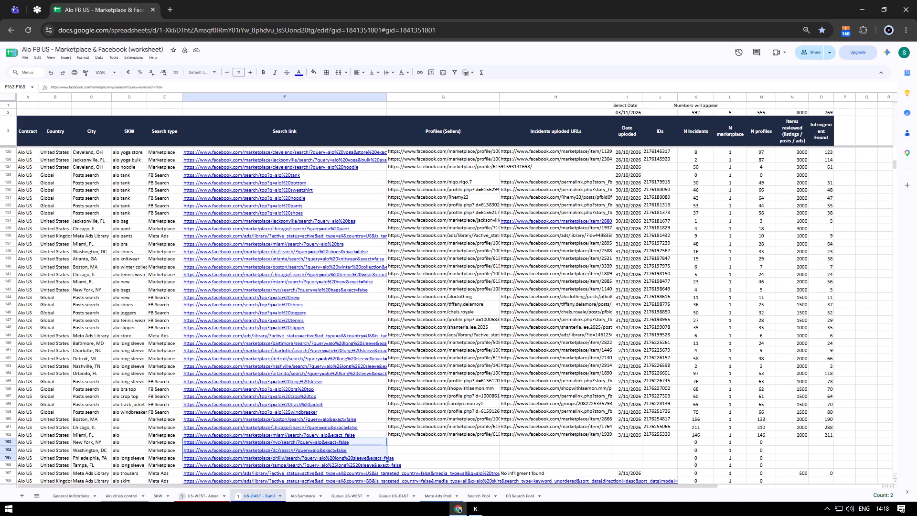
Move the Marketplace entries in A163:F166 (New York, Washington, Philadelphia, Tampa) to the first empty row below the data, starting at A169.
{"action": "key", "text": "shift+Down"}
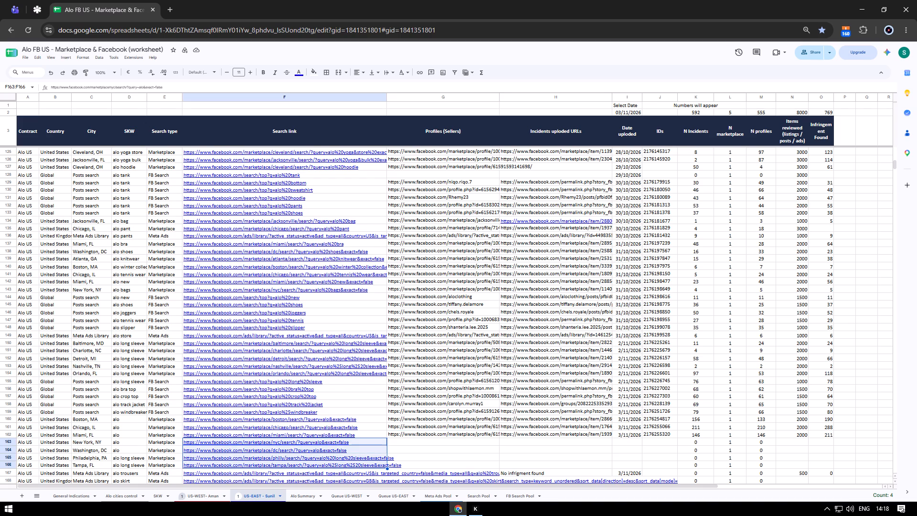
{"action": "scroll", "coordinate": [68, 18], "scroll_direction": "down", "scroll_amount": 1}
{"action": "scroll", "coordinate": [377, 492], "scroll_direction": "down", "scroll_amount": 4}
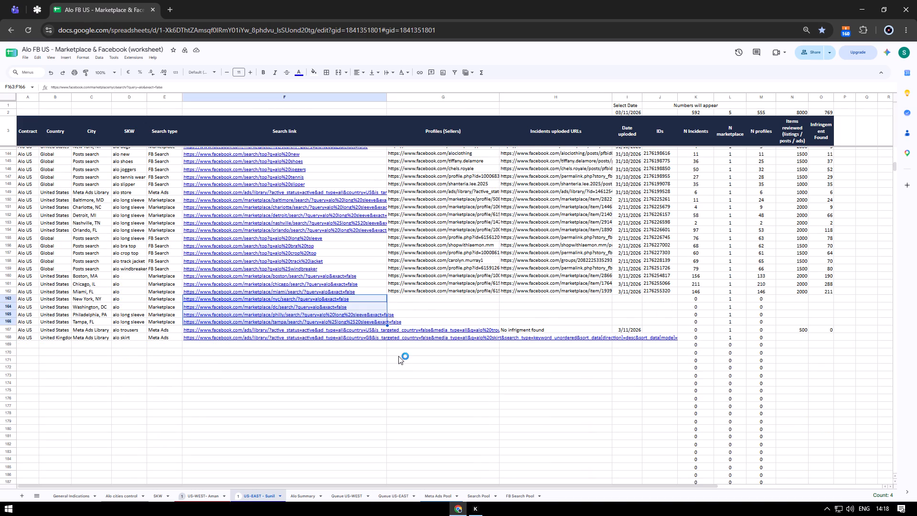
{"action": "key", "text": "shift+Left"}
{"action": "key", "text": "shift+Left"}
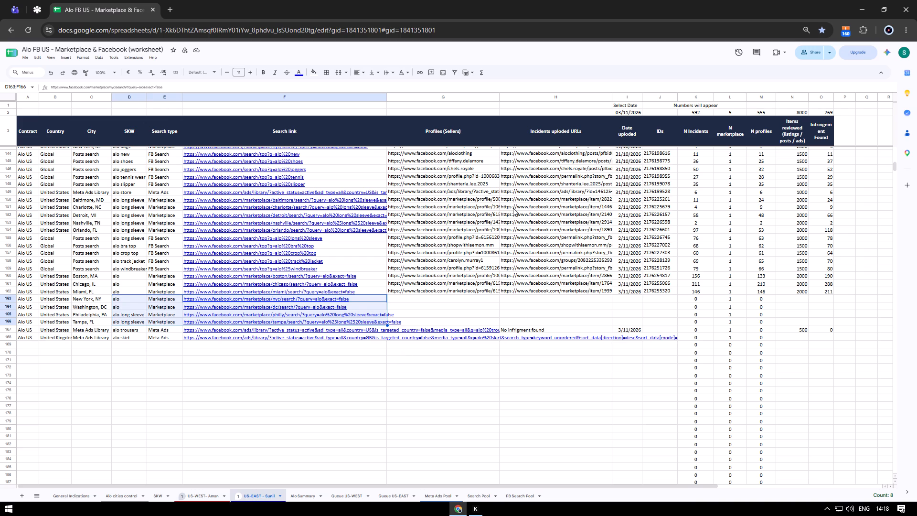
{"action": "key", "text": "shift+Left"}
{"action": "key", "text": "shift+Left"}
{"action": "key", "text": "shift+Left"}
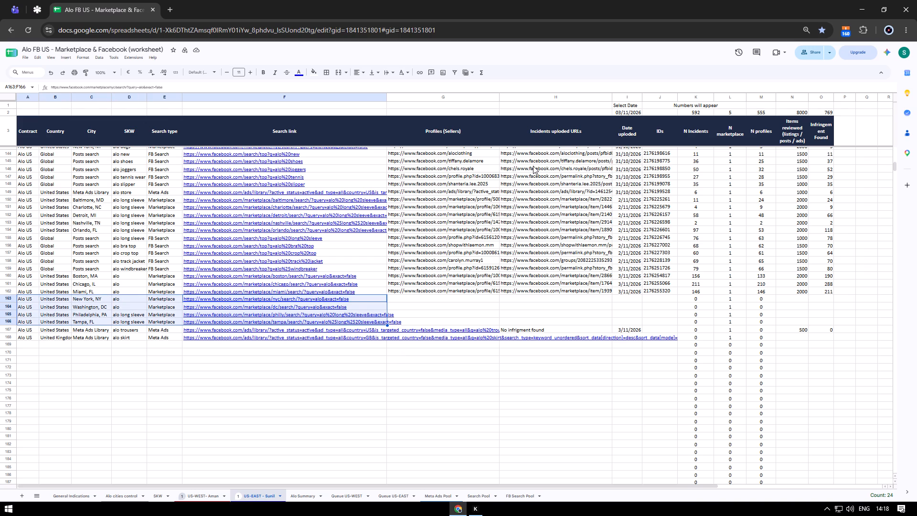
{"action": "key", "text": "ctrl+x"}
{"action": "key", "text": "ctrl+Down"}
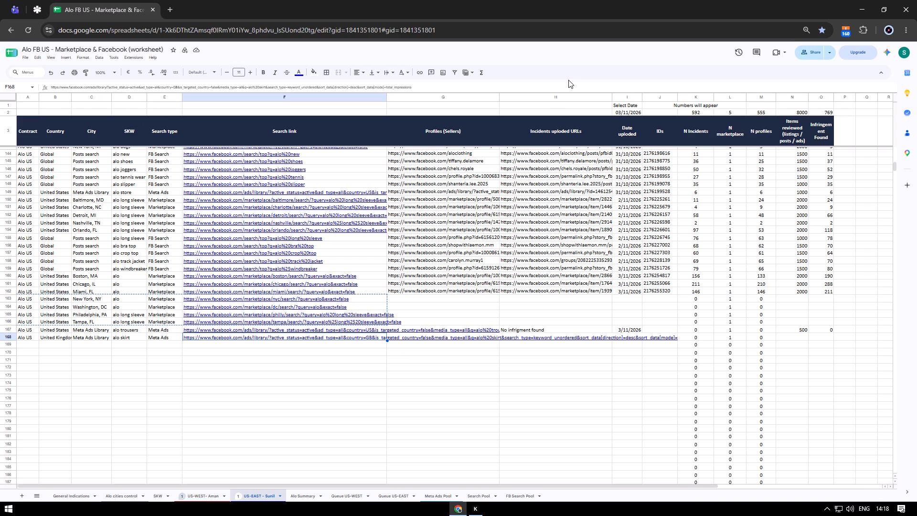
{"action": "key", "text": "Left"}
{"action": "key", "text": "ctrl+Left"}
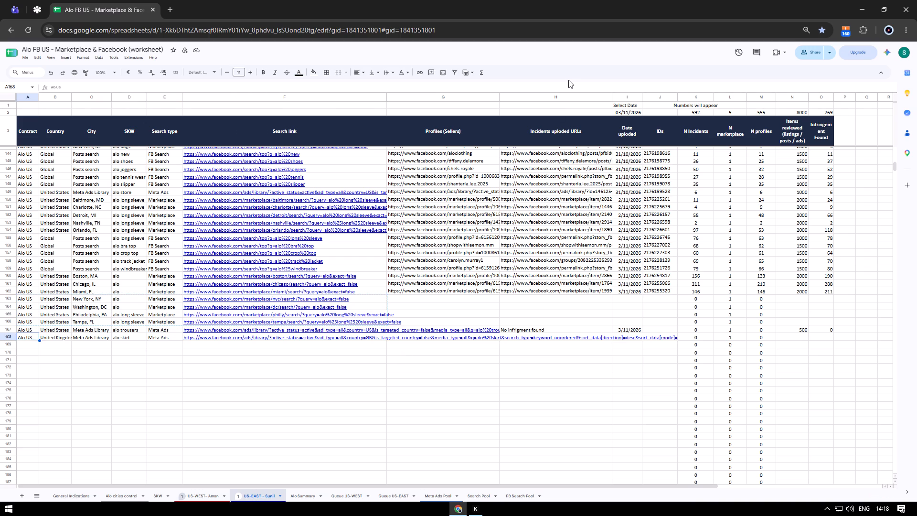
{"action": "key", "text": "Down"}
{"action": "key", "text": "ctrl+v"}
Delete the emptied rows 163 to 166 from the US-EAST sheet.
{"action": "key", "text": "Up"}
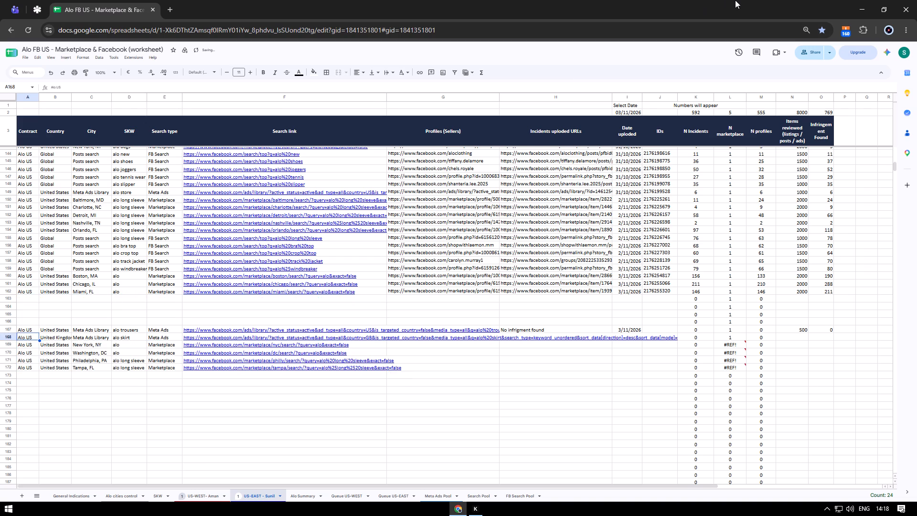
{"action": "key", "text": "Up"}
{"action": "key", "text": "Up"}
{"action": "key", "text": "shift+Up"}
{"action": "key", "text": "shift+Up"}
{"action": "key", "text": "shift+Up"}
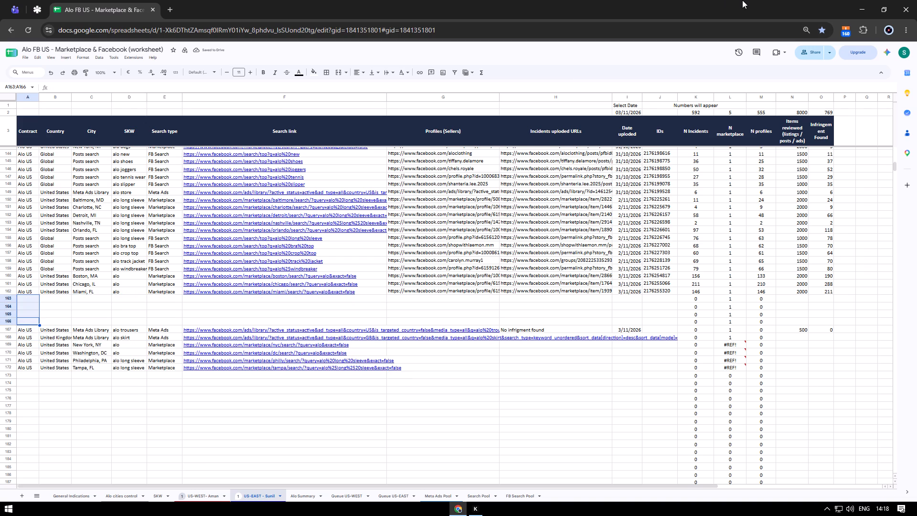
{"action": "key", "text": "ctrl+shift+x"}
{"action": "key", "text": "Up"}
{"action": "key", "text": "Up"}
{"action": "key", "text": "Up"}
{"action": "key", "text": "Up"}
{"action": "key", "text": "Up"}
{"action": "key", "text": "Up"}
{"action": "key", "text": "Up"}
{"action": "key", "text": "Up"}
{"action": "key", "text": "Up"}
{"action": "key", "text": "Up"}
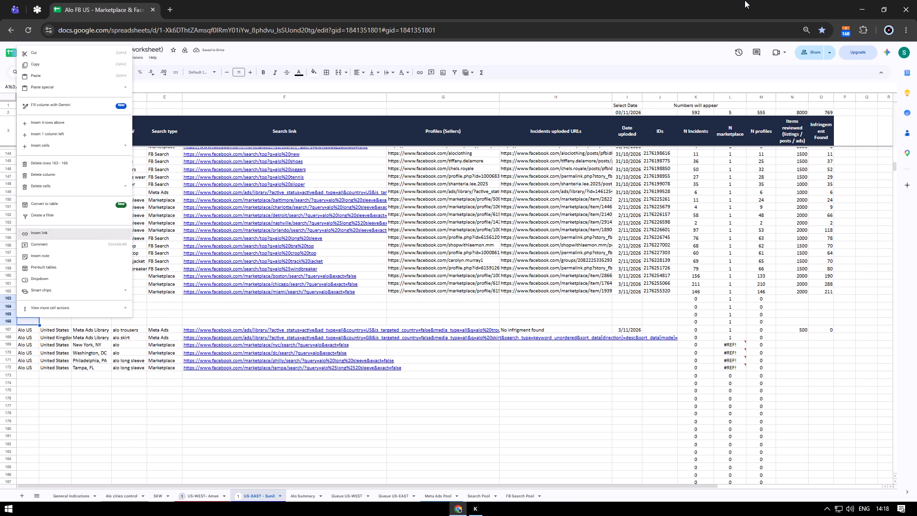
{"action": "key", "text": "Up"}
{"action": "key", "text": "Up"}
{"action": "key", "text": "Return"}
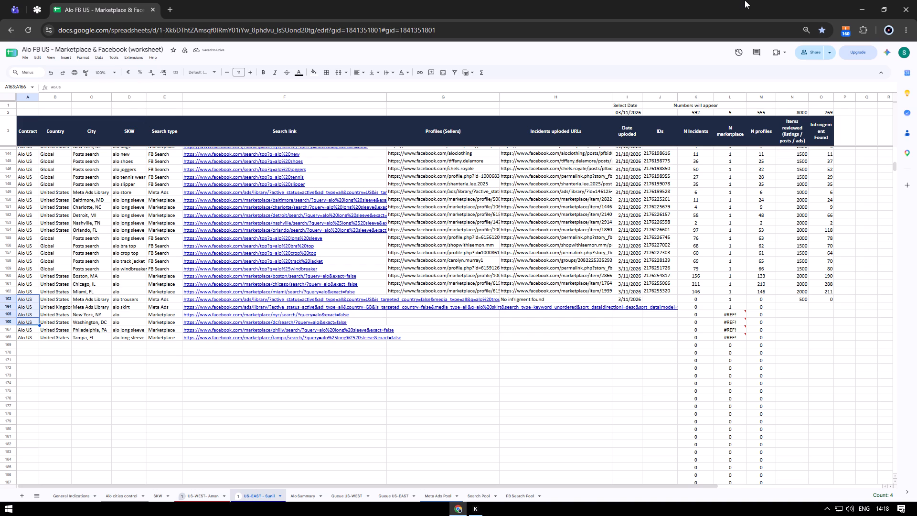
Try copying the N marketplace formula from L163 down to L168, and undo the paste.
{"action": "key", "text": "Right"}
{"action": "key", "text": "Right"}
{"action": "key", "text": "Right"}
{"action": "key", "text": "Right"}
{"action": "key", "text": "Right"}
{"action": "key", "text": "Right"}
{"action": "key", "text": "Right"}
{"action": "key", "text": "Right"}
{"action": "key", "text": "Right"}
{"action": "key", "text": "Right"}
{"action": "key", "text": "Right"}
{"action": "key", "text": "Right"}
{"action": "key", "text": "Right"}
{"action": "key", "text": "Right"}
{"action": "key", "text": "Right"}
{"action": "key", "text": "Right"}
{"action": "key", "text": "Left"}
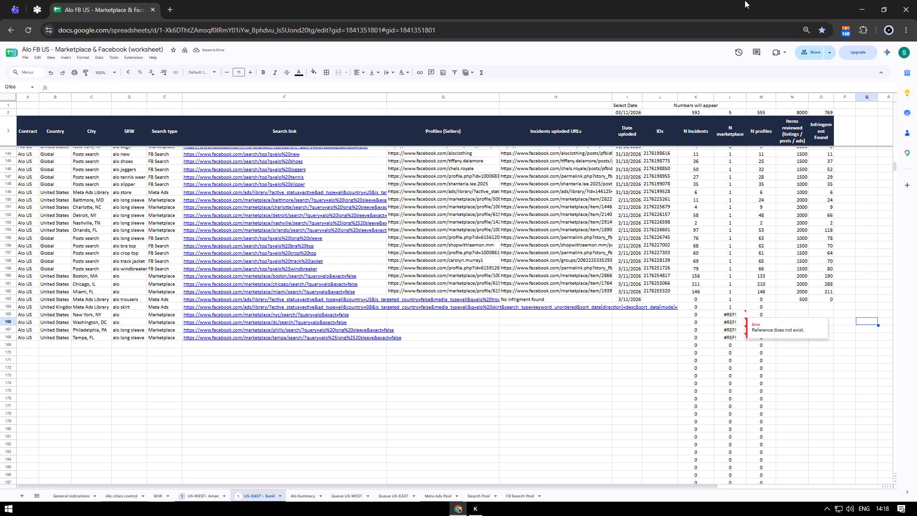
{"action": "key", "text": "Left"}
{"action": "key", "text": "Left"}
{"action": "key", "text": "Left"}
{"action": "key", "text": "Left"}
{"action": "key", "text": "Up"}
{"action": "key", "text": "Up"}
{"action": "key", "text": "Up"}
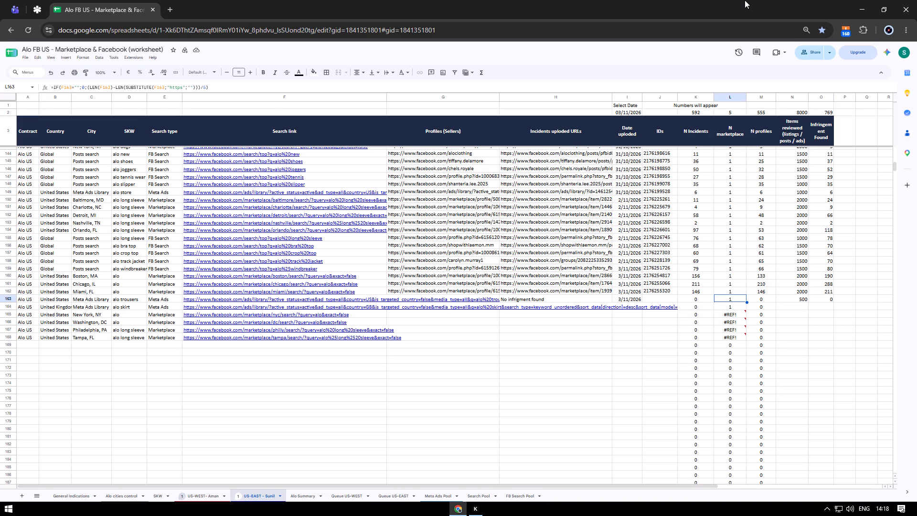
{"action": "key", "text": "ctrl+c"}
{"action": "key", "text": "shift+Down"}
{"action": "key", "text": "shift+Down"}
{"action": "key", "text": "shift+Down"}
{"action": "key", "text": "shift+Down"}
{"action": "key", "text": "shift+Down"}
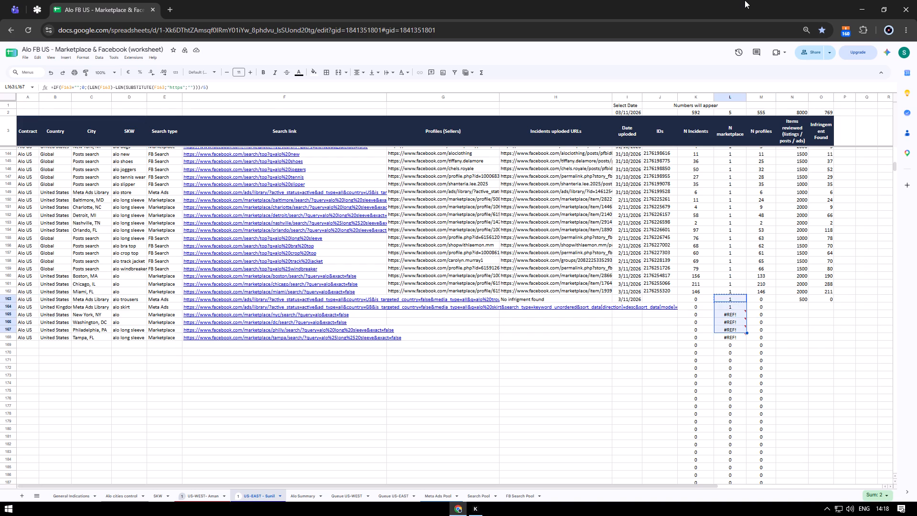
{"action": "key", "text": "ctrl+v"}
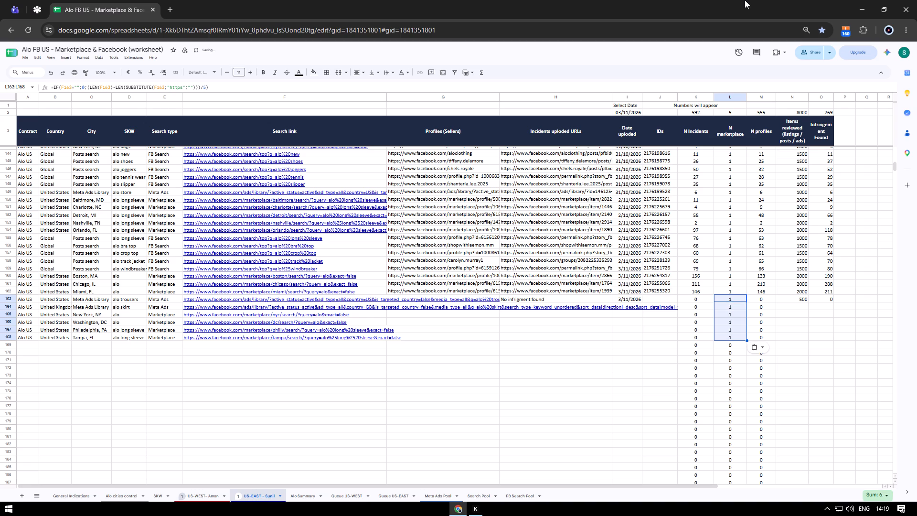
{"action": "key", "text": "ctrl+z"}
Fill the N marketplace formula from L160 down through L185.
{"action": "scroll", "coordinate": [745, 0], "scroll_direction": "up", "scroll_amount": 2}
{"action": "left_click", "coordinate": [739, 279]}
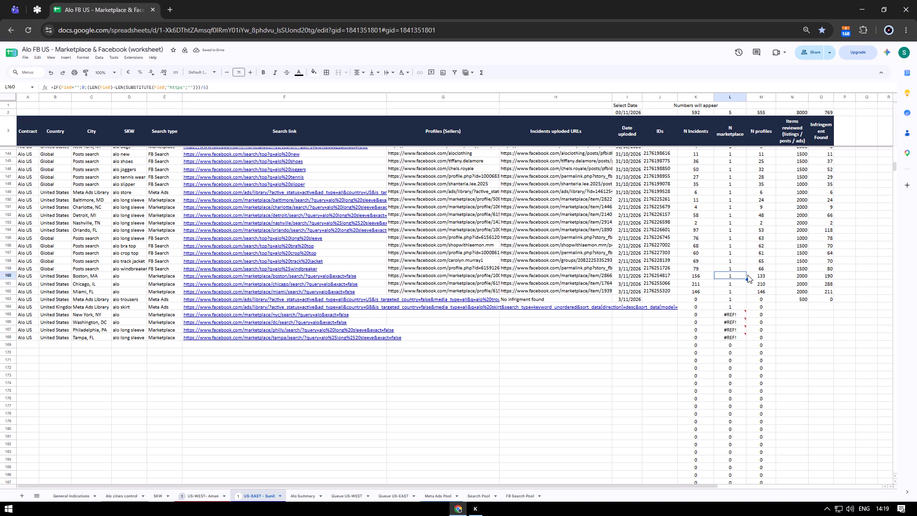
{"action": "left_click_drag", "start_coordinate": [746, 279], "coordinate": [728, 466]}
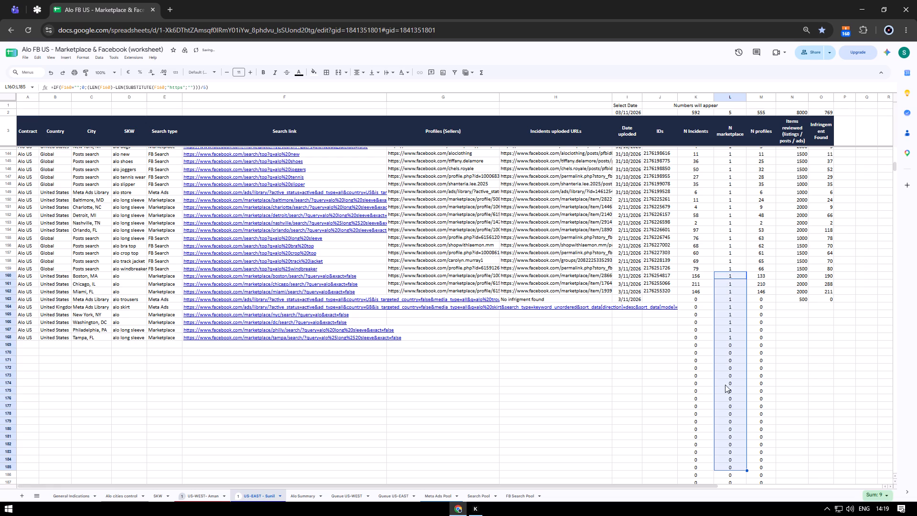
{"action": "left_click", "coordinate": [659, 358]}
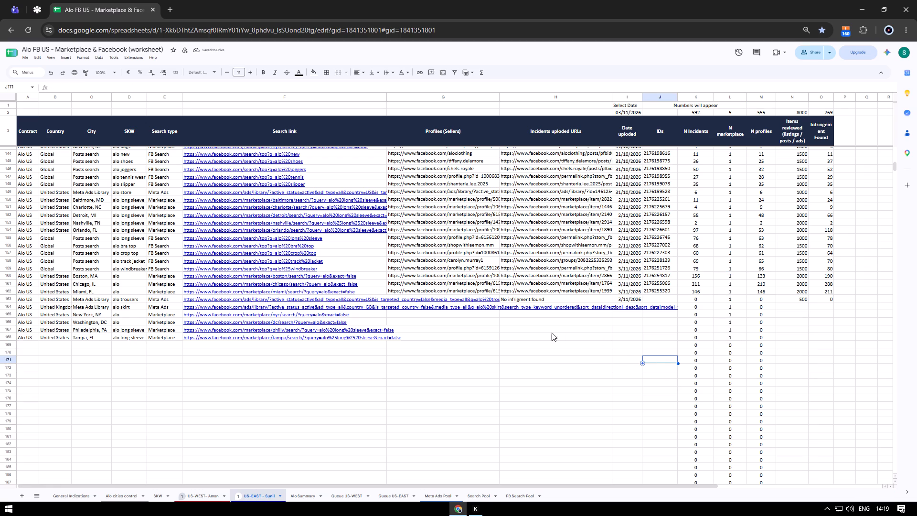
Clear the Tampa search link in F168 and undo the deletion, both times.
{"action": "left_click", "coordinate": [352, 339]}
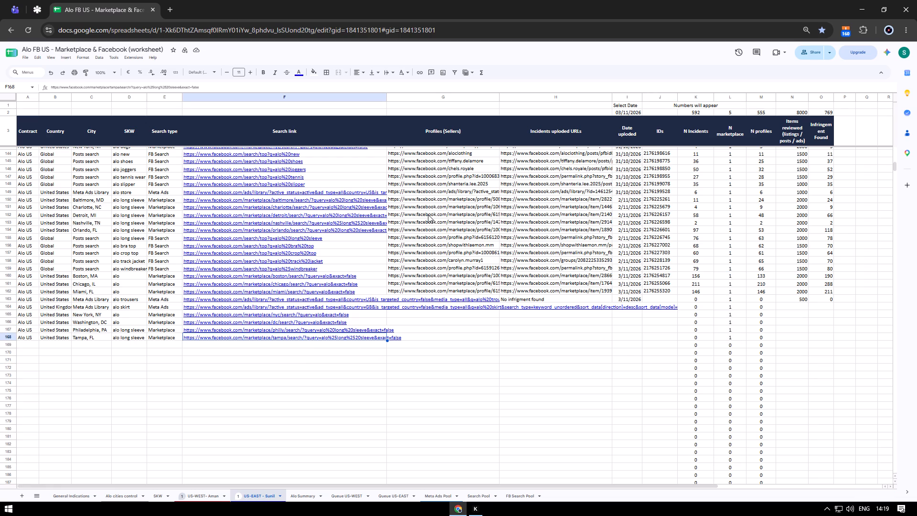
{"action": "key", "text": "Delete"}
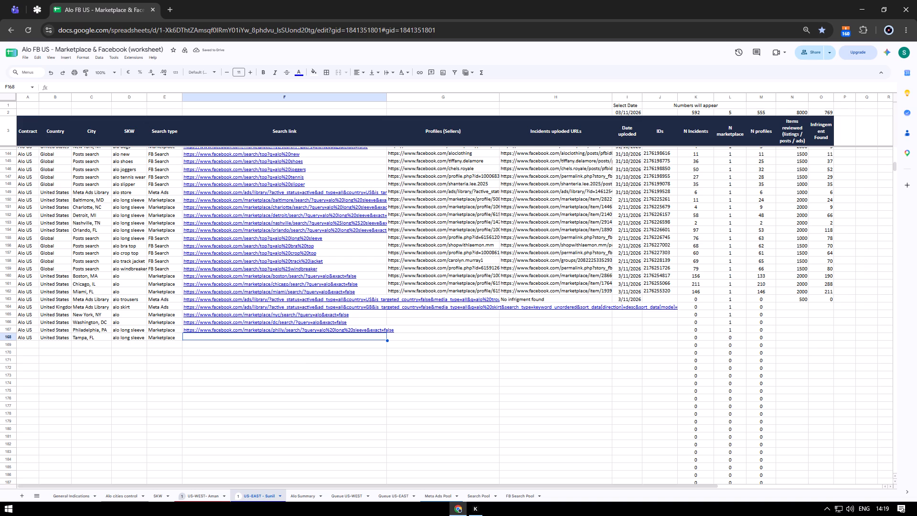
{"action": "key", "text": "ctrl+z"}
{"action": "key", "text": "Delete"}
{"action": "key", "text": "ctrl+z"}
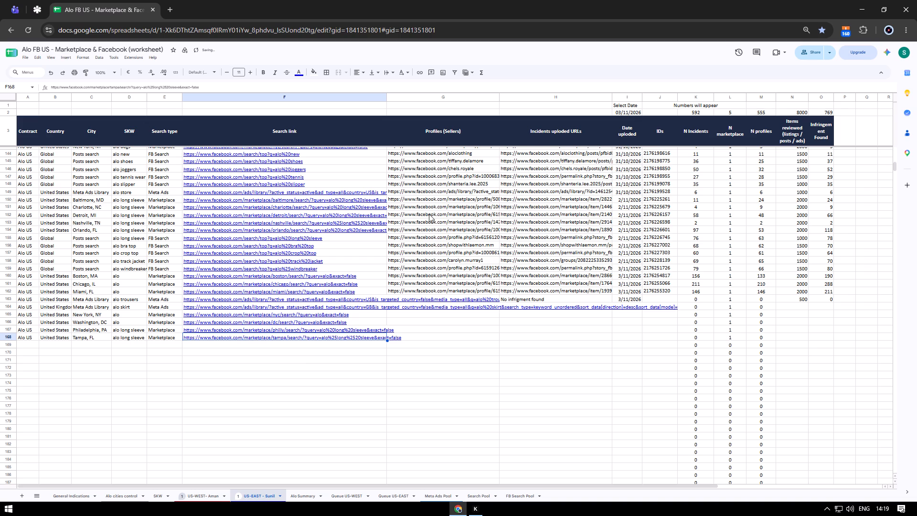
Copy the Meta Ads search link for alo skirt in the United Kingdom from F164.
{"action": "key", "text": "Up"}
{"action": "key", "text": "Up"}
{"action": "key", "text": "Up"}
{"action": "key", "text": "Up"}
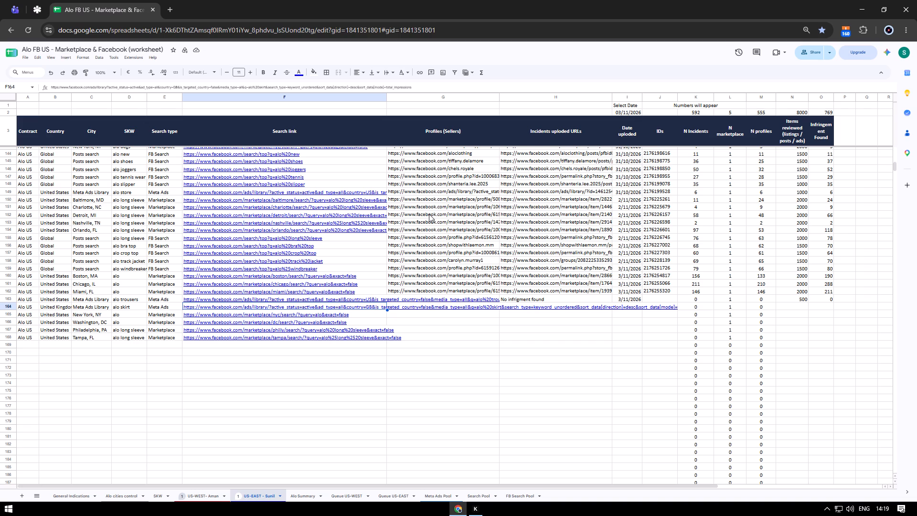
{"action": "key", "text": "ctrl+c"}
{"action": "key", "text": "ctrl+c"}
{"action": "key", "text": "ctrl+c"}
{"action": "key", "text": "ctrl+c"}
{"action": "key", "text": "ctrl+c"}
{"action": "key", "text": "ctrl+c"}
{"action": "key", "text": "ctrl+c"}
{"action": "key", "text": "ctrl+c"}
{"action": "key", "text": "ctrl+c"}
{"action": "key", "text": "ctrl+c"}
{"action": "key", "text": "ctrl+c"}
Open the Facebook Tool extension's runner for keywords and stores.
{"action": "key", "text": "ctrl+d"}
{"action": "key", "text": "shift+Tab"}
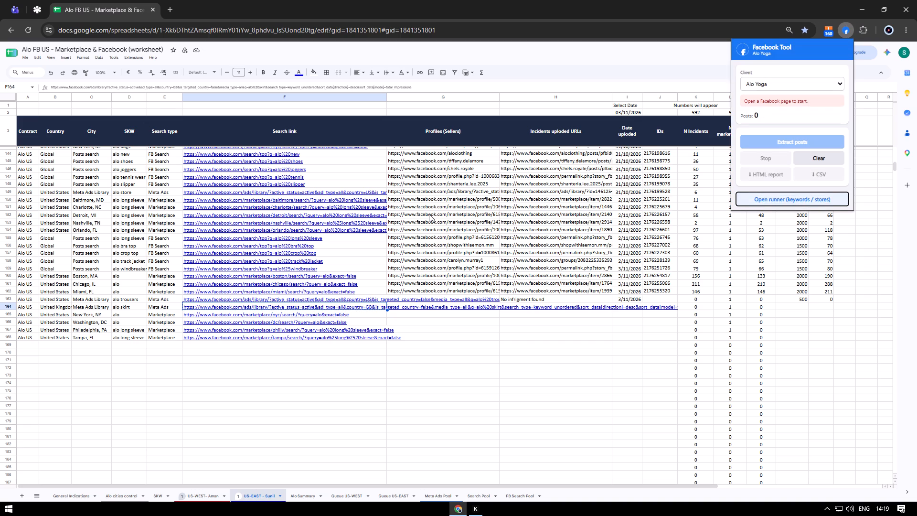
{"action": "key", "text": "Return"}
Set what to scrape to "Meta Ads Library — keyword search" for the Alo Yoga client.
{"action": "key", "text": "Tab"}
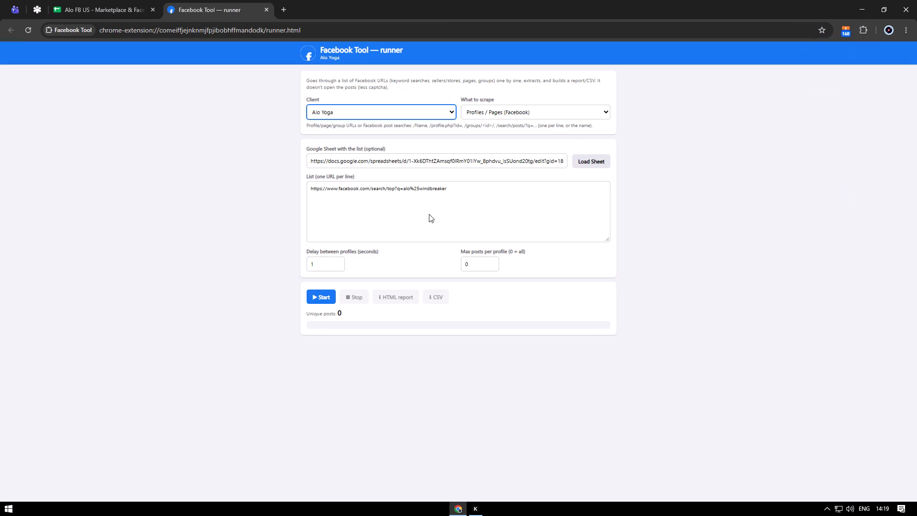
{"action": "key", "text": "Tab"}
{"action": "key", "text": "Up"}
{"action": "key", "text": "Up"}
{"action": "key", "text": "Up"}
{"action": "key", "text": "Tab"}
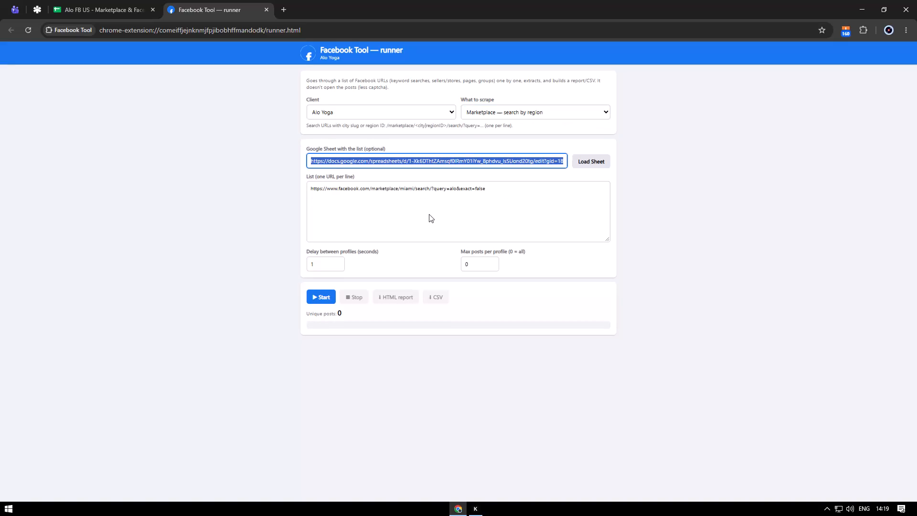
{"action": "key", "text": "shift+Tab"}
{"action": "key", "text": "Down"}
{"action": "key", "text": "Down"}
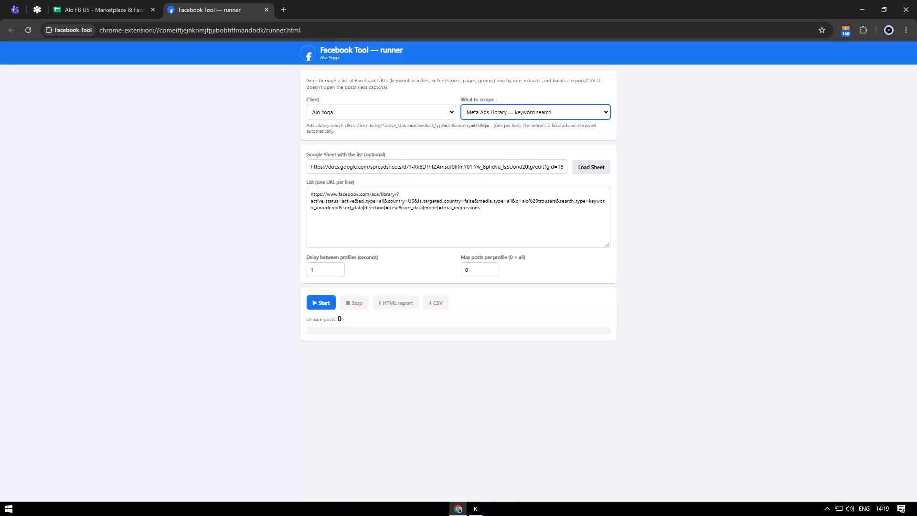
Replace the runner's URL list with the copied alo skirt Ads Library link.
{"action": "key", "text": "Tab"}
{"action": "key", "text": "Tab"}
{"action": "key", "text": "Tab"}
{"action": "key", "text": "ctrl+a"}
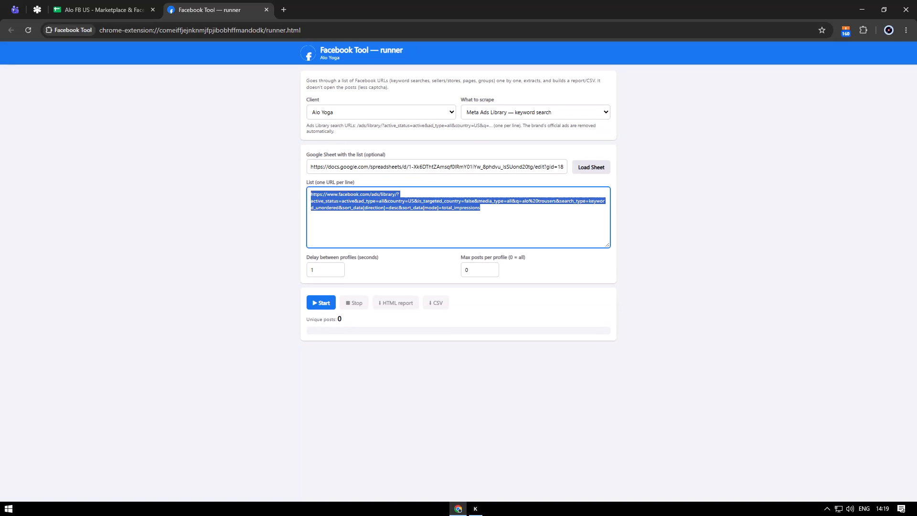
{"action": "key", "text": "ctrl+v"}
Set the maximum posts per profile to 100 and start the scraping run.
{"action": "key", "text": "Tab"}
{"action": "key", "text": "Tab"}
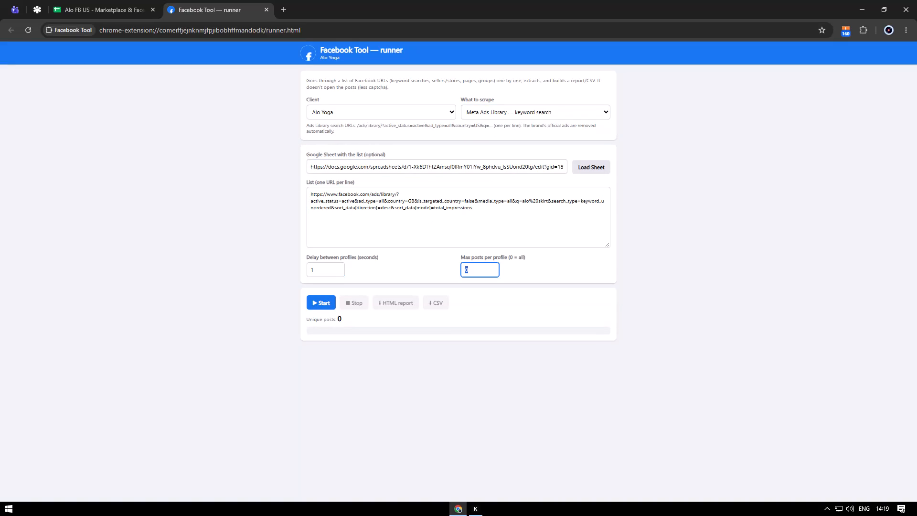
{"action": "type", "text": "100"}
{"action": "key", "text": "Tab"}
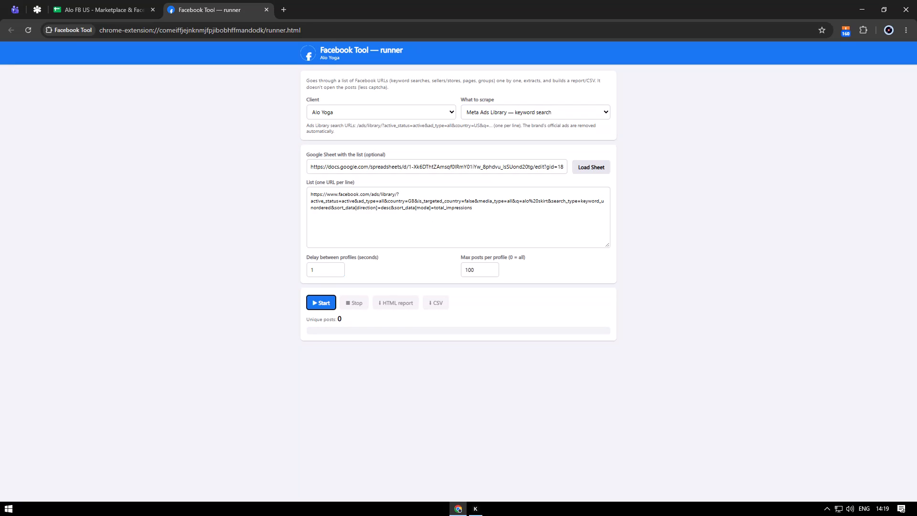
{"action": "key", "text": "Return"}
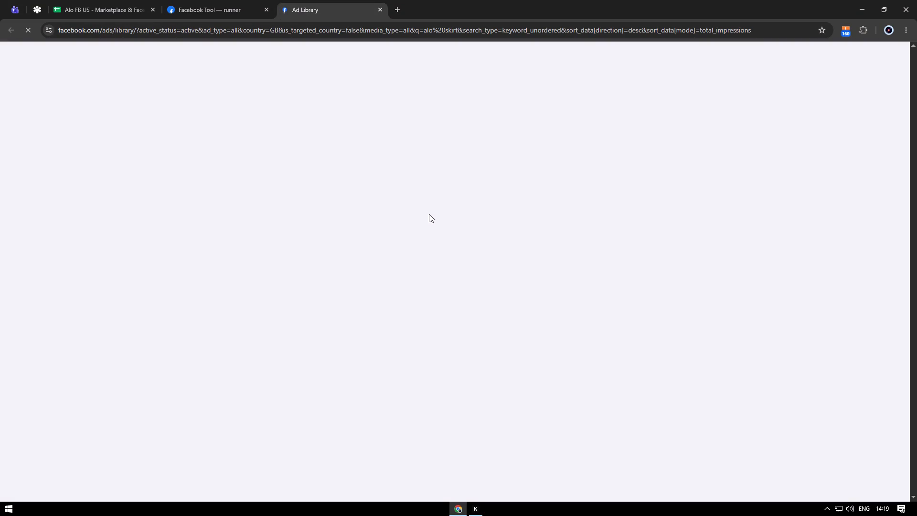
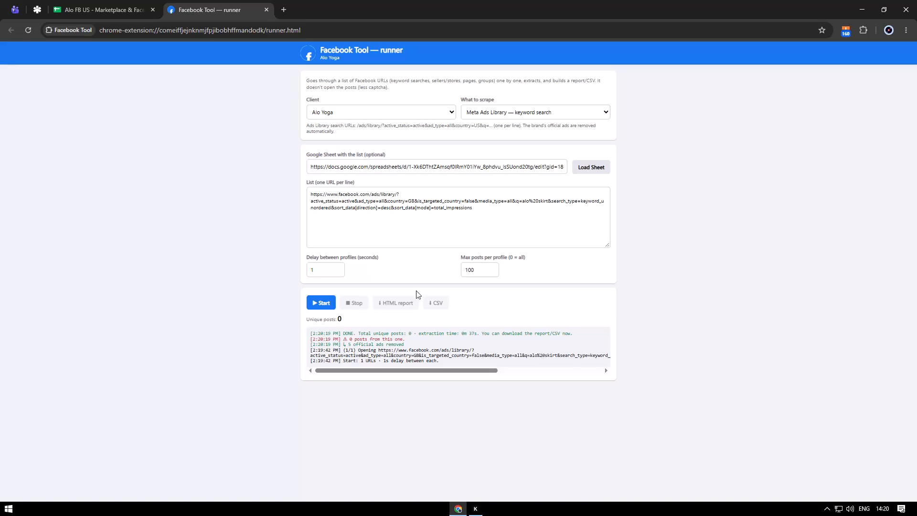
Run the scrape again for the listed Meta Ads Library "alo skirt" search URL with country GB.
{"action": "left_click", "coordinate": [327, 301]}
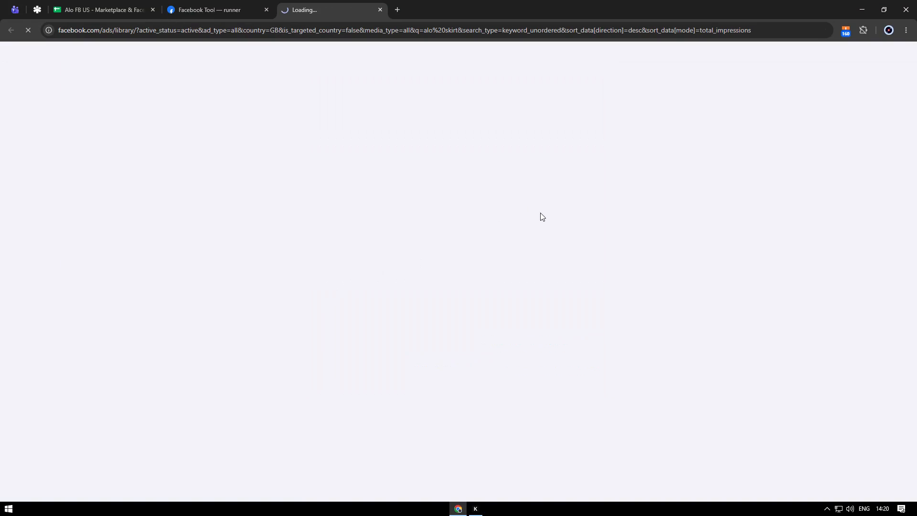
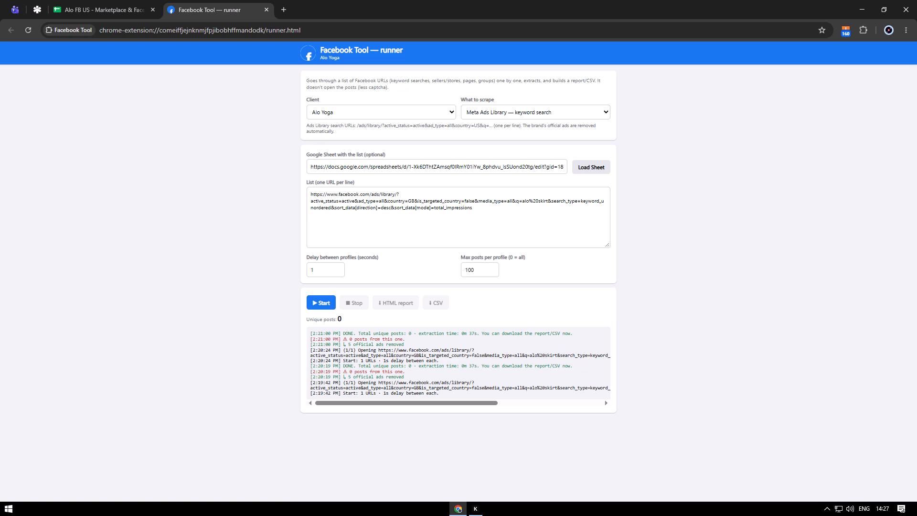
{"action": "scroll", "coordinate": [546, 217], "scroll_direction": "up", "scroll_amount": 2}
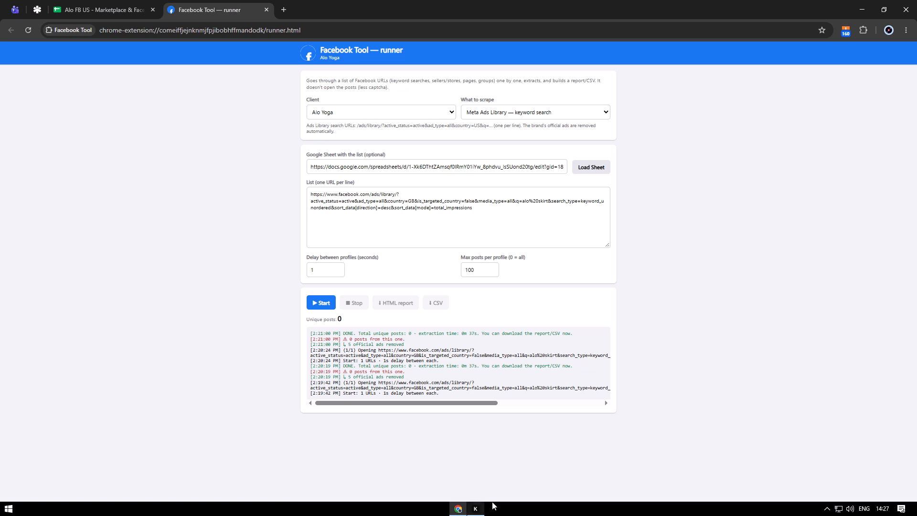
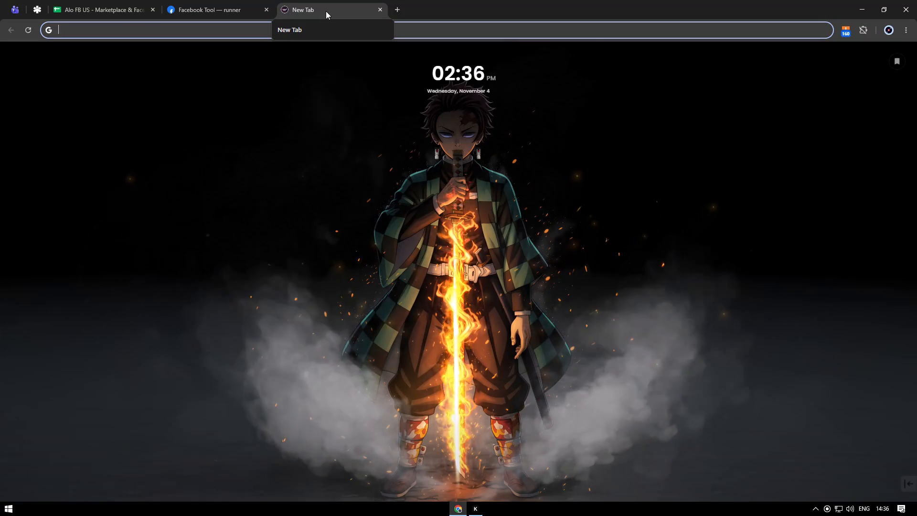
Return to the US-EAST sheet and enter 4/11/2026 as the Date uploaded for the alo skirt row 164.
{"action": "left_click", "coordinate": [243, 0]}
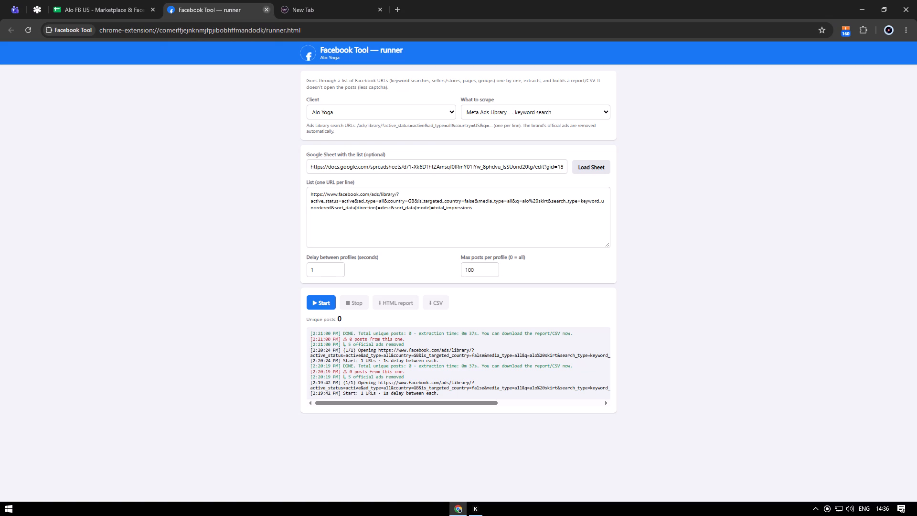
{"action": "left_click", "coordinate": [126, 0]}
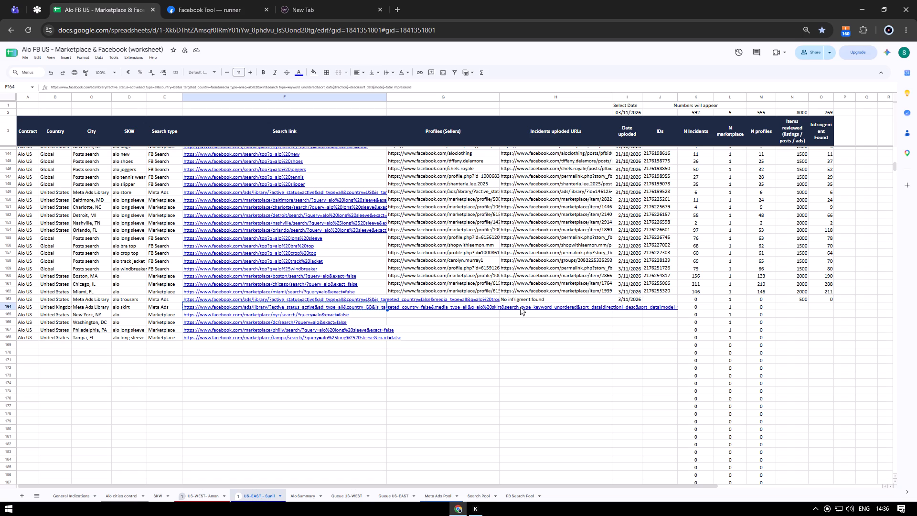
{"action": "left_click", "coordinate": [618, 309]}
{"action": "key", "text": "ctrl+semicolon"}
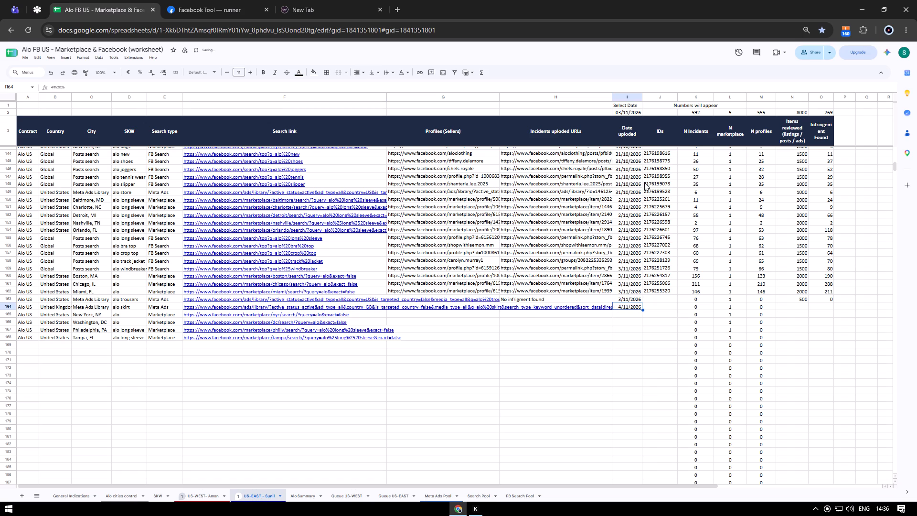
Set the sheet's Select Date cell to 04/11/2026.
{"action": "left_click", "coordinate": [637, 114]}
{"action": "key", "text": "ctrl+semicolon"}
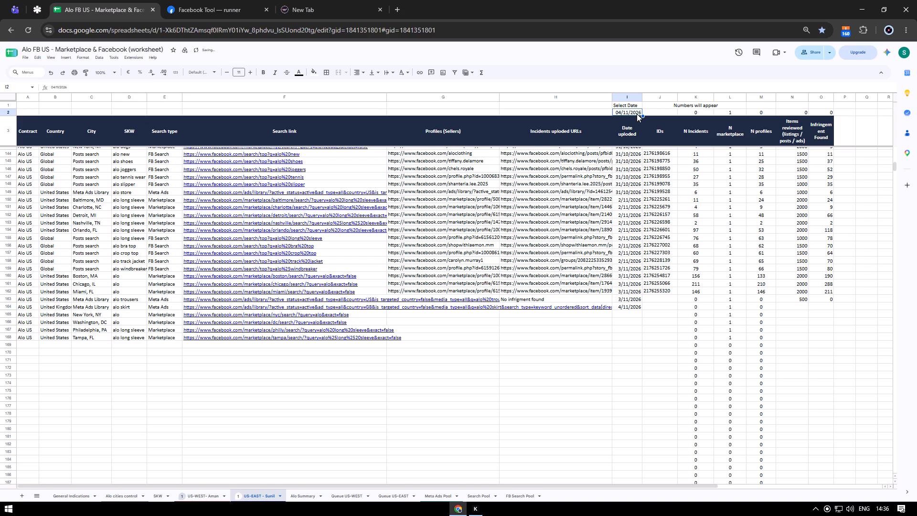
Enter "No infrigment found" under Incidents uploaded URLs for the alo skirt row 164, matching the entry above.
{"action": "left_click", "coordinate": [532, 311]}
{"action": "left_click", "coordinate": [534, 305]}
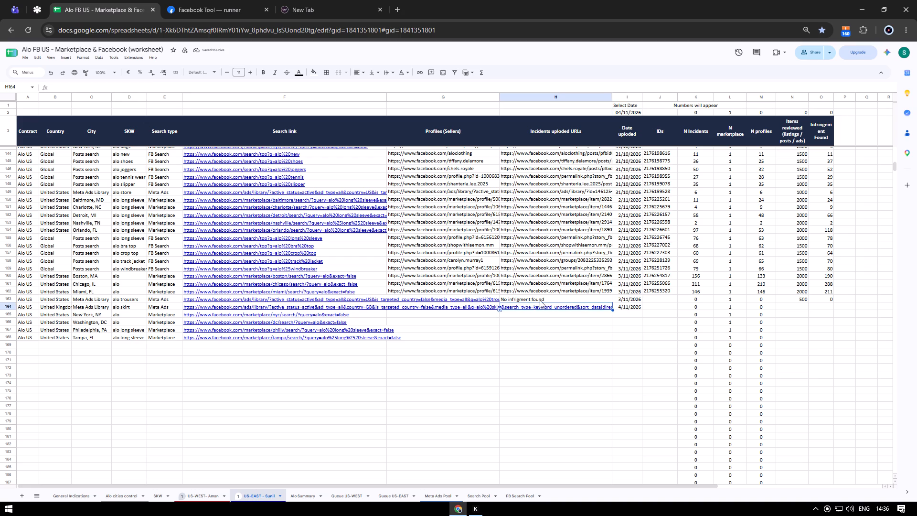
{"action": "left_click", "coordinate": [540, 300]}
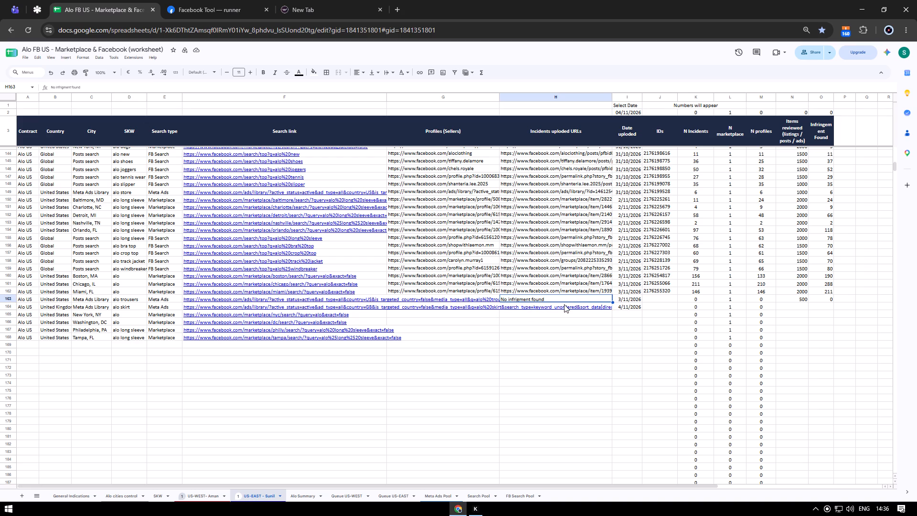
{"action": "key", "text": "Down"}
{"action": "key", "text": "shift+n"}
{"action": "key", "text": "Return"}
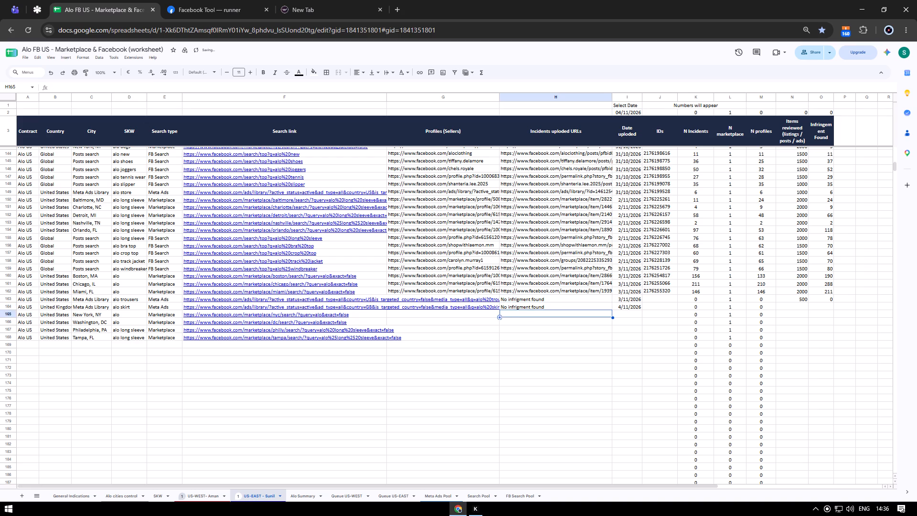
Record 500 items reviewed and 0 infringements found for the alo skirt row 164.
{"action": "key", "text": "Up"}
{"action": "key", "text": "Right"}
{"action": "key", "text": "Right"}
{"action": "key", "text": "Right"}
{"action": "key", "text": "Right"}
{"action": "key", "text": "Right"}
{"action": "key", "text": "Right"}
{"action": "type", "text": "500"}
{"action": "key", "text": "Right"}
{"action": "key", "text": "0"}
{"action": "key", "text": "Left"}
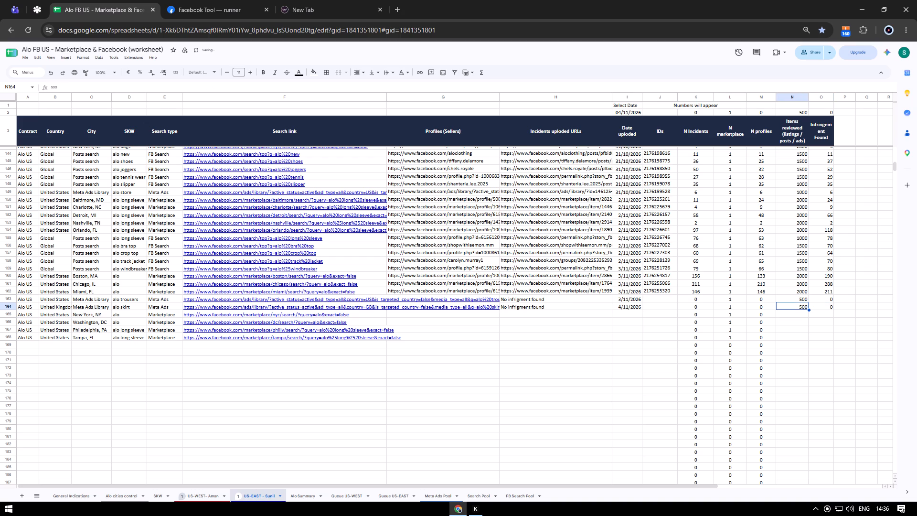
Copy the Search link of the New York, NY marketplace row, cell F165.
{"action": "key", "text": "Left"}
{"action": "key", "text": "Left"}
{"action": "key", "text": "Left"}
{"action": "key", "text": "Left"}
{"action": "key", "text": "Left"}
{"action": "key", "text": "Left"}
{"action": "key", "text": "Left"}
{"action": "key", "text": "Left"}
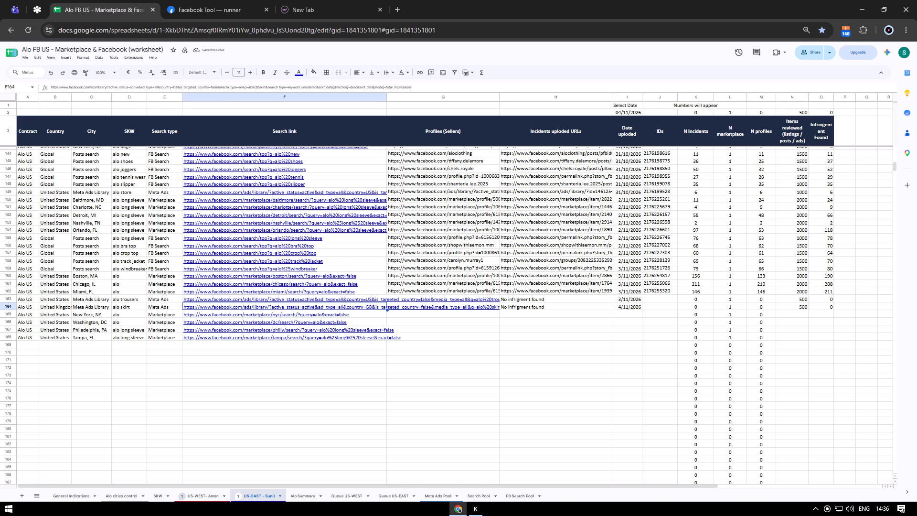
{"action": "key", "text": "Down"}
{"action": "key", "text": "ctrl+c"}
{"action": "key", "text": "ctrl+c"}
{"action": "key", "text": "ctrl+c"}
Open a fresh Facebook Tool runner and close the blank tab and the old runner.
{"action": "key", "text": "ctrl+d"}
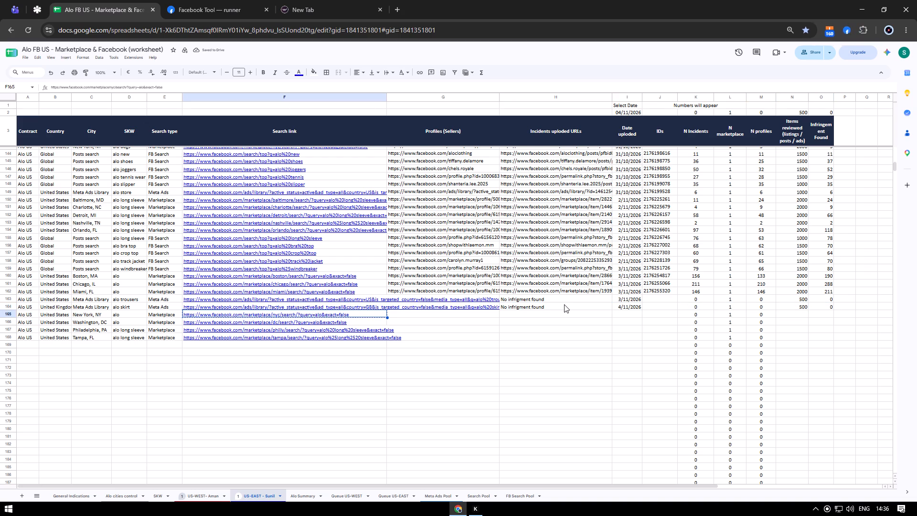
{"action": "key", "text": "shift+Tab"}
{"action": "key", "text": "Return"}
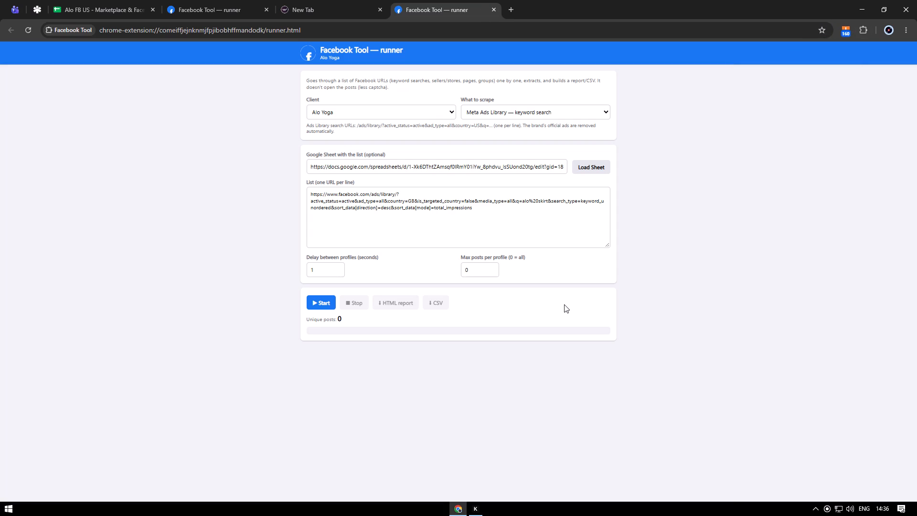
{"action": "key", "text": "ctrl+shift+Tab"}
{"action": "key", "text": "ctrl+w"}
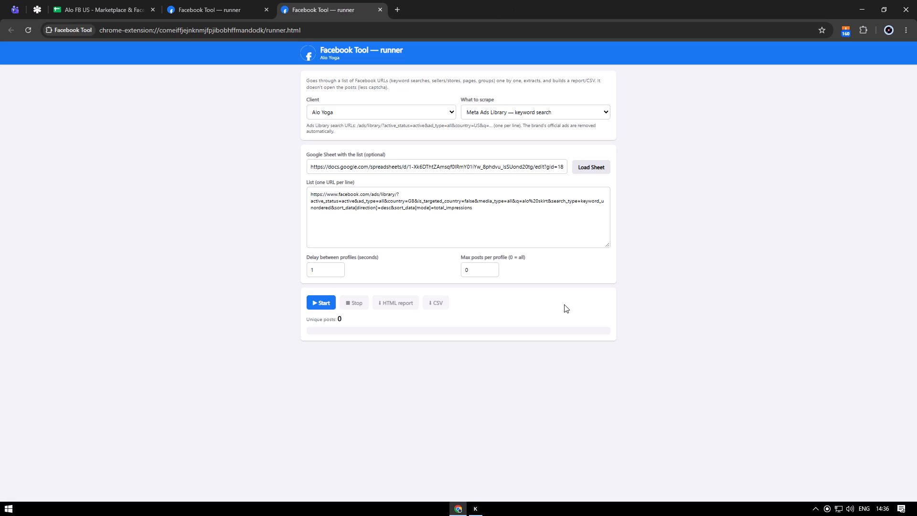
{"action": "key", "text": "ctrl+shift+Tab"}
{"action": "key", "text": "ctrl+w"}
Set What to scrape to "Marketplace — search by region" in the runner.
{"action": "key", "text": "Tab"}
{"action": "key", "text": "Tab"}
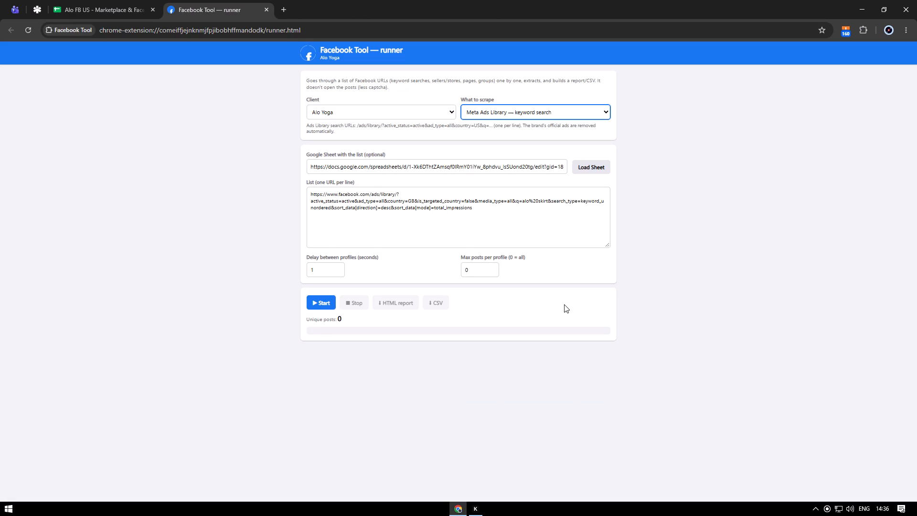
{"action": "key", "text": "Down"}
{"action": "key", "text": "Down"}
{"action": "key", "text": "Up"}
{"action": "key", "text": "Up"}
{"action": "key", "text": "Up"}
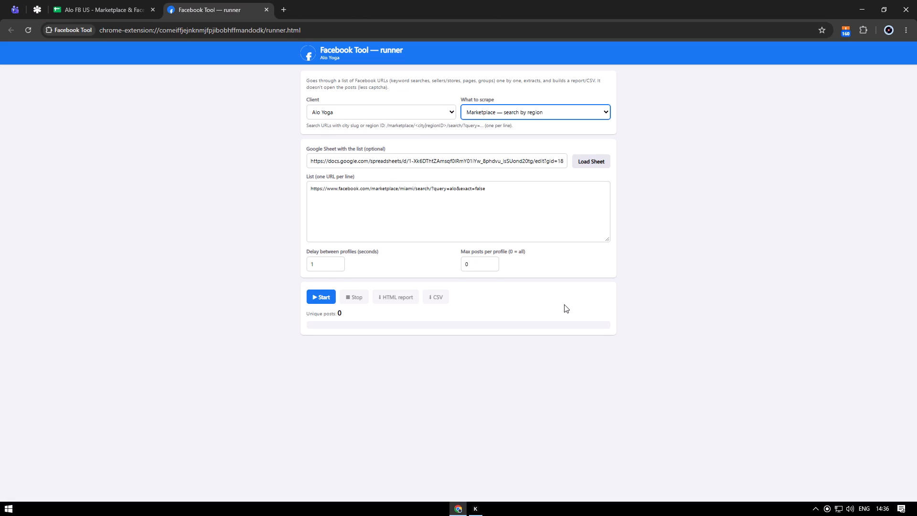
Replace the Miami URL in the runner's list with the copied New York marketplace search link.
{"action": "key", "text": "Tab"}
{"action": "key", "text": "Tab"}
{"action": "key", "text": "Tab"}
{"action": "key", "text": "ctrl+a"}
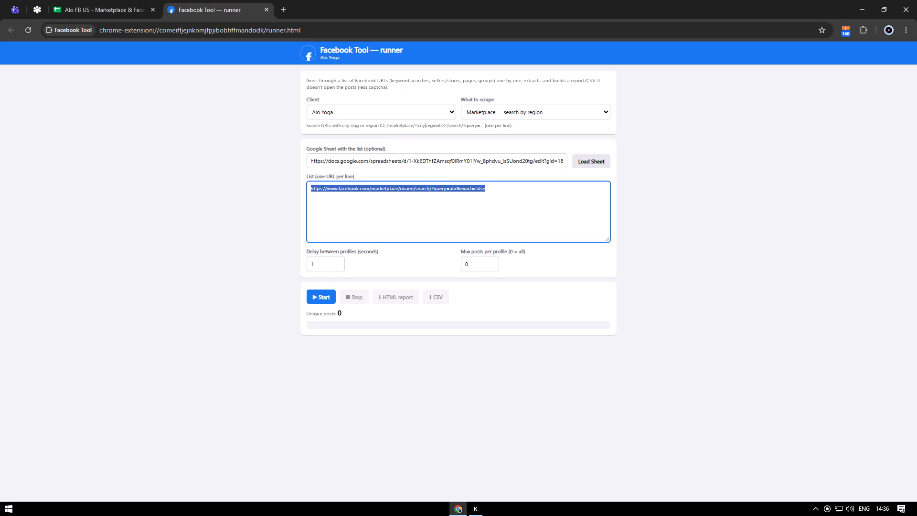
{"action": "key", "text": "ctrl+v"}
Set the maximum posts per profile to 1000 and start the New York marketplace scrape.
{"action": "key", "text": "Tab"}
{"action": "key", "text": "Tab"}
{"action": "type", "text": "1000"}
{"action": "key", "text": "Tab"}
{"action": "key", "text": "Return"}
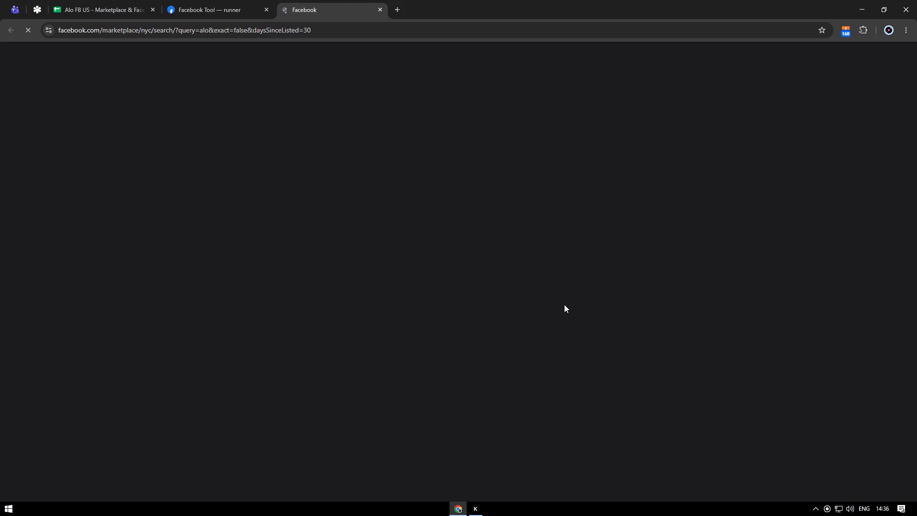
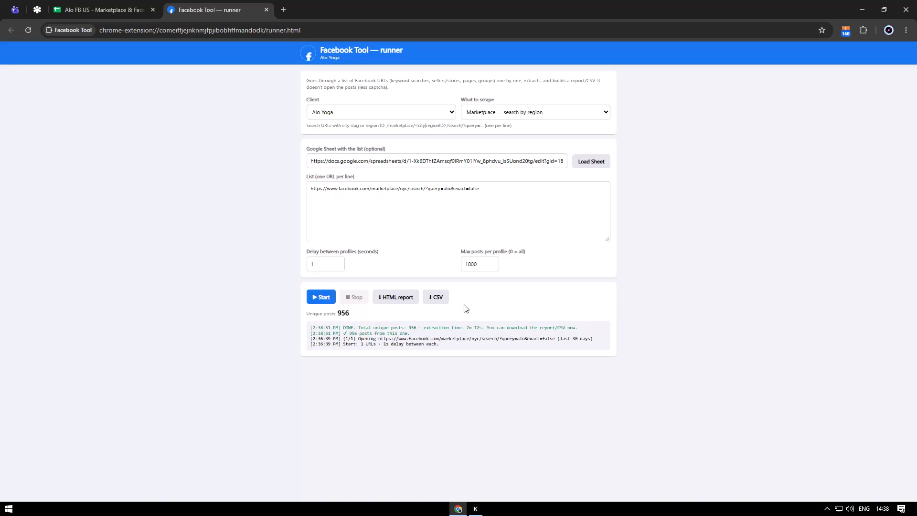
Download the New York marketplace scrape results as a CSV.
{"action": "left_click", "coordinate": [438, 300]}
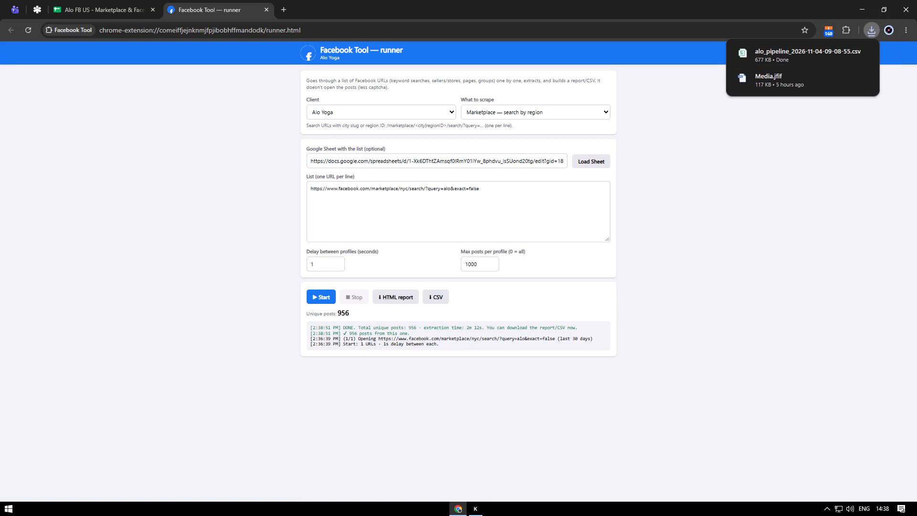
In File Explorer, open the Downloads folder and delete all the files grouped under Yesterday.
{"action": "key", "text": "super+e"}
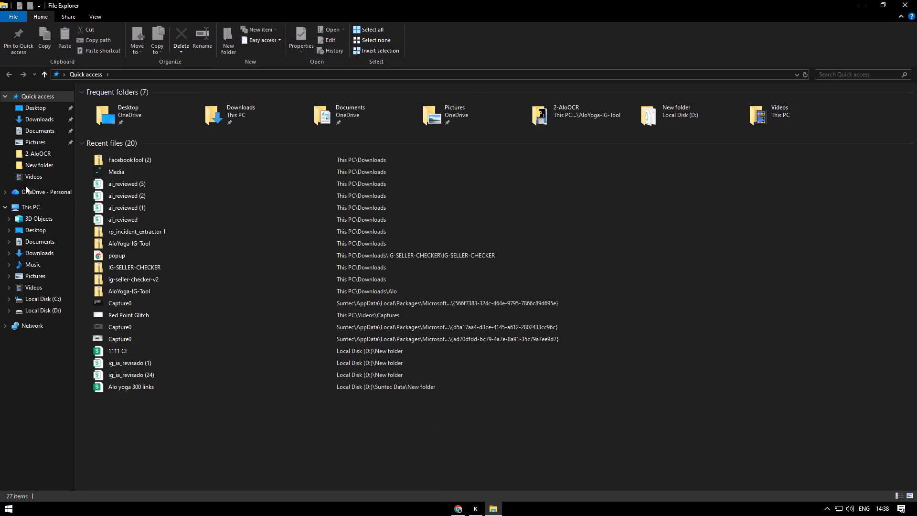
{"action": "right_click", "coordinate": [139, 161]}
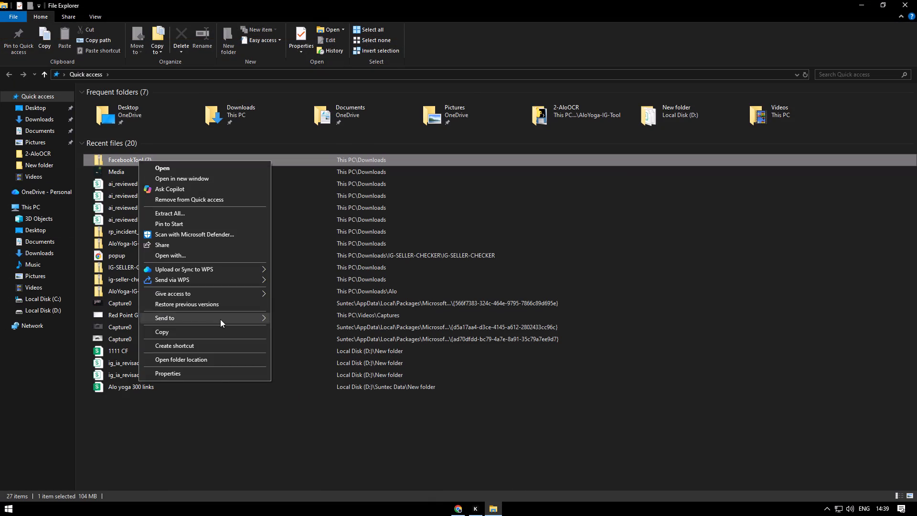
{"action": "left_click", "coordinate": [224, 361]}
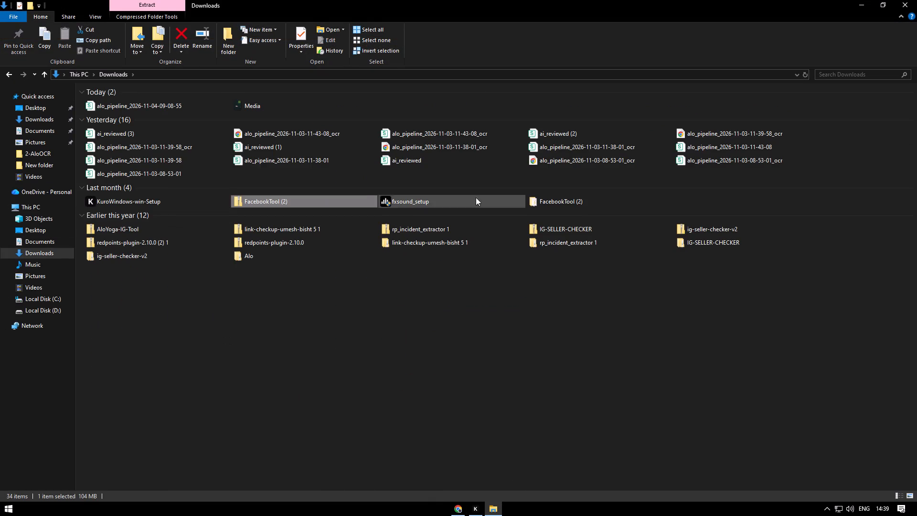
{"action": "left_click_drag", "start_coordinate": [707, 178], "coordinate": [124, 129]}
{"action": "key", "text": "Delete"}
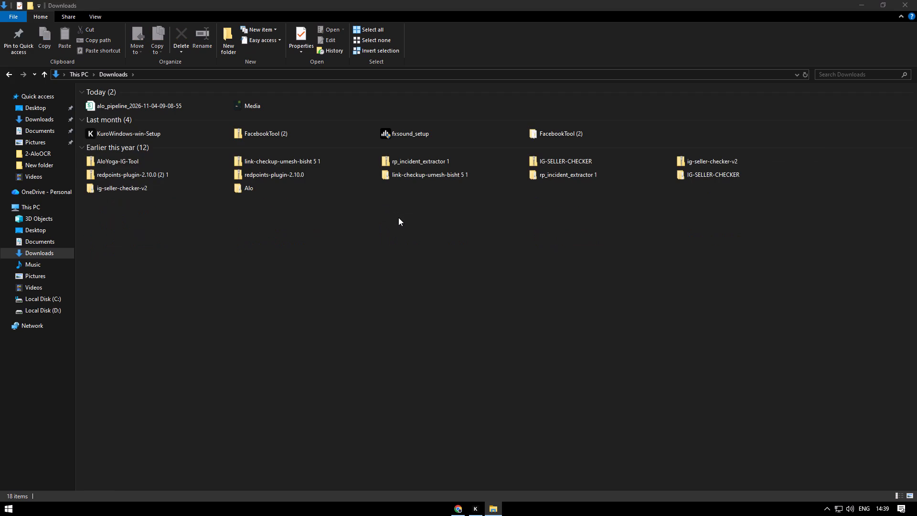
Run the FB-OCR application from the 2-OCR folder inside the extracted FacebookTool (2) folder.
{"action": "double_click", "coordinate": [562, 133]}
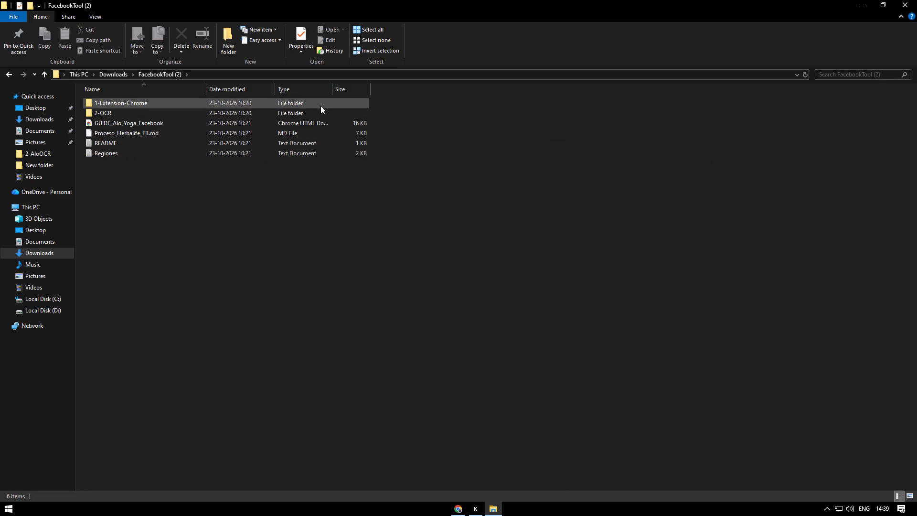
{"action": "double_click", "coordinate": [320, 112]}
{"action": "left_click", "coordinate": [319, 108]}
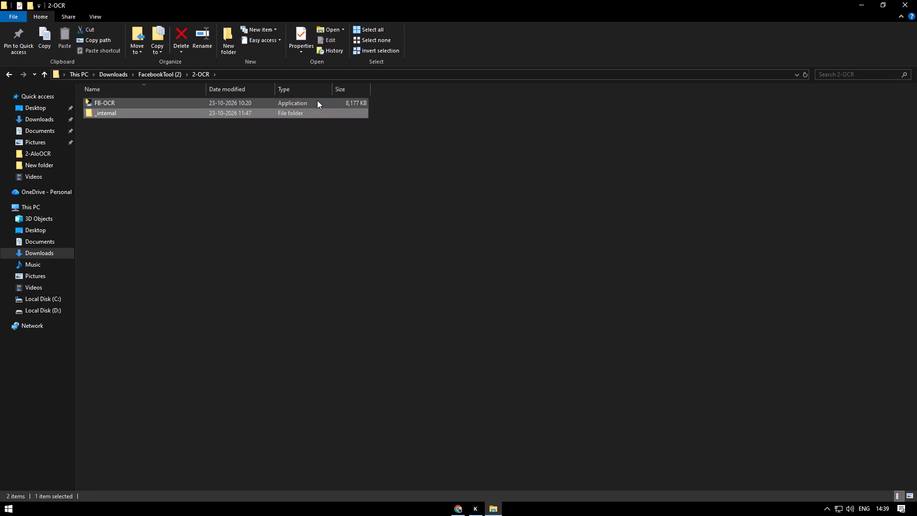
{"action": "double_click", "coordinate": [317, 100]}
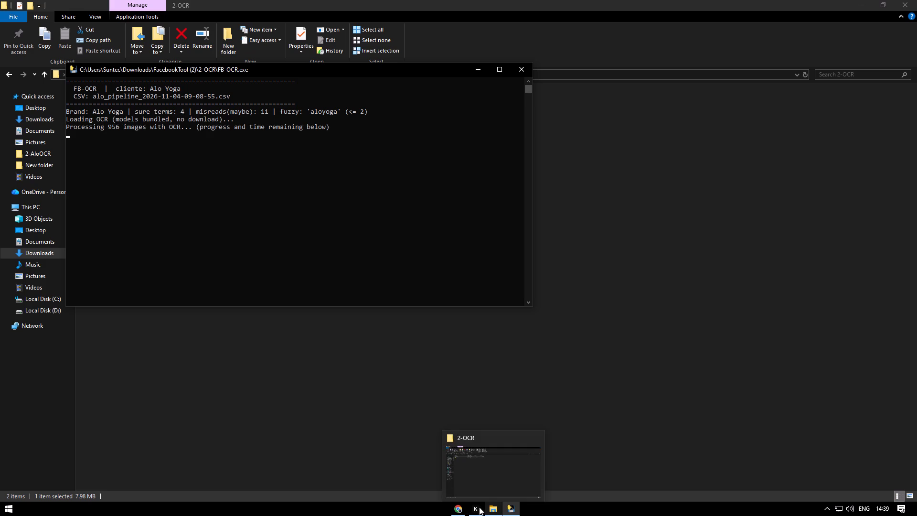
Switch back to Chrome and copy the Washington, DC search link from cell F166 of the US-EAST sheet.
{"action": "left_click", "coordinate": [464, 507]}
{"action": "left_click", "coordinate": [88, 0]}
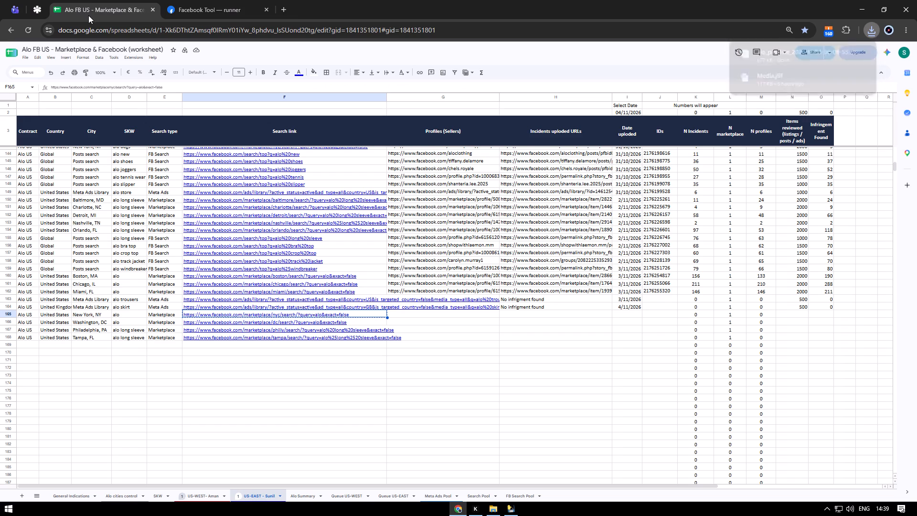
{"action": "key", "text": "Down"}
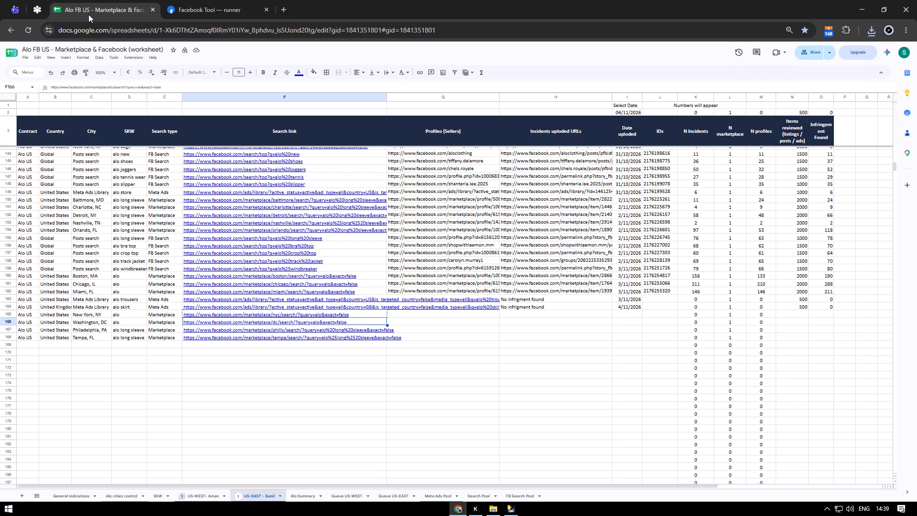
{"action": "key", "text": "ctrl+c"}
{"action": "key", "text": "ctrl+c"}
{"action": "key", "text": "ctrl+c"}
Open a second Facebook Tool runner and replace the New York URL in its list with the copied Washington, DC link.
{"action": "key", "text": "ctrl+d"}
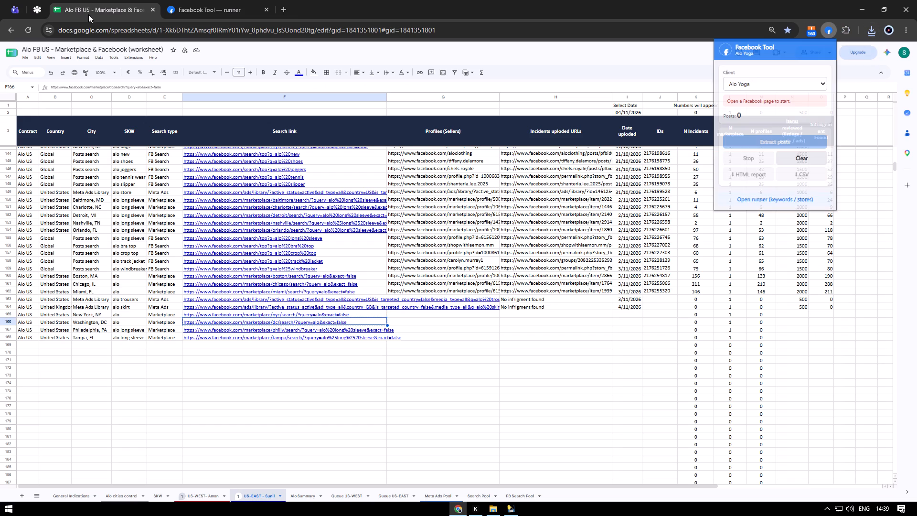
{"action": "key", "text": "shift+Tab"}
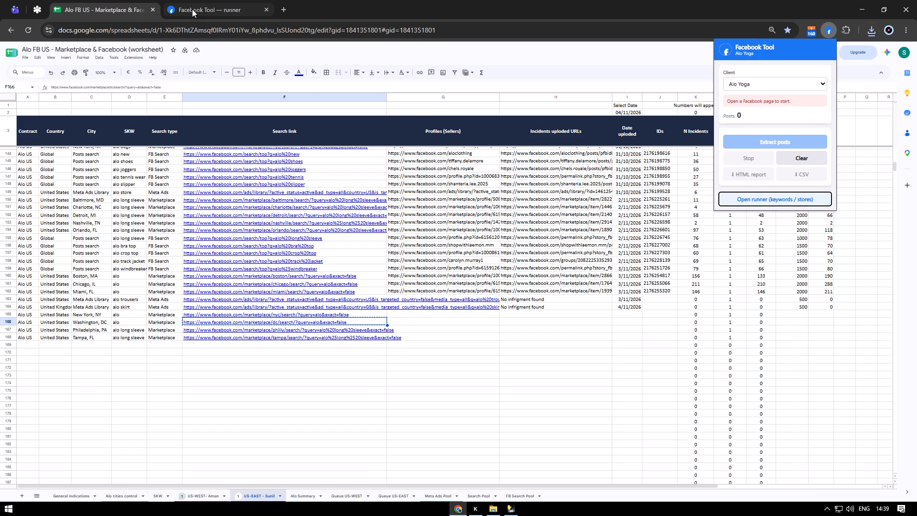
{"action": "key", "text": "Return"}
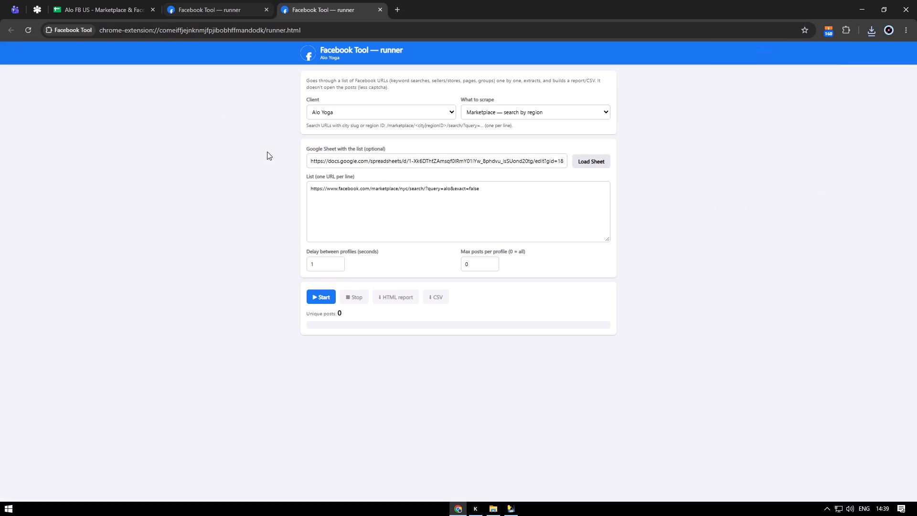
{"action": "left_click_drag", "start_coordinate": [512, 199], "coordinate": [223, 189]}
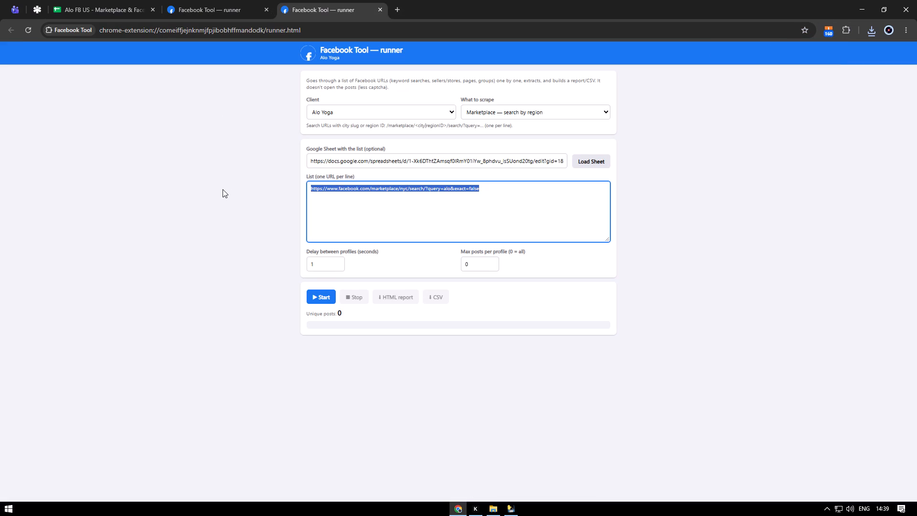
{"action": "key", "text": "ctrl+v"}
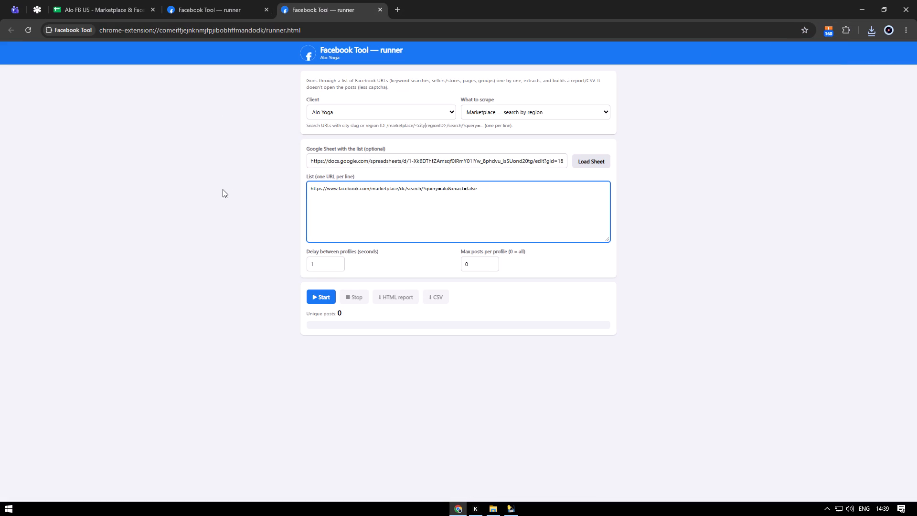
{"action": "left_click", "coordinate": [122, 0]}
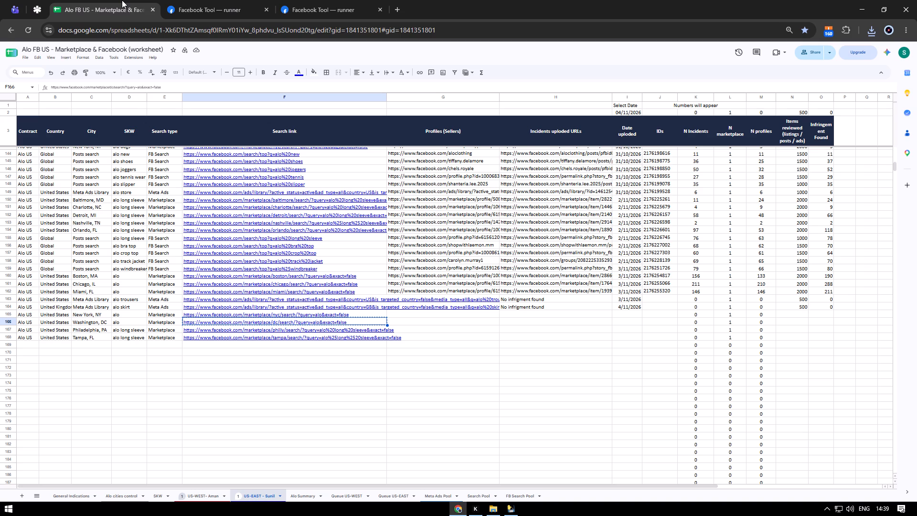
{"action": "left_click", "coordinate": [335, 0]}
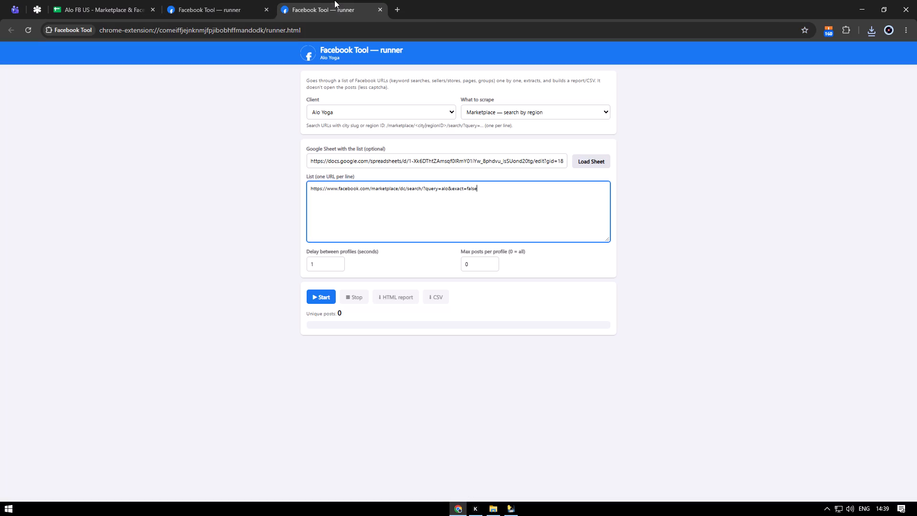
{"action": "left_click", "coordinate": [228, 0]}
{"action": "left_click", "coordinate": [296, 0]}
Set the maximum posts per profile to 1100 and start the Washington, DC marketplace scrape.
{"action": "left_click", "coordinate": [486, 261]}
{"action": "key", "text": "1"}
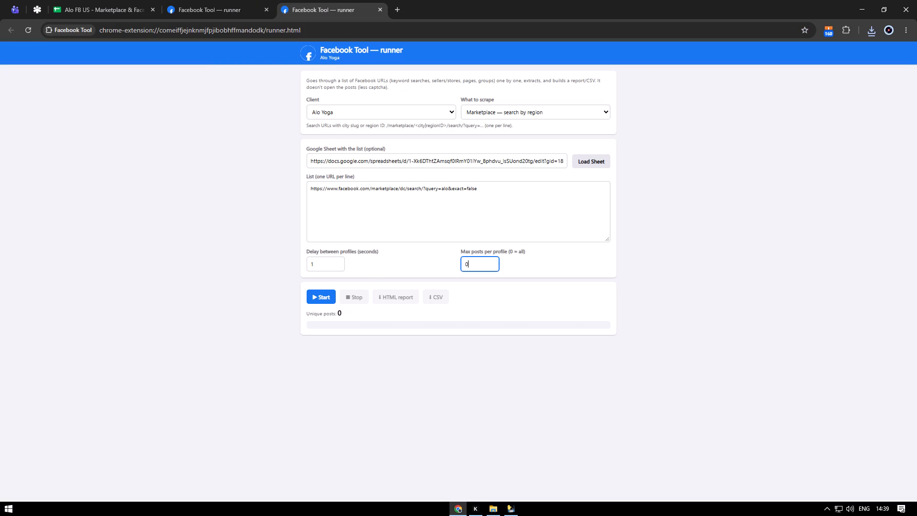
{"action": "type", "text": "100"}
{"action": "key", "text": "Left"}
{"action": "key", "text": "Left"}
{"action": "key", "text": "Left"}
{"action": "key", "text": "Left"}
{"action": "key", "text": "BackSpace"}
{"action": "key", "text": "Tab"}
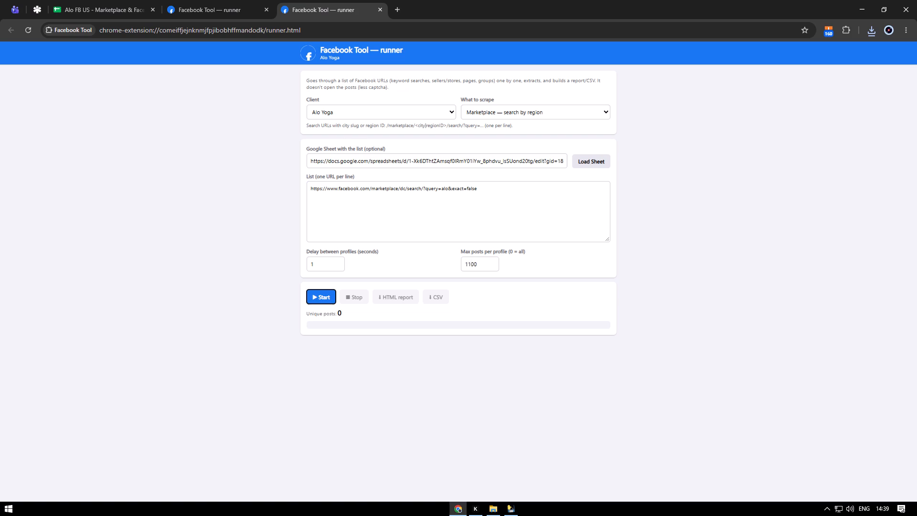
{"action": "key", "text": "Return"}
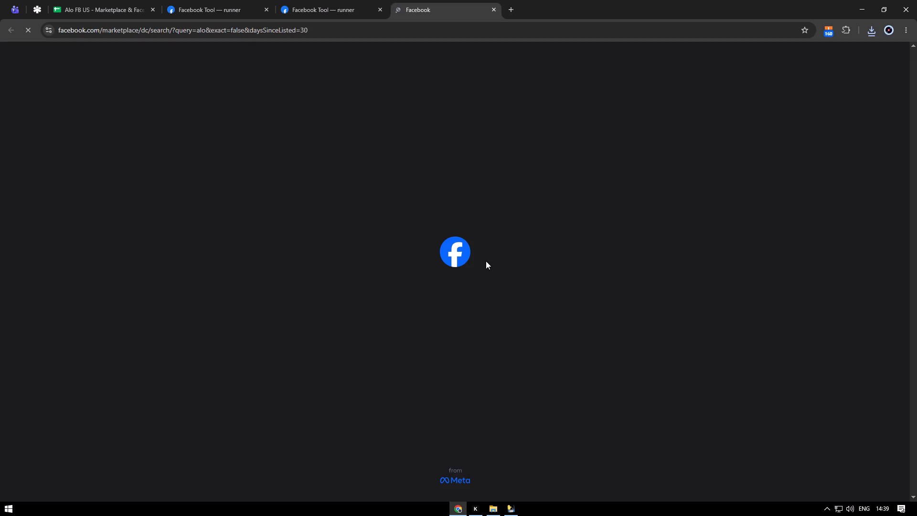
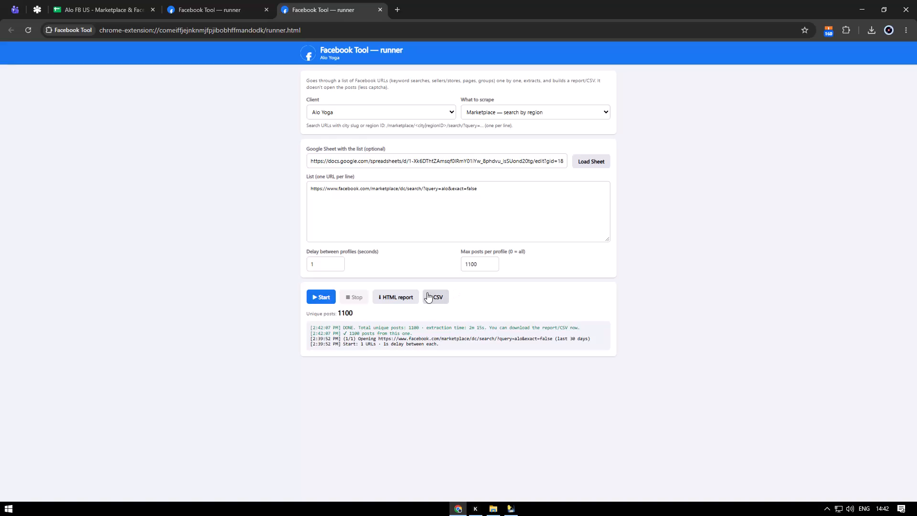
Download the CSV of the finished Washington, DC marketplace scrape.
{"action": "left_click", "coordinate": [427, 294]}
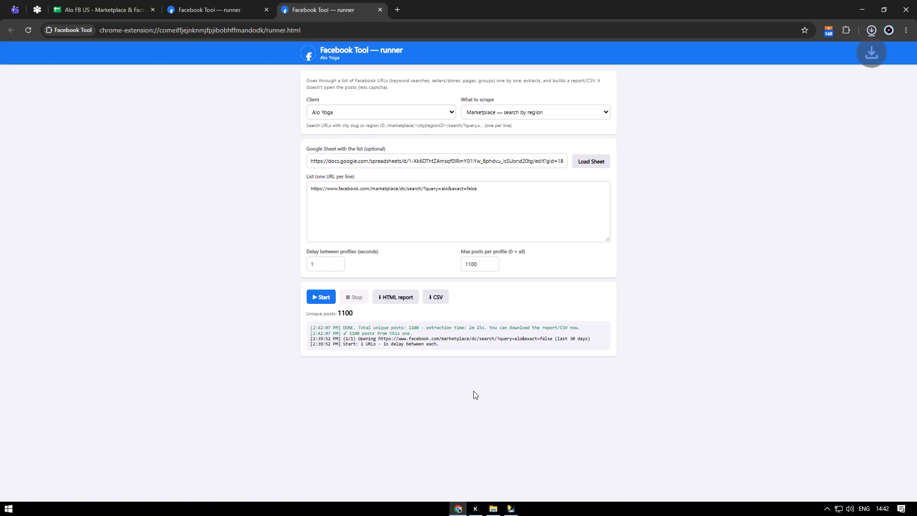
Switch to File Explorer and launch the FB-OCR application from the 2-OCR folder.
{"action": "left_click_drag", "start_coordinate": [487, 469], "coordinate": [493, 490]}
{"action": "left_click", "coordinate": [490, 510]}
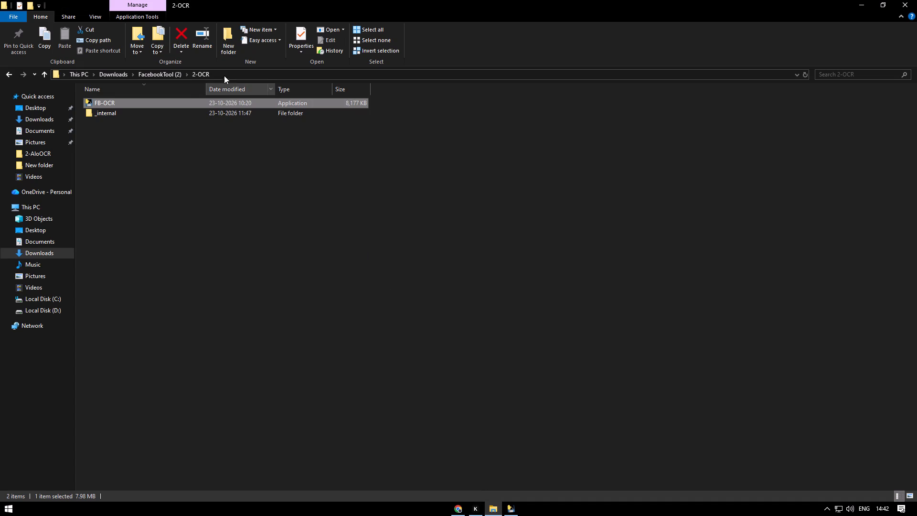
{"action": "double_click", "coordinate": [221, 101]}
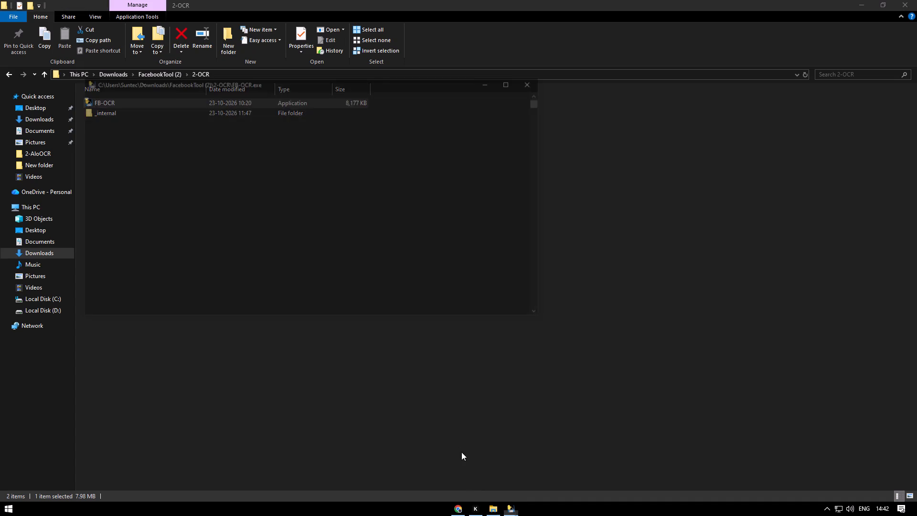
Return to Chrome and duplicate the Facebook Tool runner page used for the Washington, DC search.
{"action": "left_click", "coordinate": [457, 514]}
{"action": "left_click", "coordinate": [100, 0]}
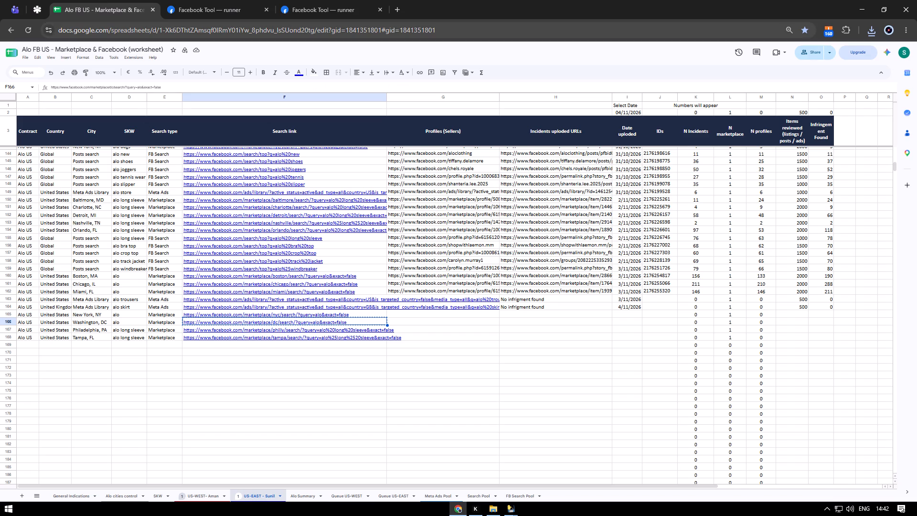
{"action": "key", "text": "Down"}
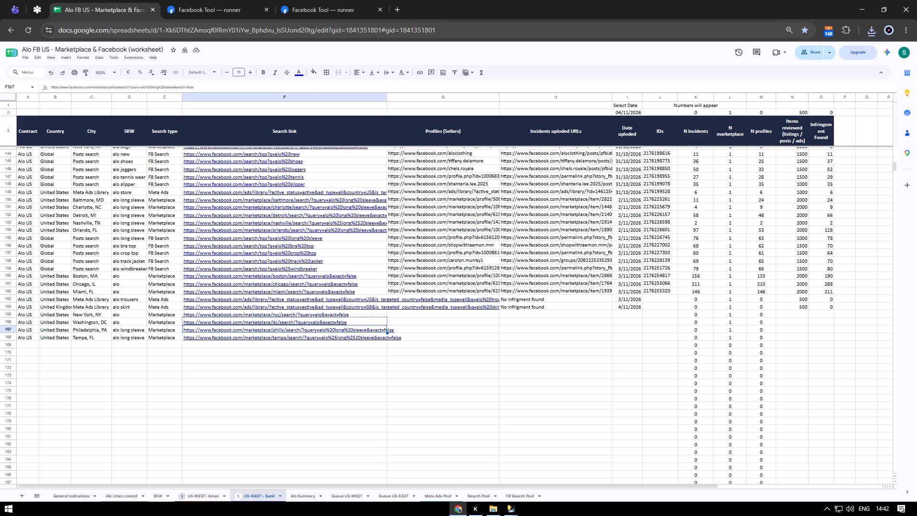
{"action": "left_click", "coordinate": [318, 0]}
{"action": "right_click", "coordinate": [318, 0]}
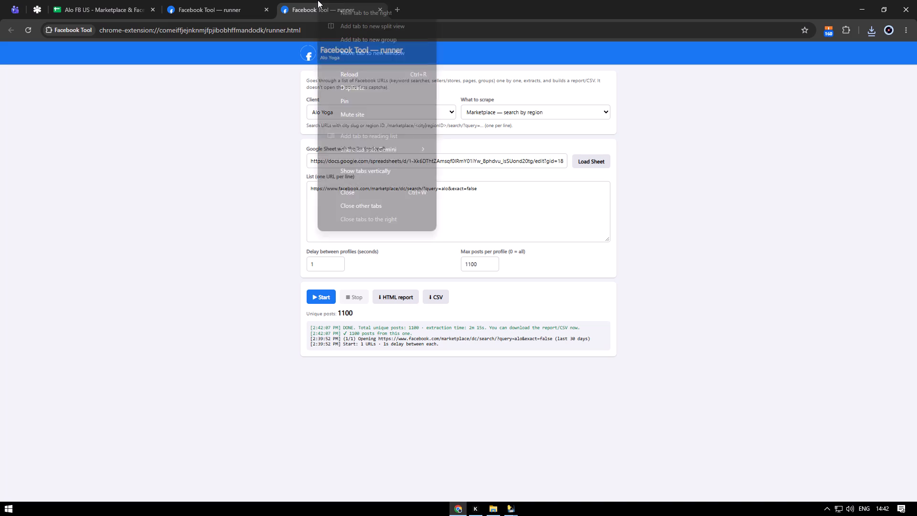
{"action": "left_click", "coordinate": [376, 88]}
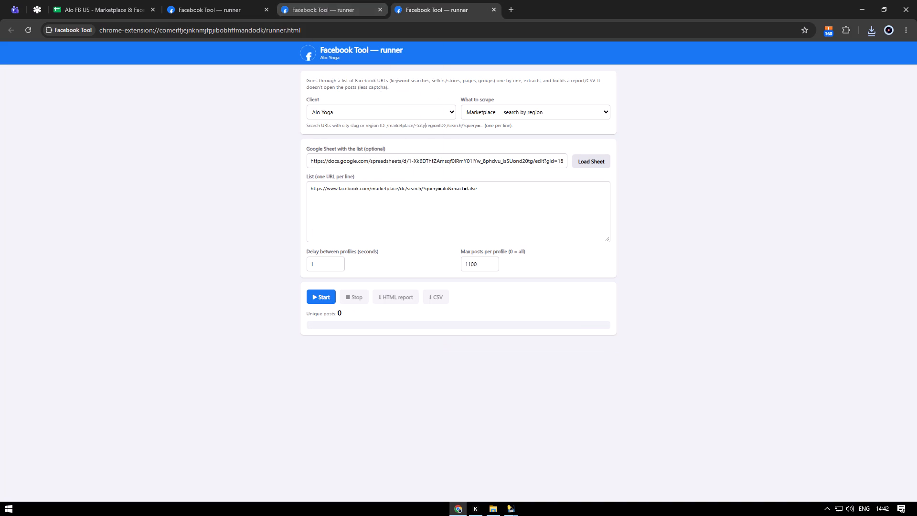
{"action": "left_click", "coordinate": [336, 0]}
{"action": "left_click", "coordinate": [442, 0]}
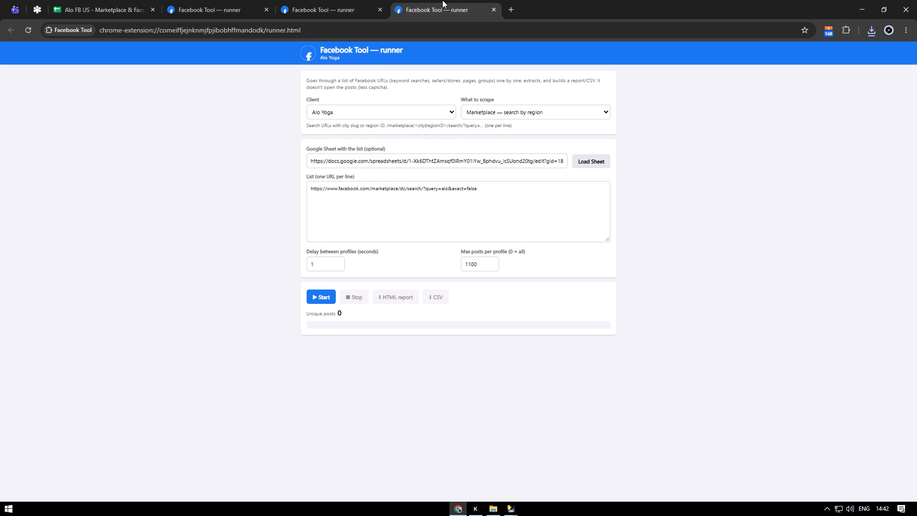
Copy the Philadelphia, PA alo long sleeve search link from cell F167 of the US-EAST sheet.
{"action": "left_click", "coordinate": [117, 0]}
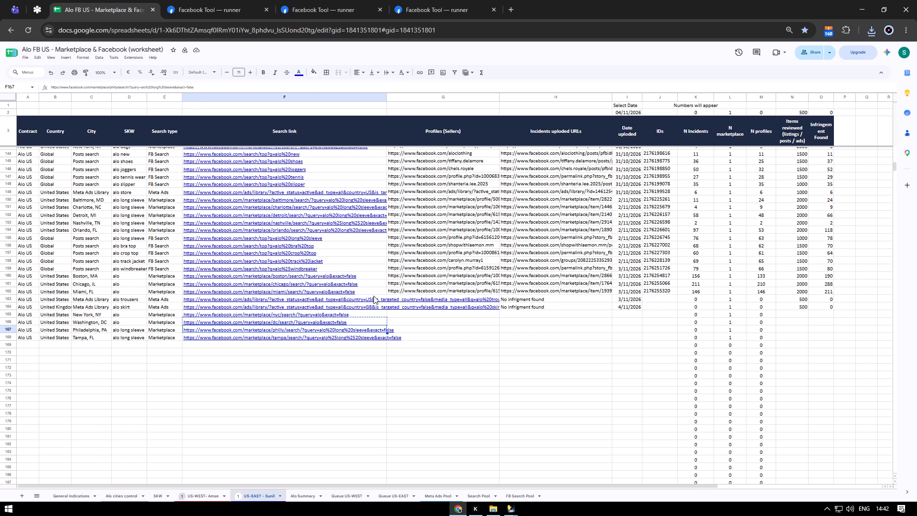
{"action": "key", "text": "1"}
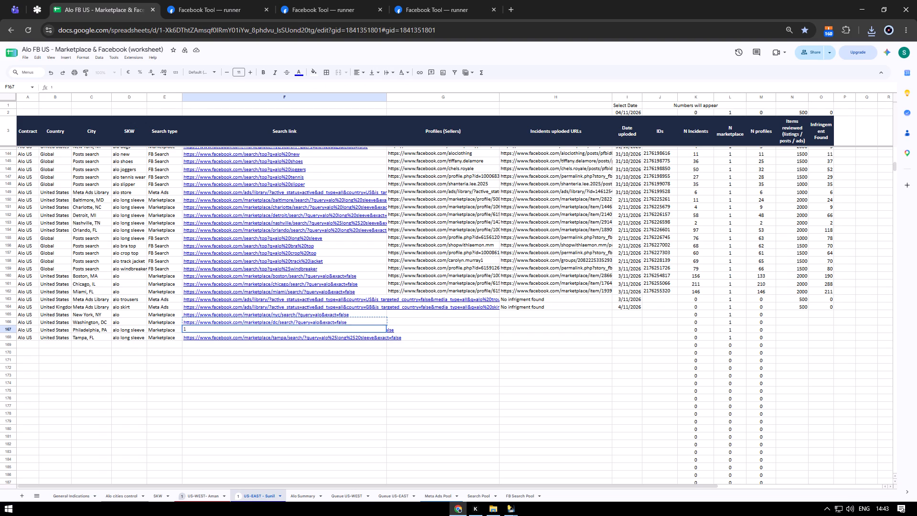
{"action": "key", "text": "Escape"}
{"action": "key", "text": "Up"}
{"action": "key", "text": "Down"}
{"action": "key", "text": "ctrl+c"}
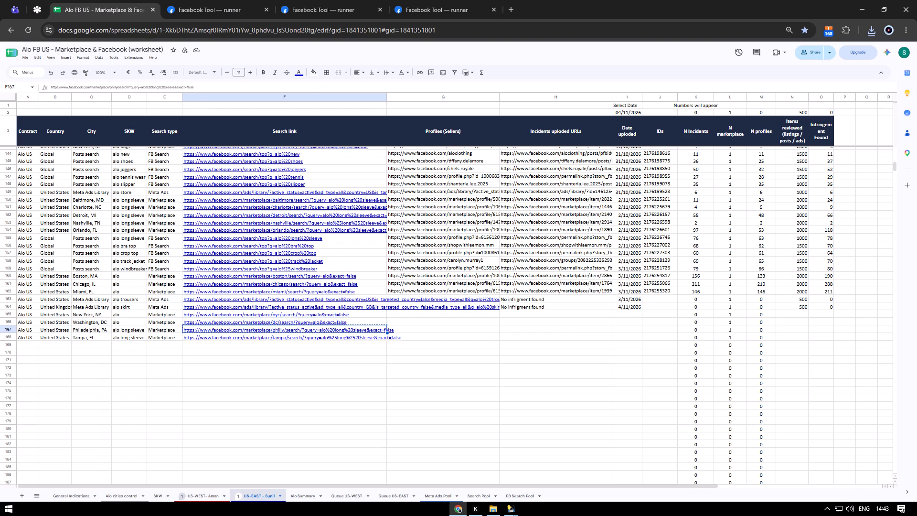
{"action": "key", "text": "ctrl+c"}
{"action": "key", "text": "ctrl+c"}
{"action": "key", "text": "ctrl+c"}
{"action": "key", "text": "ctrl+c"}
{"action": "key", "text": "ctrl+c"}
{"action": "key", "text": "ctrl+c"}
{"action": "key", "text": "ctrl+c"}
{"action": "key", "text": "ctrl+c"}
{"action": "key", "text": "ctrl+c"}
{"action": "key", "text": "ctrl+c"}
{"action": "key", "text": "ctrl+c"}
{"action": "key", "text": "ctrl+c"}
{"action": "key", "text": "ctrl+c"}
{"action": "key", "text": "ctrl+c"}
Replace the URL list in the duplicated Facebook Tool runner with the copied Philadelphia search link.
{"action": "key", "text": "ctrl+6"}
{"action": "key", "text": "Tab"}
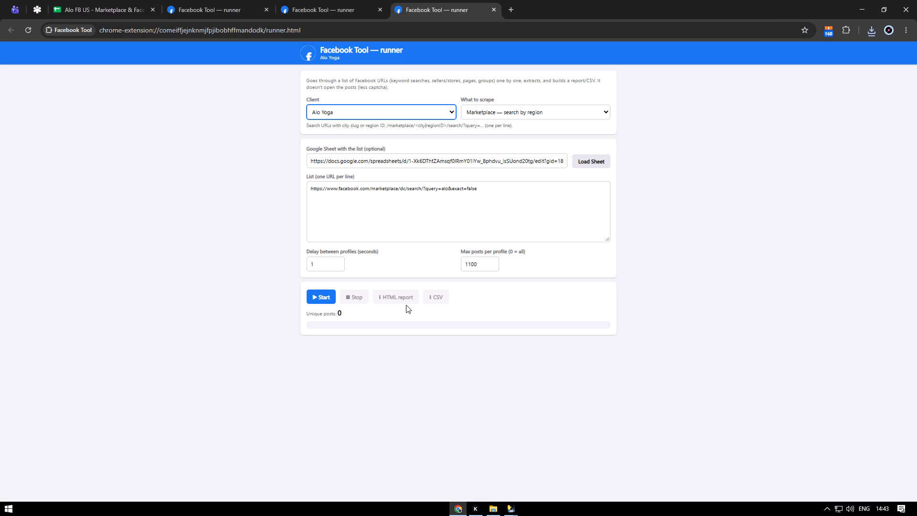
{"action": "key", "text": "Tab"}
{"action": "key", "text": "Tab"}
{"action": "key", "text": "Tab"}
{"action": "key", "text": "Tab"}
{"action": "key", "text": "ctrl+a"}
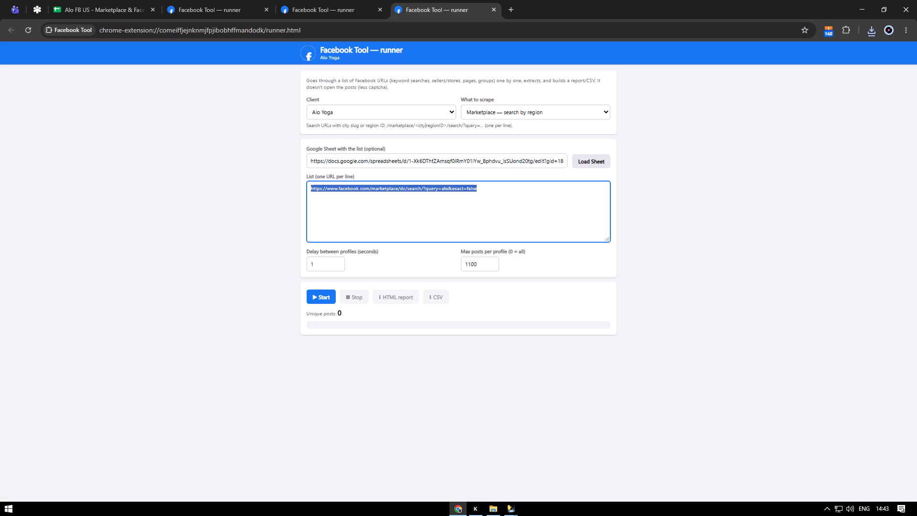
{"action": "key", "text": "ctrl+v"}
Set the maximum posts per profile to 1200 and start the Philadelphia scrape.
{"action": "key", "text": "Tab"}
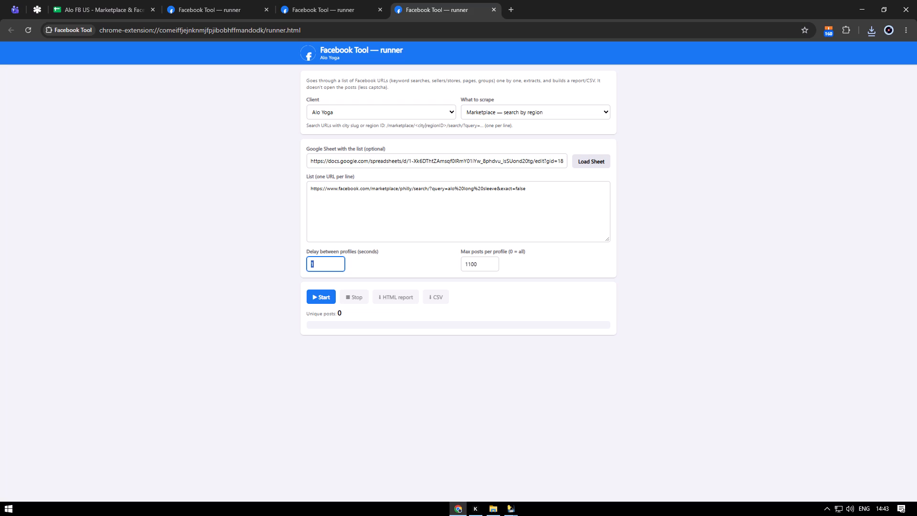
{"action": "key", "text": "Tab"}
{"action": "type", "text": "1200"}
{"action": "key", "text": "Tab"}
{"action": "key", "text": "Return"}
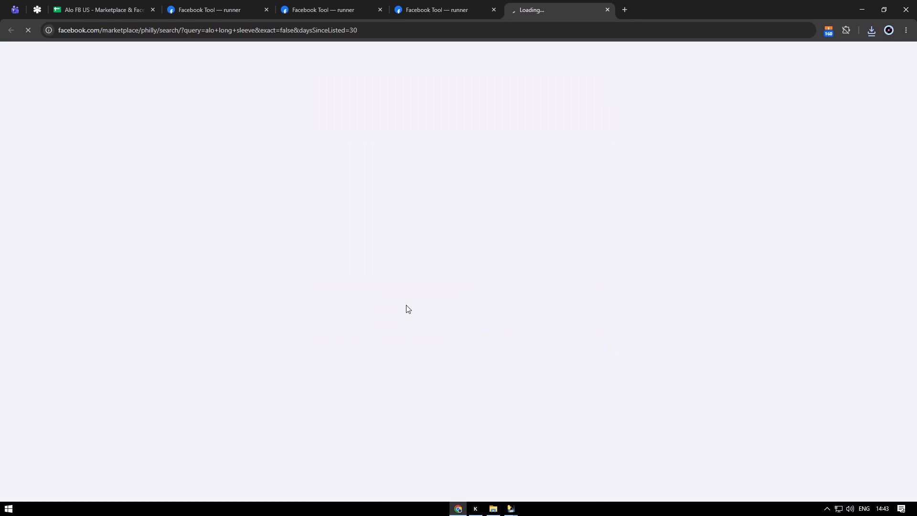
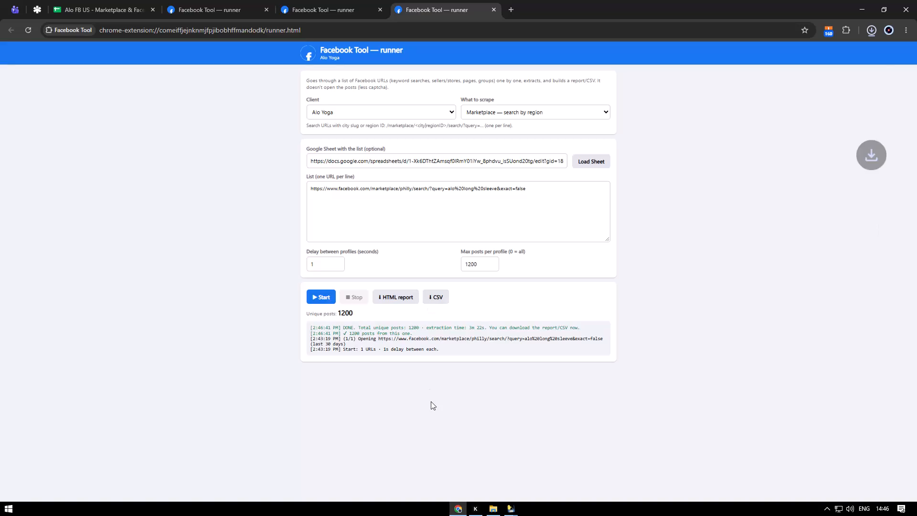
Switch to File Explorer and run FB-OCR from the 2-OCR folder on the newly scraped Philadelphia, PA results.
{"action": "left_click", "coordinate": [490, 509]}
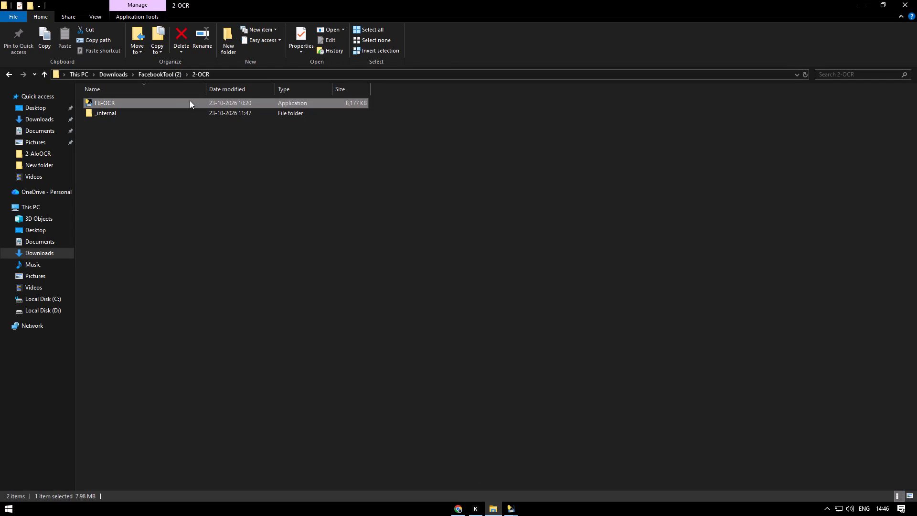
{"action": "double_click", "coordinate": [190, 100]}
{"action": "right_click_drag", "start_coordinate": [188, 104], "coordinate": [215, 163]}
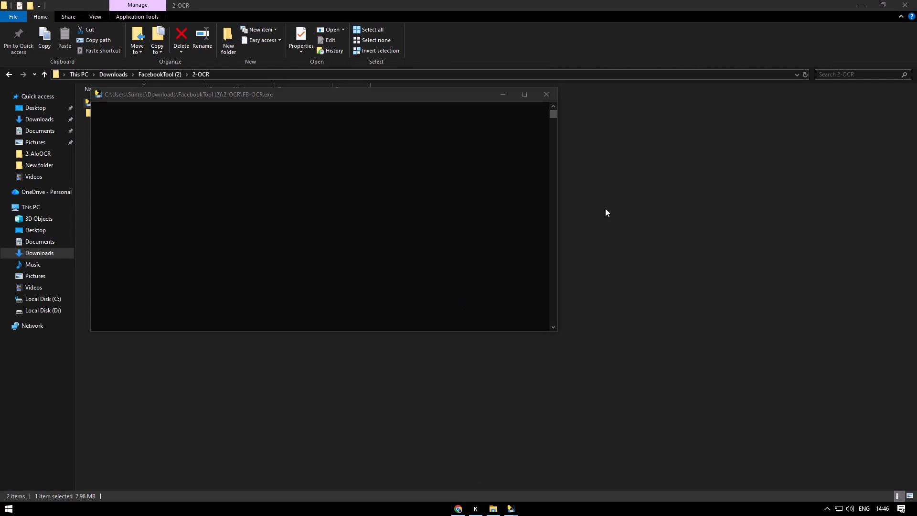
{"action": "left_click", "coordinate": [430, 236]}
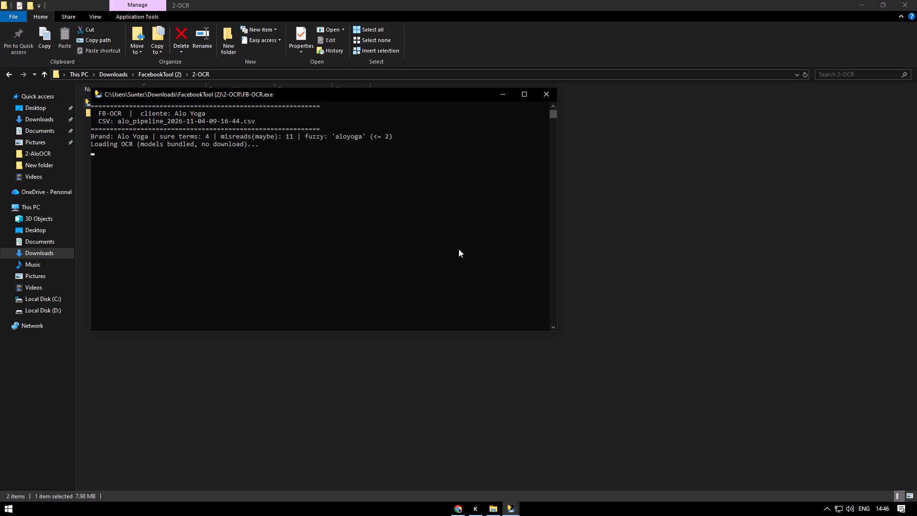
{"action": "left_click", "coordinate": [568, 219]}
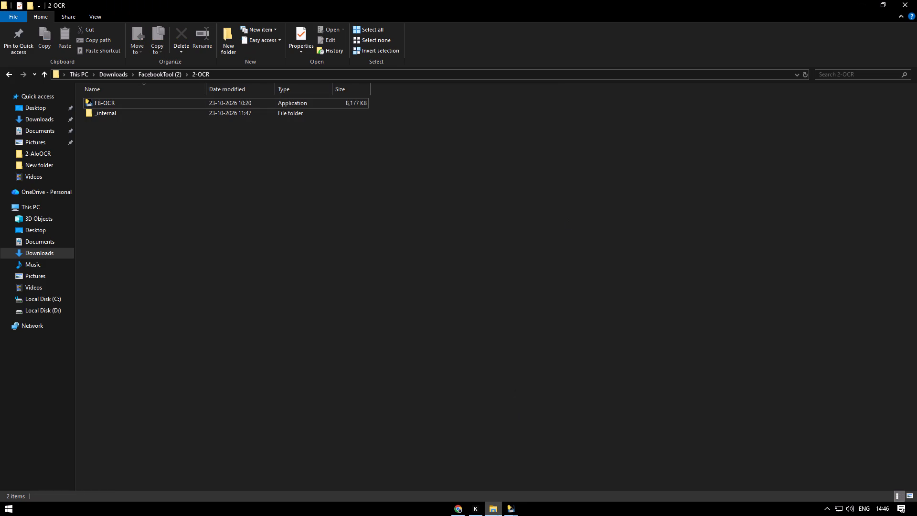
{"action": "left_click", "coordinate": [507, 515]}
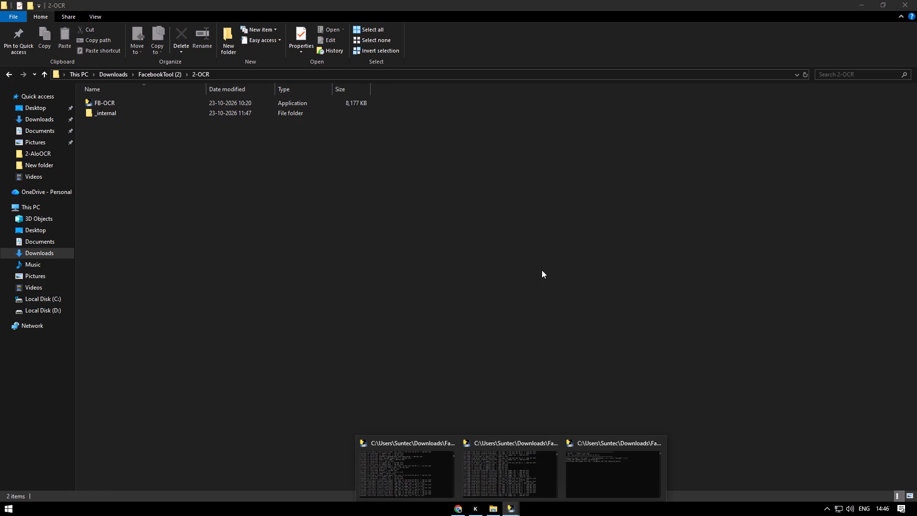
Switch to Chrome and duplicate the Facebook Tool runner tab used for the Philadelphia search.
{"action": "left_click", "coordinate": [460, 515]}
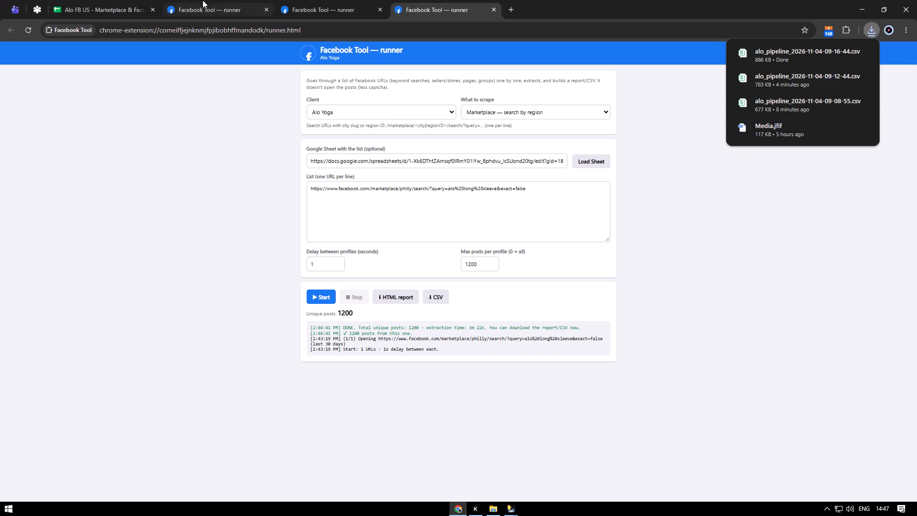
{"action": "right_click", "coordinate": [431, 0]}
{"action": "left_click", "coordinate": [462, 89]}
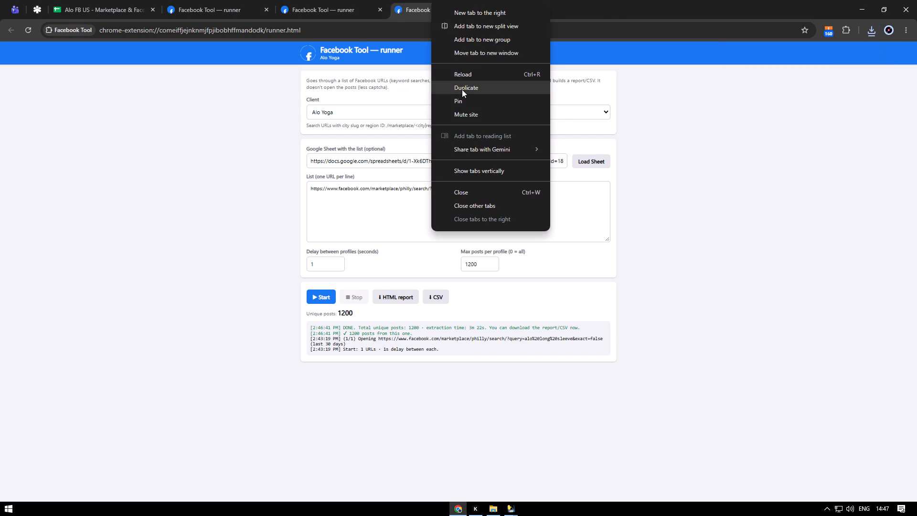
Replace the URL list in the duplicated runner with the Tampa, FL alo long sleeve search link copied from cell F168.
{"action": "left_click", "coordinate": [69, 0]}
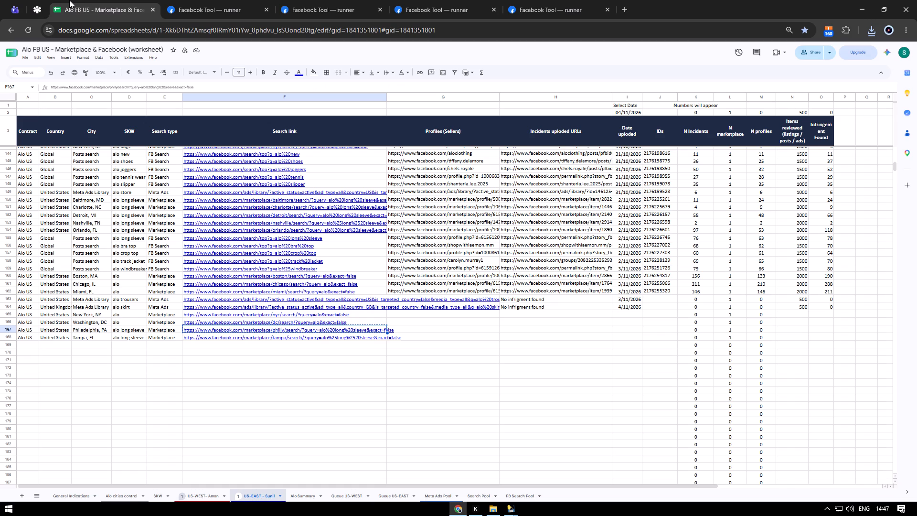
{"action": "key", "text": "Down"}
{"action": "key", "text": "ctrl+c"}
{"action": "key", "text": "ctrl+c"}
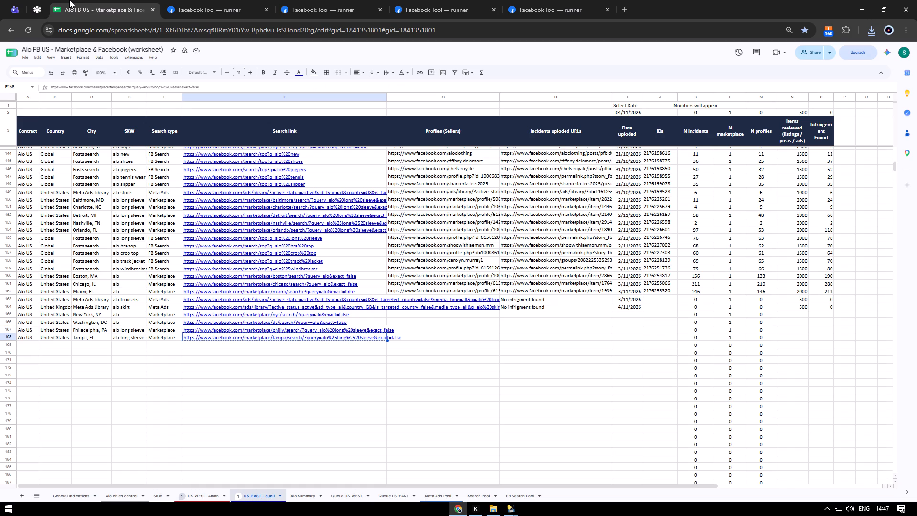
{"action": "key", "text": "ctrl+c"}
{"action": "key", "text": "ctrl+c"}
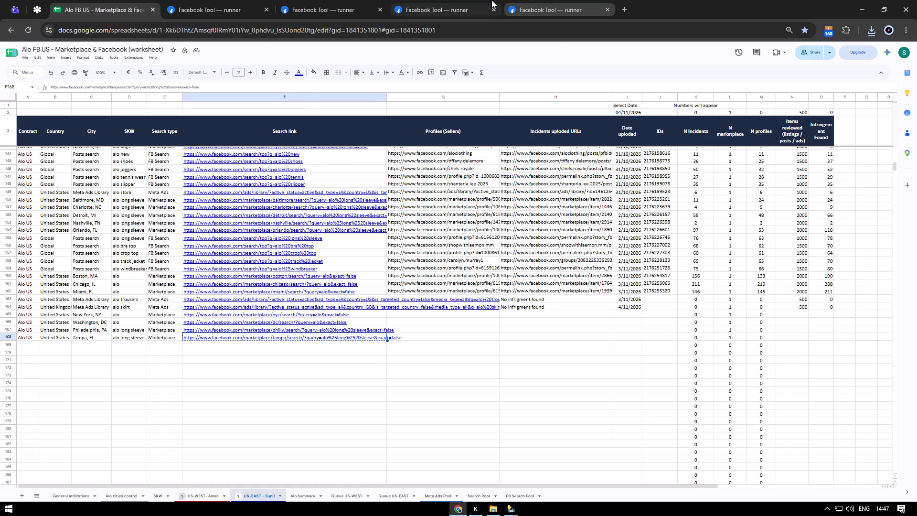
{"action": "left_click", "coordinate": [530, 0]}
{"action": "left_click_drag", "start_coordinate": [548, 201], "coordinate": [224, 208]}
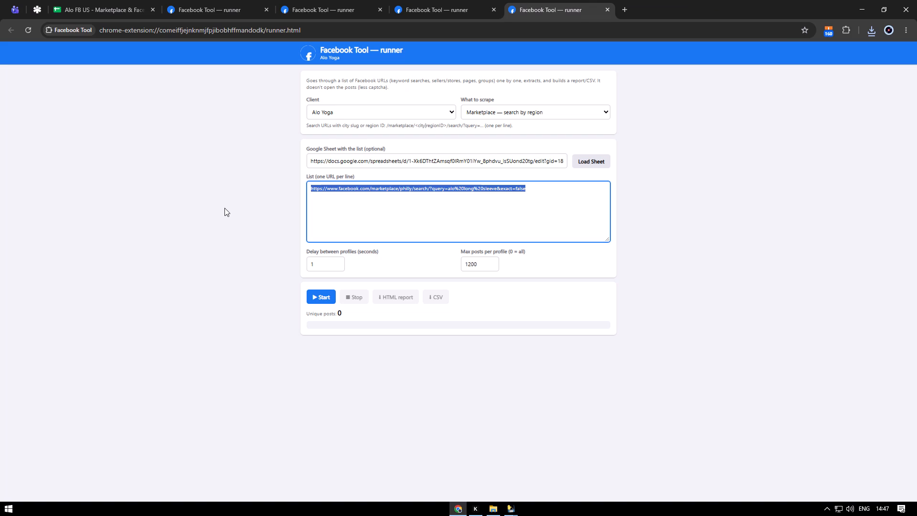
{"action": "key", "text": "ctrl+v"}
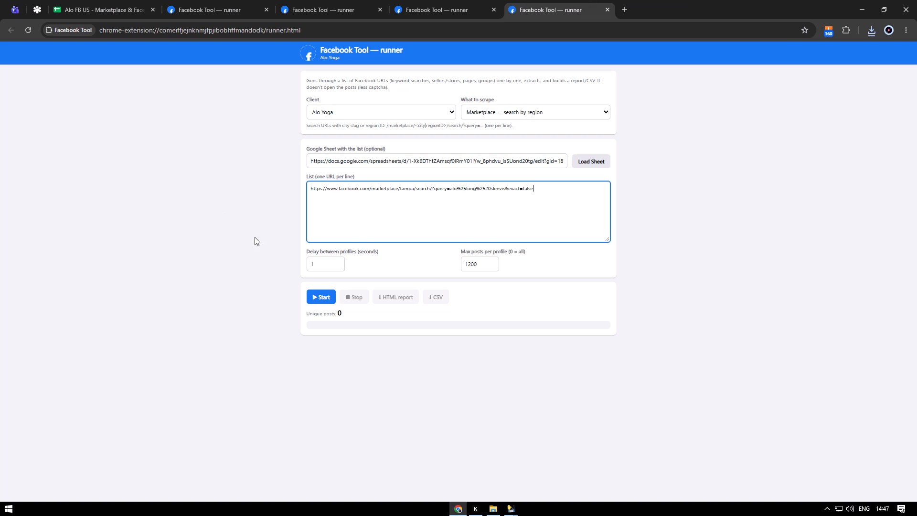
Set the maximum posts per profile to 900 and start the Tampa scrape.
{"action": "left_click_drag", "start_coordinate": [489, 260], "coordinate": [414, 276]}
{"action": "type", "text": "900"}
{"action": "left_click", "coordinate": [331, 302]}
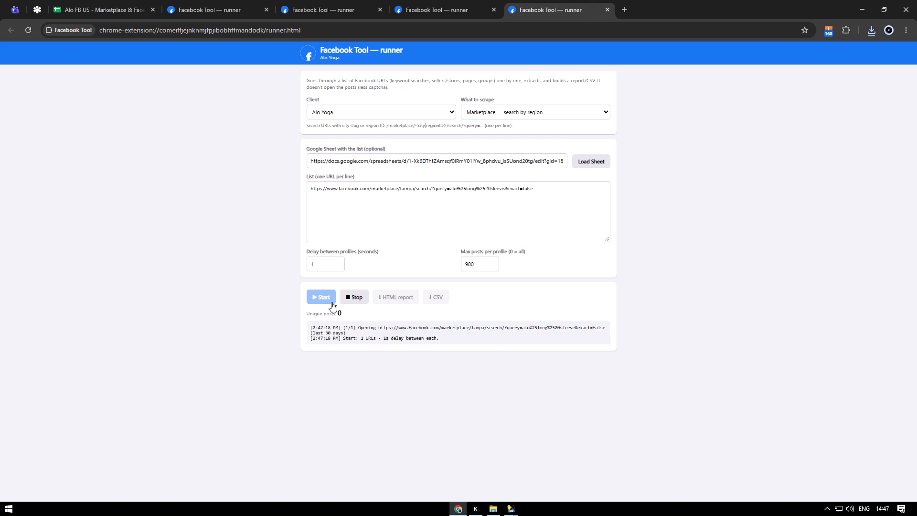
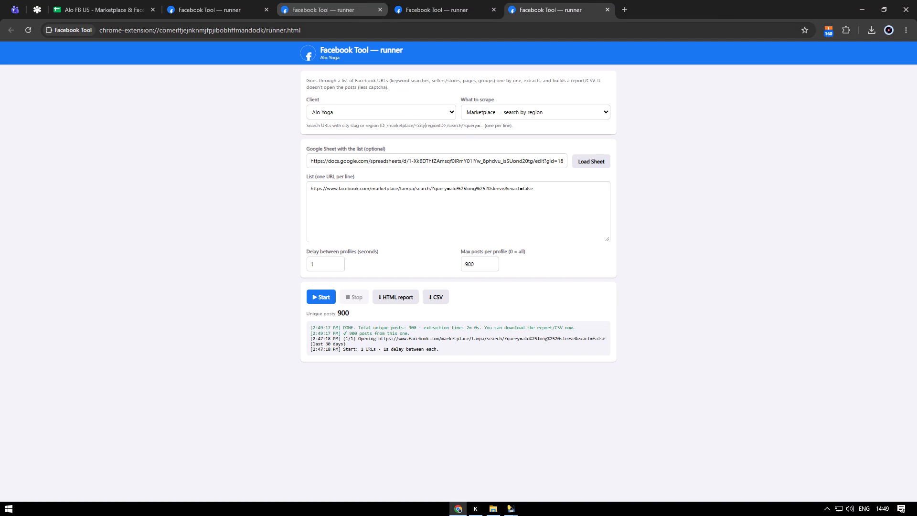
Download the finished Tampa alo long sleeve Marketplace search results as a CSV file.
{"action": "left_click", "coordinate": [438, 295]}
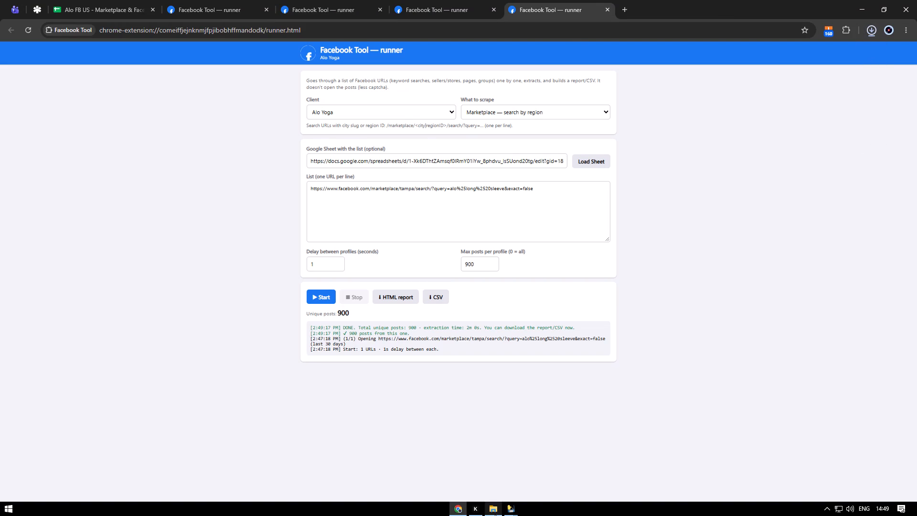
Switch to File Explorer and launch FB-OCR from the 2-OCR folder to process the downloaded Alo Yoga CSV.
{"action": "left_click", "coordinate": [495, 514]}
{"action": "double_click", "coordinate": [192, 99]}
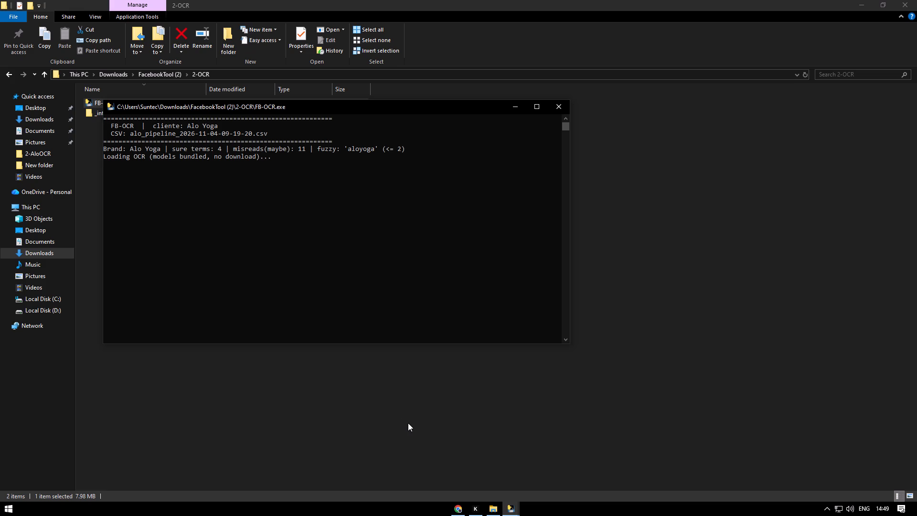
Bring the Facebook Tool runner page and the four running FB-OCR console windows in front of the file explorer.
{"action": "left_click", "coordinate": [460, 511]}
{"action": "left_click", "coordinate": [508, 509]}
{"action": "left_click", "coordinate": [377, 473]}
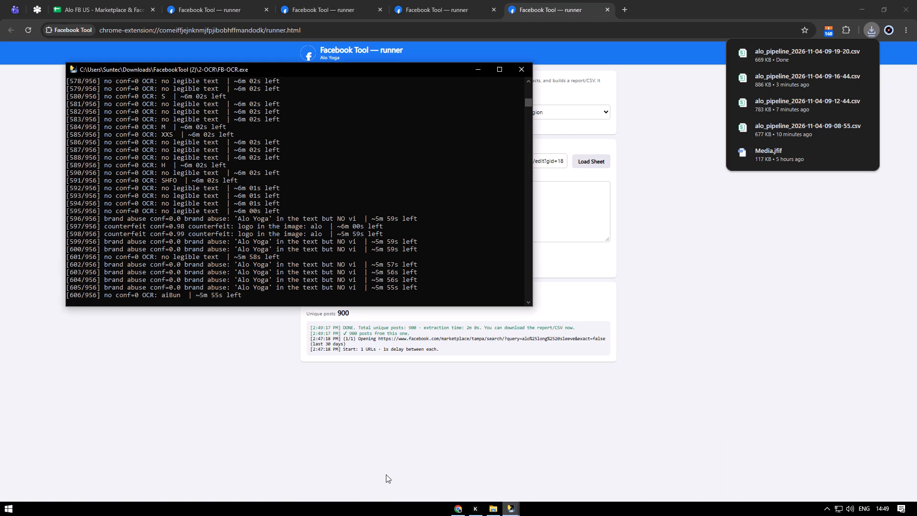
{"action": "left_click", "coordinate": [502, 508]}
{"action": "left_click", "coordinate": [448, 483]}
{"action": "left_click", "coordinate": [513, 507]}
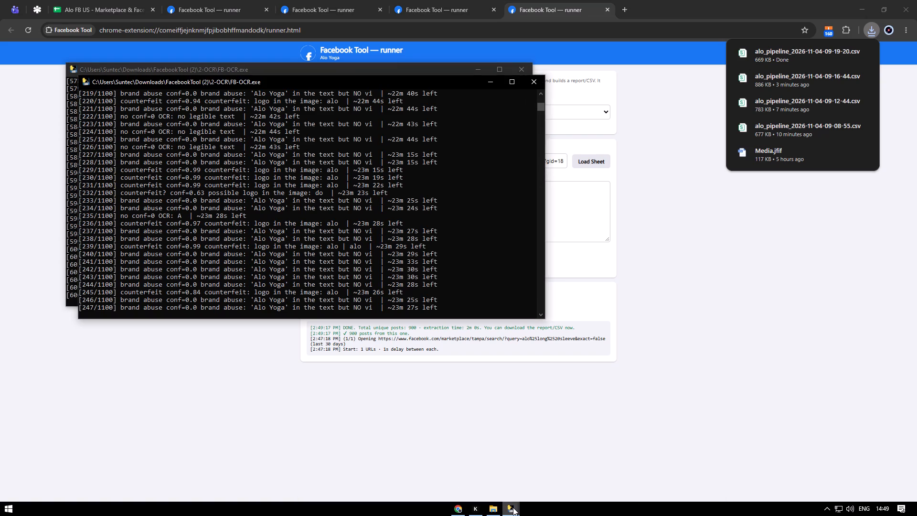
{"action": "left_click", "coordinate": [533, 474]}
{"action": "left_click", "coordinate": [515, 515]}
{"action": "left_click", "coordinate": [640, 480]}
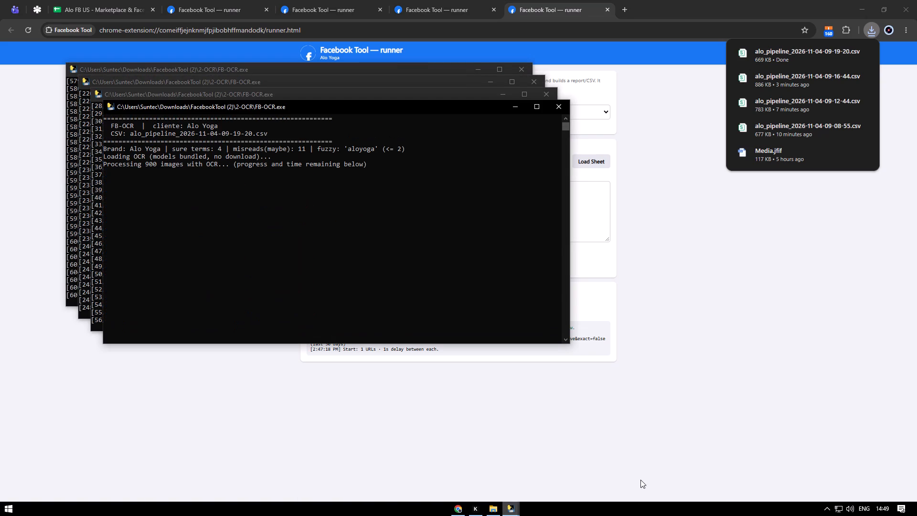
Move the FB-OCR console processing 900 images to the lower-right area of the desktop.
{"action": "left_click_drag", "start_coordinate": [321, 104], "coordinate": [473, 156]}
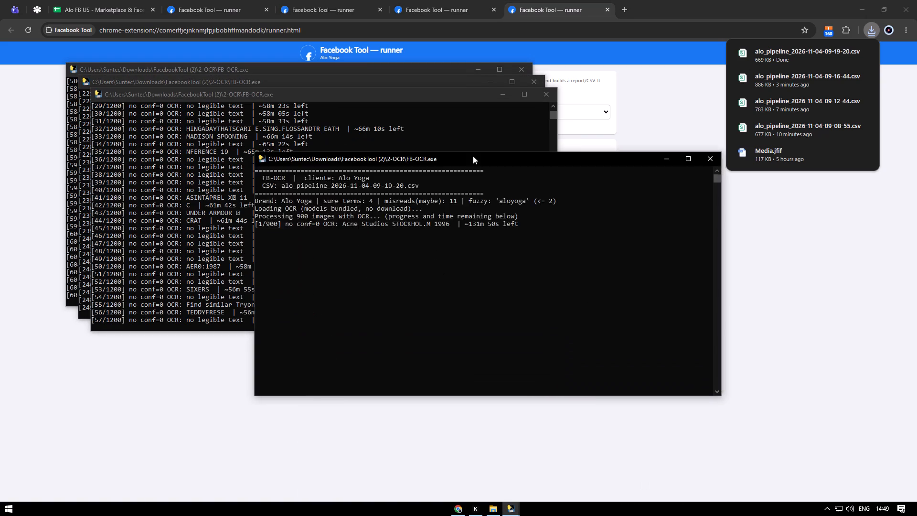
{"action": "left_click_drag", "start_coordinate": [473, 156], "coordinate": [649, 220]}
{"action": "left_click_drag", "start_coordinate": [659, 216], "coordinate": [668, 283]}
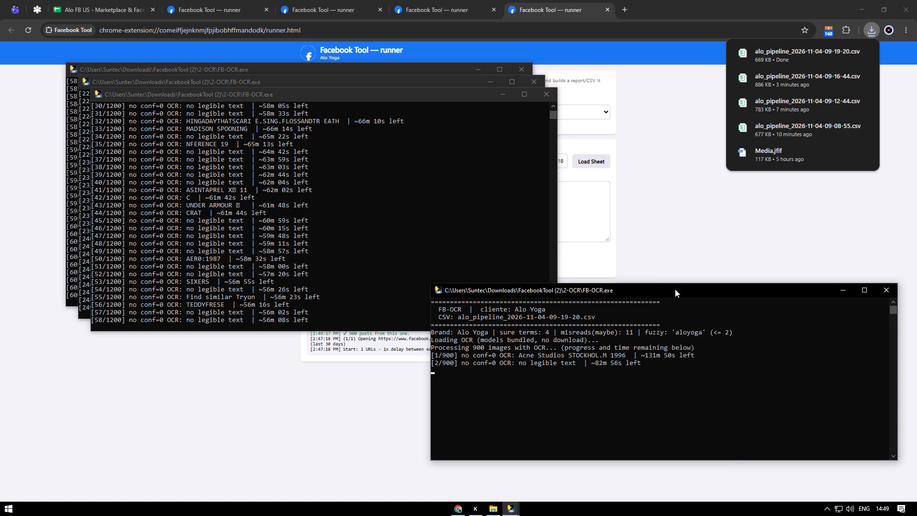
{"action": "left_click_drag", "start_coordinate": [675, 289], "coordinate": [696, 330]}
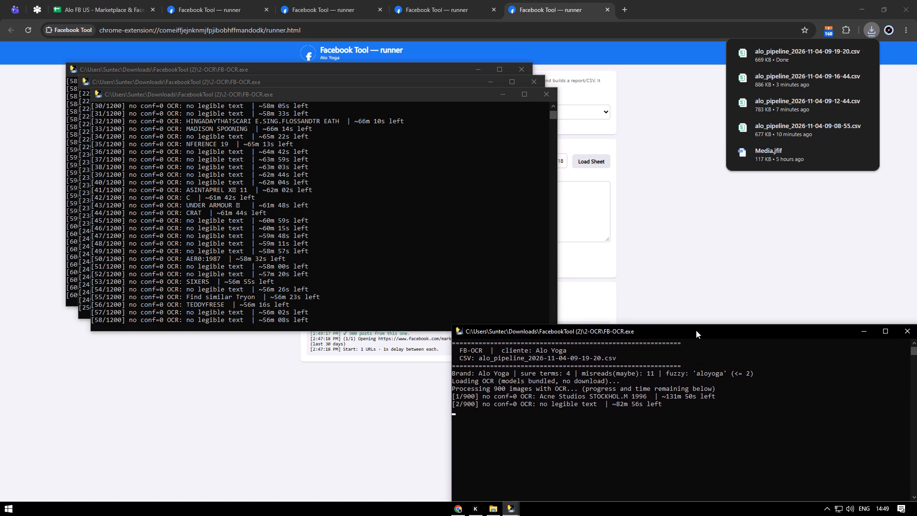
{"action": "left_click_drag", "start_coordinate": [696, 330], "coordinate": [696, 331]}
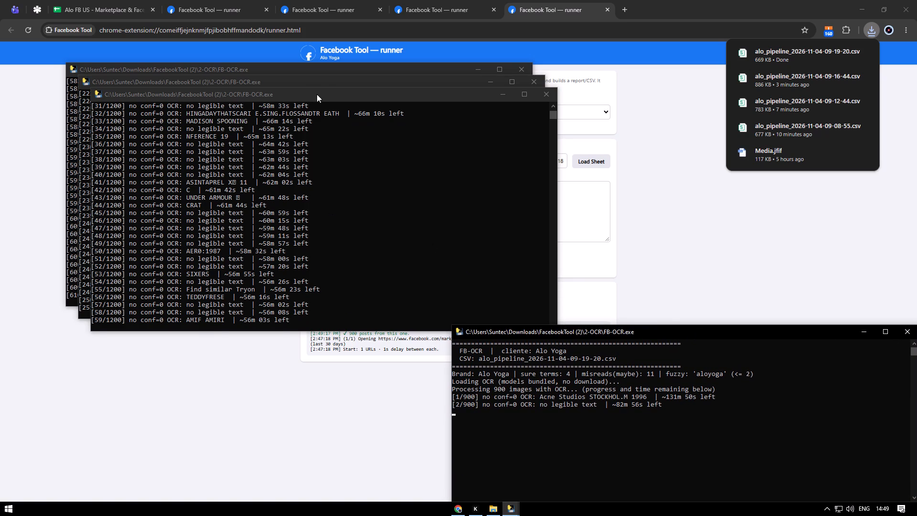
Move the FB-OCR console processing 1200 images into the lower-left corner of the desktop.
{"action": "left_click_drag", "start_coordinate": [324, 87], "coordinate": [327, 135]}
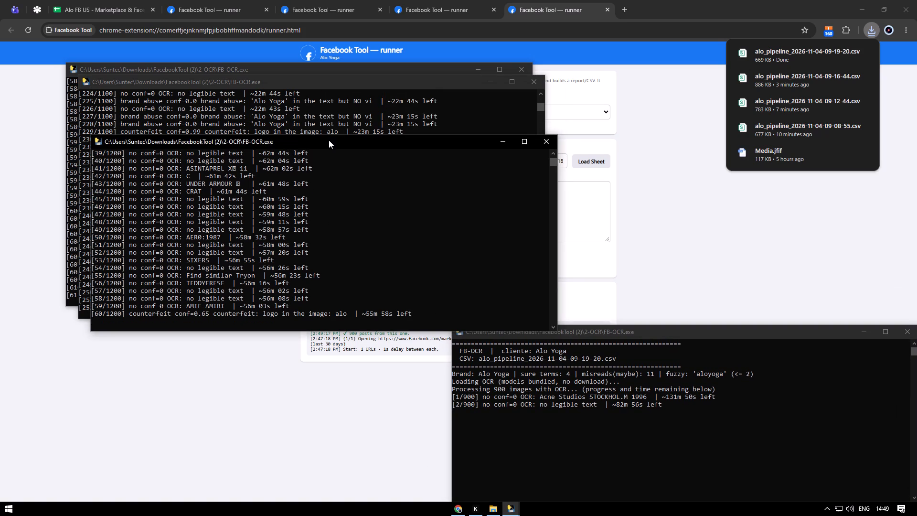
{"action": "left_click_drag", "start_coordinate": [329, 140], "coordinate": [240, 307]}
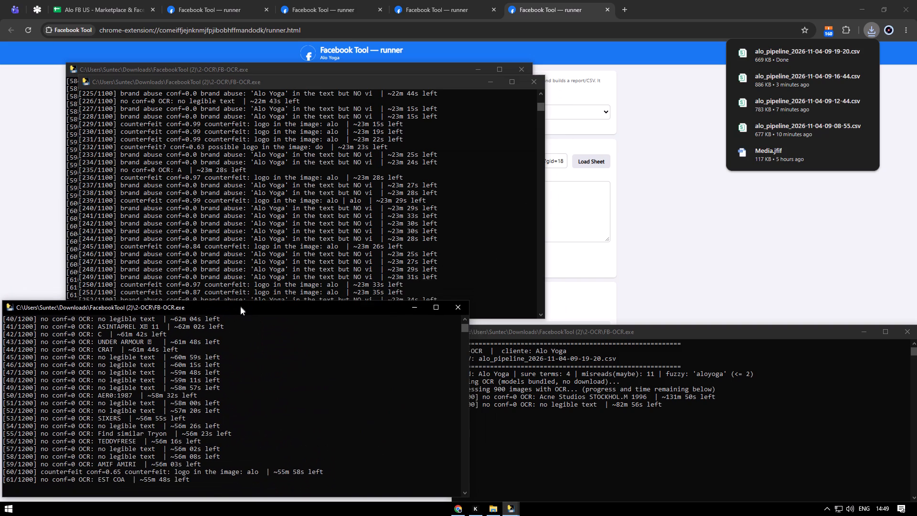
{"action": "left_click_drag", "start_coordinate": [240, 307], "coordinate": [238, 312]}
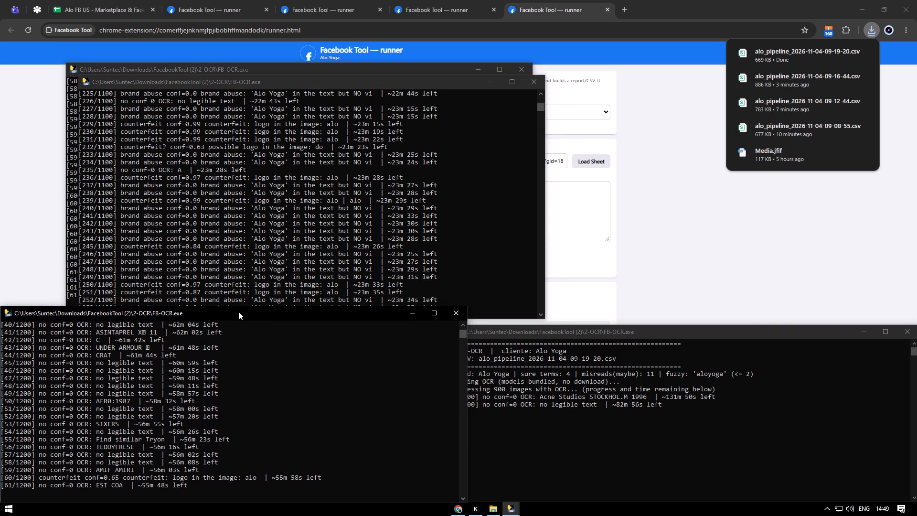
{"action": "left_click", "coordinate": [545, 375]}
Move the FB-OCR console processing 1100 images to the upper-right area, above the 900-image console.
{"action": "left_click_drag", "start_coordinate": [406, 76], "coordinate": [404, 116]}
{"action": "left_click_drag", "start_coordinate": [401, 119], "coordinate": [788, 67]}
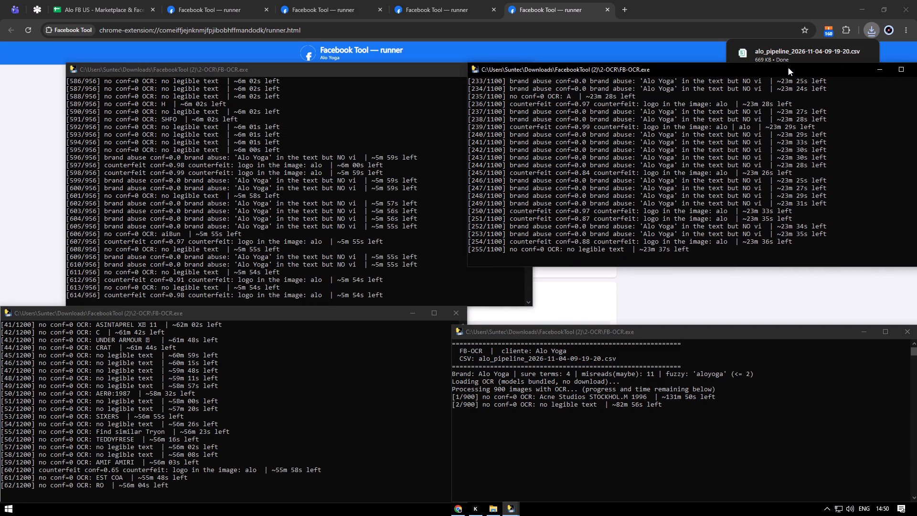
{"action": "left_click_drag", "start_coordinate": [788, 67], "coordinate": [762, 62]}
{"action": "left_click_drag", "start_coordinate": [906, 130], "coordinate": [874, 131]}
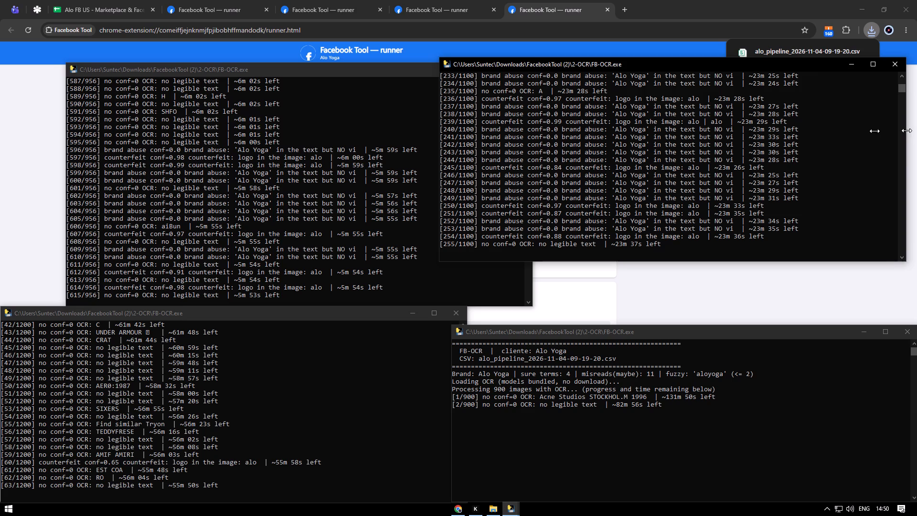
{"action": "left_click_drag", "start_coordinate": [874, 131], "coordinate": [859, 132]}
{"action": "left_click_drag", "start_coordinate": [638, 64], "coordinate": [697, 71]}
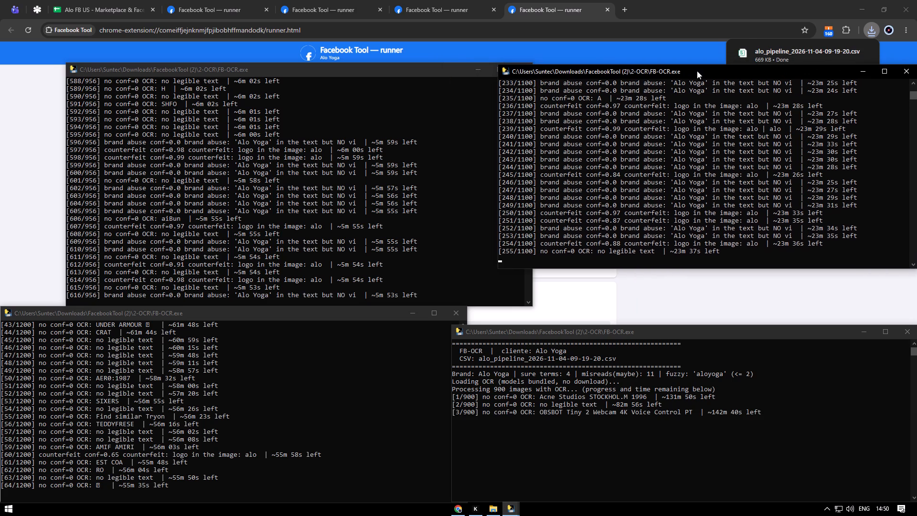
{"action": "left_click_drag", "start_coordinate": [697, 71], "coordinate": [697, 71]}
Move the FB-OCR console processing 956 images to the upper-left area, above the 1200-image console.
{"action": "left_click", "coordinate": [307, 73]}
{"action": "left_click_drag", "start_coordinate": [328, 66], "coordinate": [278, 38]}
Extend the 900-image console upward and fit the 1100-image console directly above it without a gap.
{"action": "left_click_drag", "start_coordinate": [596, 327], "coordinate": [596, 321]}
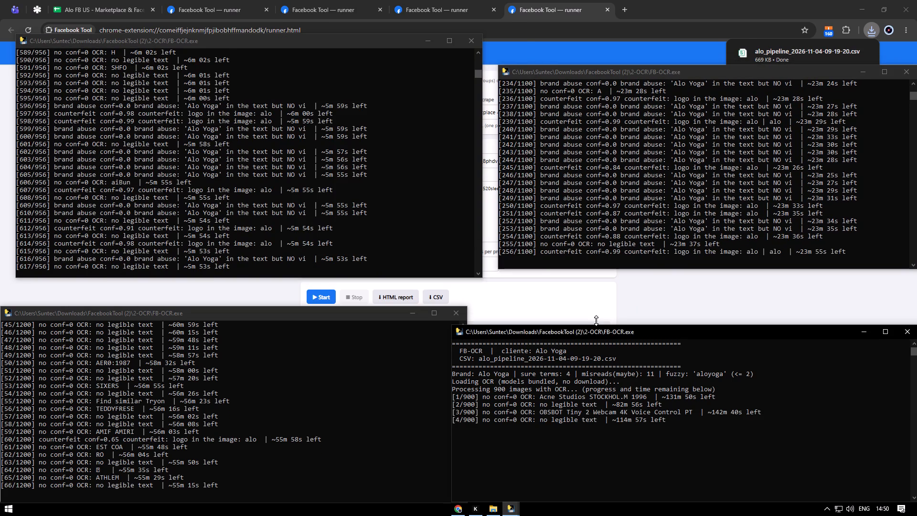
{"action": "left_click_drag", "start_coordinate": [596, 321], "coordinate": [596, 263]}
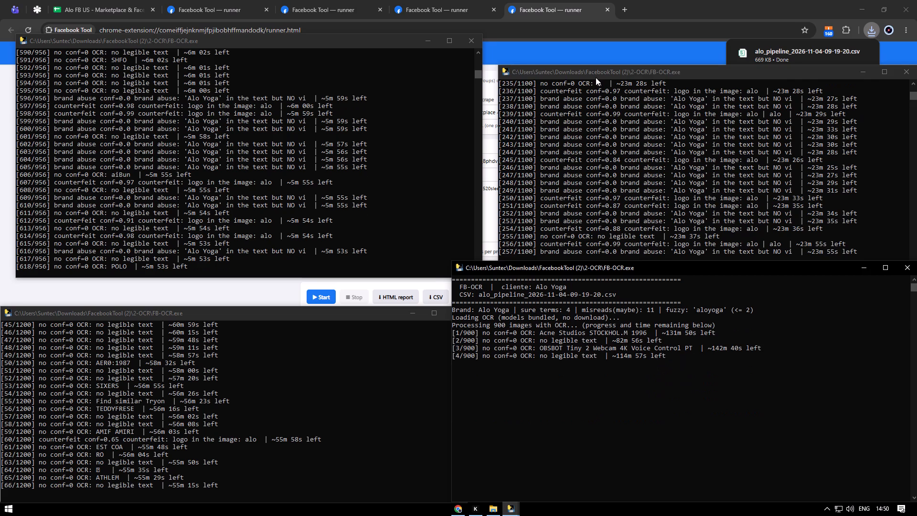
{"action": "left_click_drag", "start_coordinate": [596, 77], "coordinate": [588, 50]}
{"action": "left_click_drag", "start_coordinate": [607, 242], "coordinate": [609, 262]}
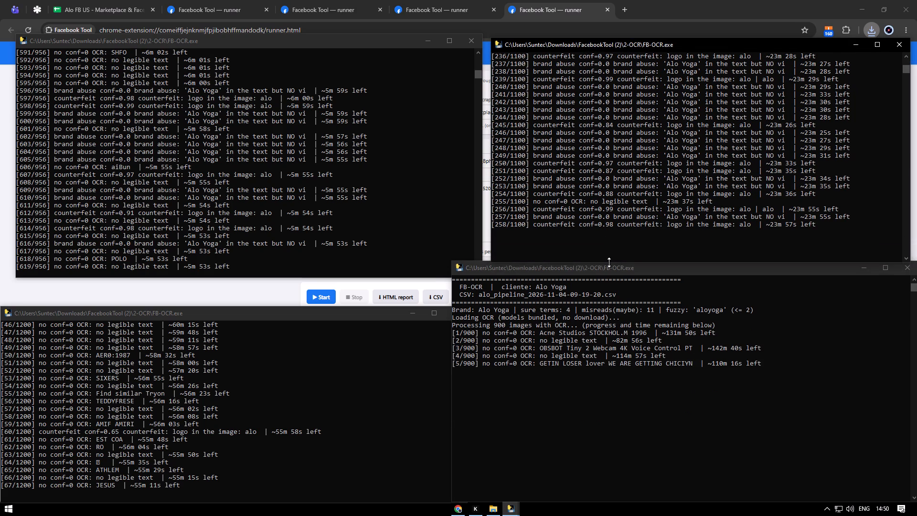
{"action": "left_click_drag", "start_coordinate": [609, 262], "coordinate": [610, 269]}
{"action": "left_click", "coordinate": [712, 414]}
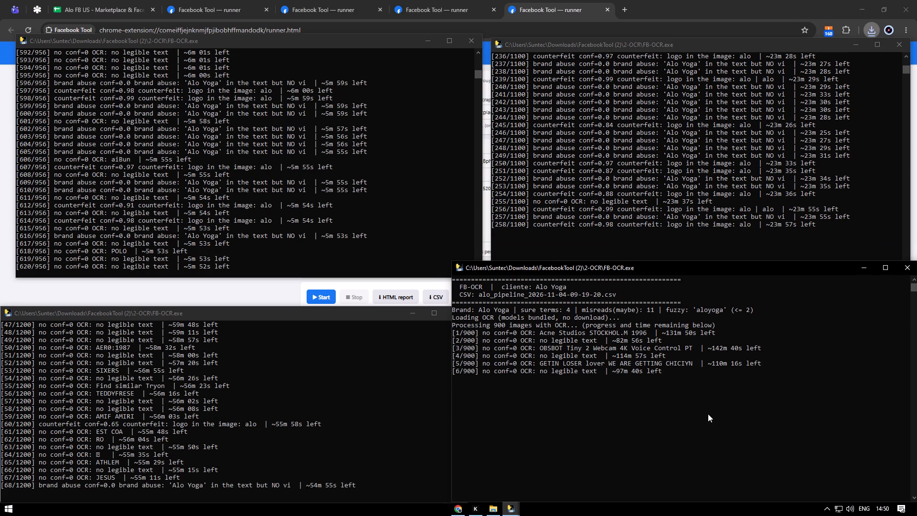
Extend the 1200-image console upward to meet the 956-image console, keeping the other consoles in front of it.
{"action": "left_click_drag", "start_coordinate": [279, 307], "coordinate": [286, 280]}
{"action": "left_click", "coordinate": [571, 355]}
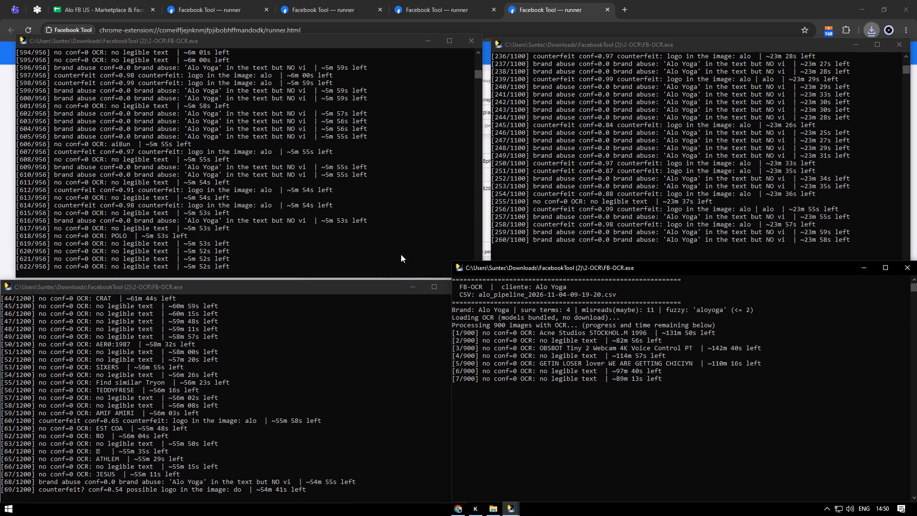
{"action": "left_click_drag", "start_coordinate": [385, 280], "coordinate": [388, 264]}
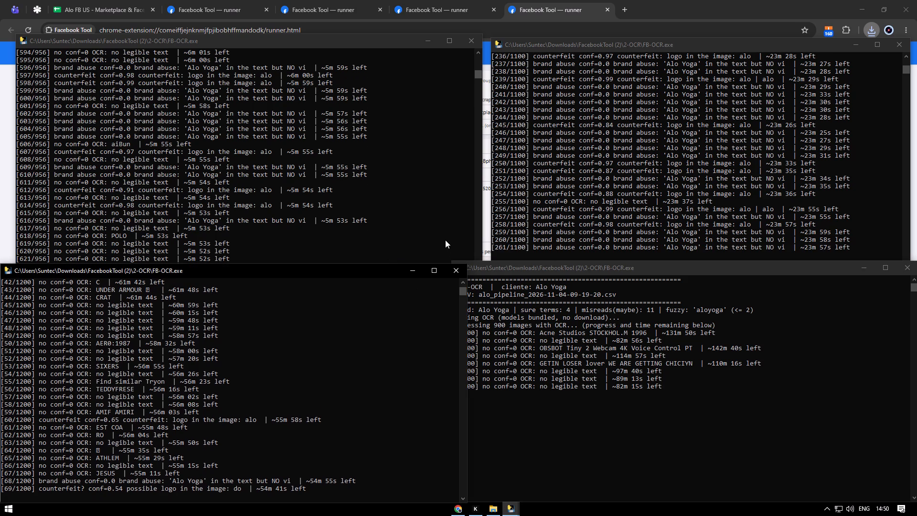
{"action": "left_click", "coordinate": [445, 240]}
{"action": "left_click", "coordinate": [540, 365]}
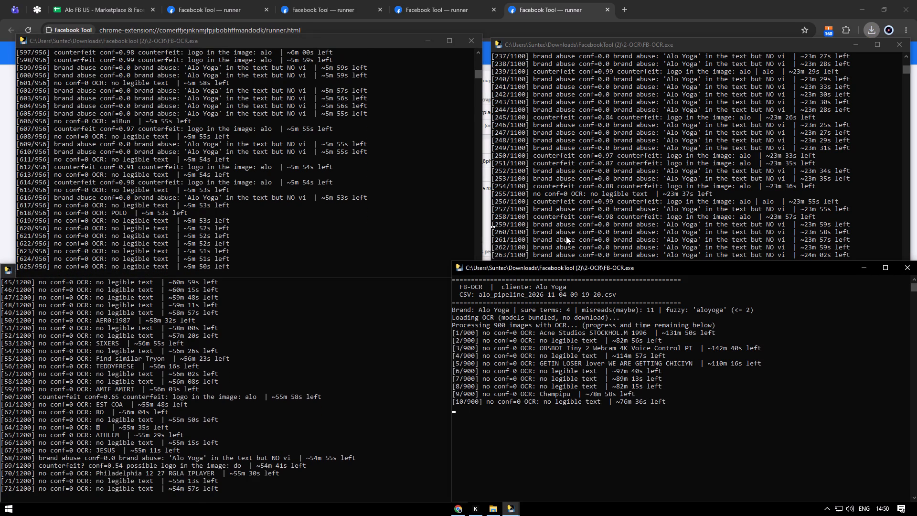
Widen the two upper consoles leftward so all four FB-OCR consoles tile the desktop, with the 900-image console in front.
{"action": "left_click_drag", "start_coordinate": [488, 135], "coordinate": [475, 137]}
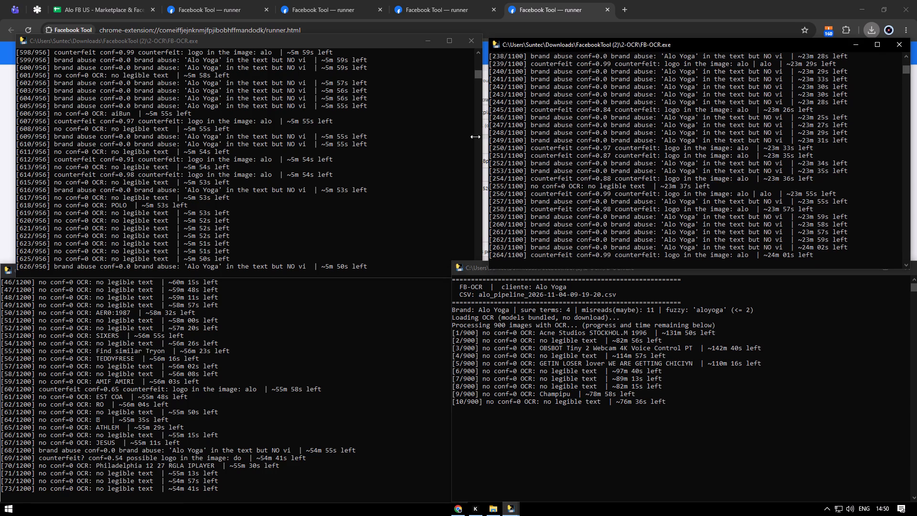
{"action": "left_click_drag", "start_coordinate": [475, 137], "coordinate": [451, 140]}
{"action": "left_click", "coordinate": [554, 361]}
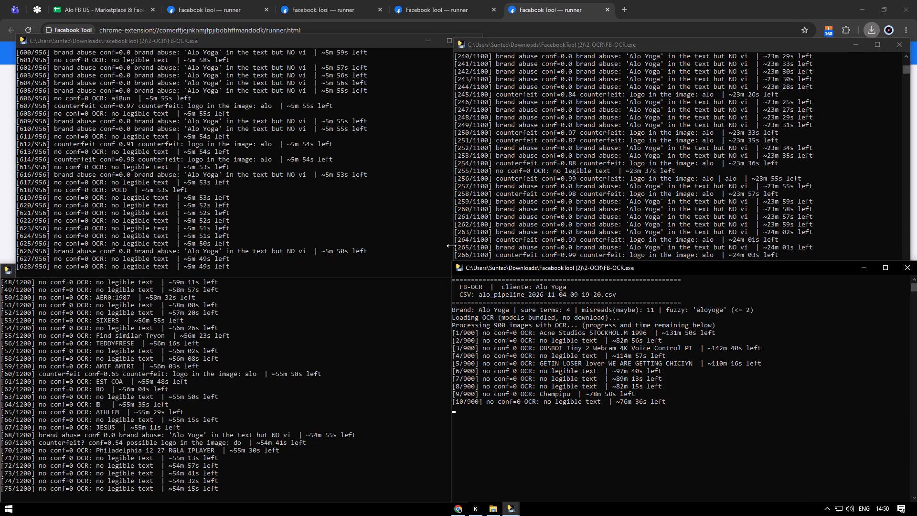
{"action": "left_click_drag", "start_coordinate": [13, 140], "coordinate": [0, 141]}
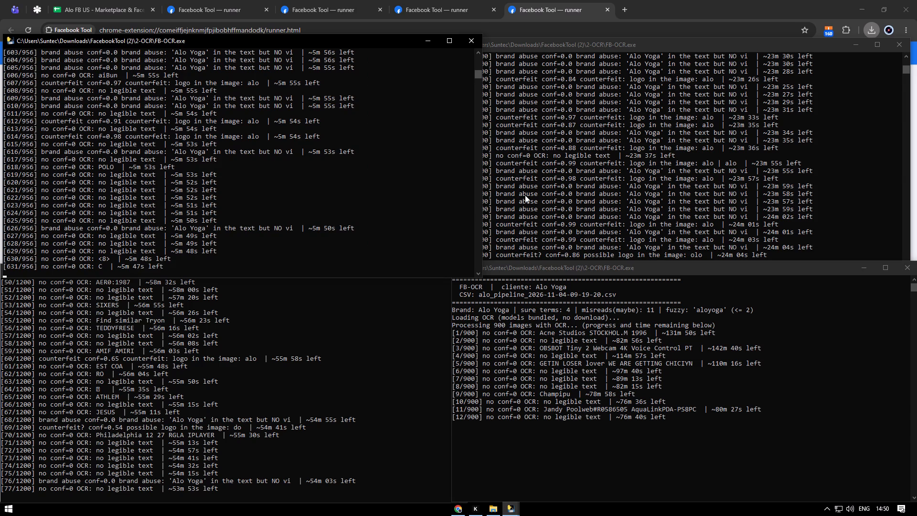
{"action": "left_click", "coordinate": [525, 195]}
{"action": "left_click", "coordinate": [527, 330]}
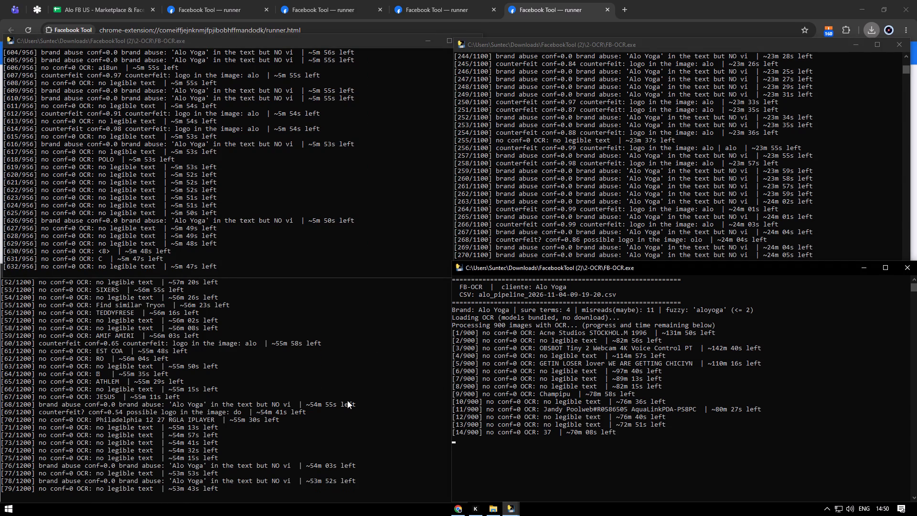
Examine the latest OCR progress lines in the 956-, 1100- and 1200-image consoles.
{"action": "scroll", "coordinate": [345, 401], "scroll_direction": "down", "scroll_amount": 3}
{"action": "scroll", "coordinate": [218, 182], "scroll_direction": "down", "scroll_amount": 3}
{"action": "scroll", "coordinate": [574, 206], "scroll_direction": "down", "scroll_amount": 4}
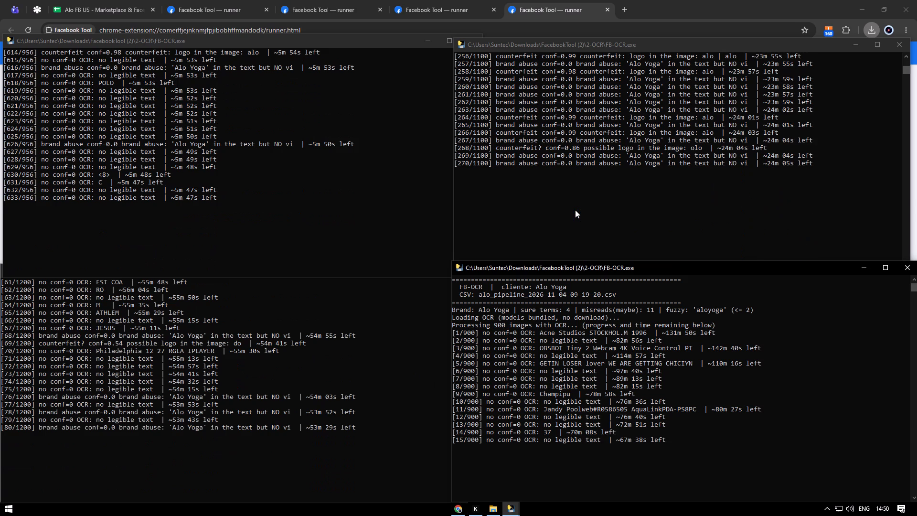
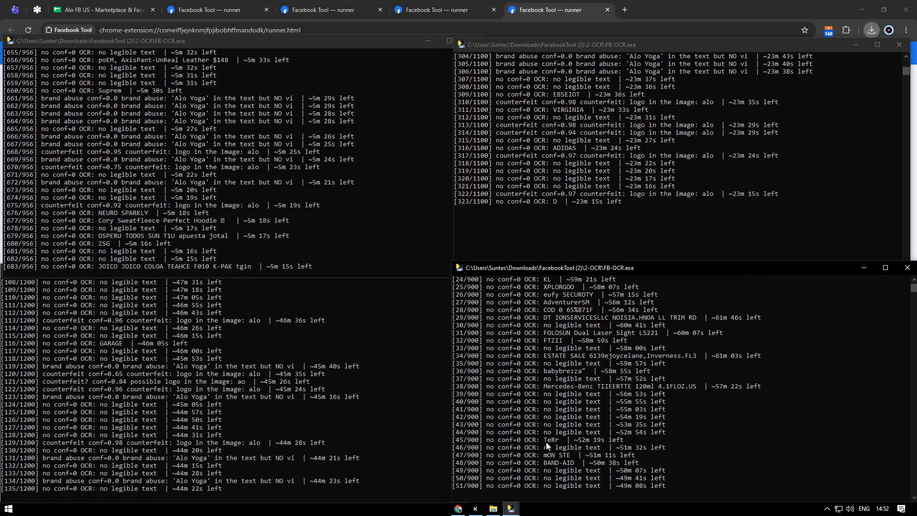
Review the recent and earlier OCR result lines in the 1200-image console.
{"action": "scroll", "coordinate": [299, 420], "scroll_direction": "down", "scroll_amount": 1}
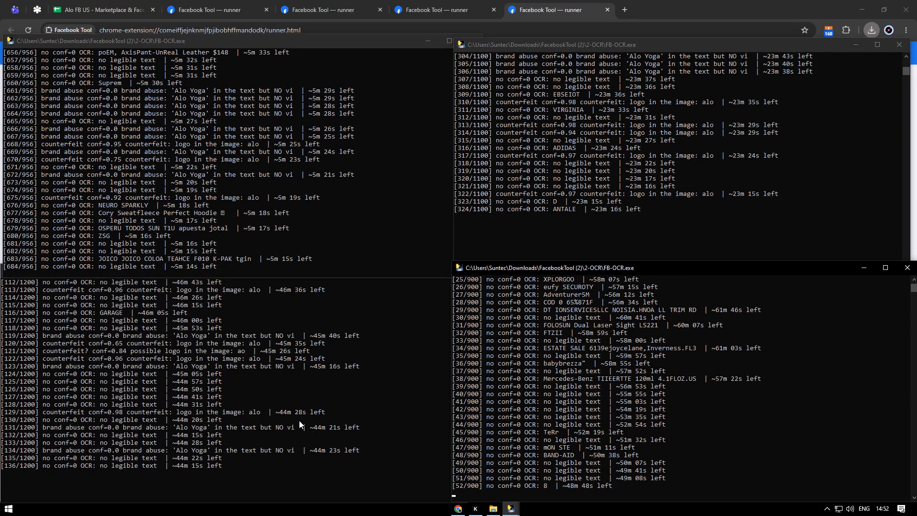
{"action": "scroll", "coordinate": [299, 420], "scroll_direction": "down", "scroll_amount": 1}
{"action": "scroll", "coordinate": [299, 420], "scroll_direction": "up", "scroll_amount": 4}
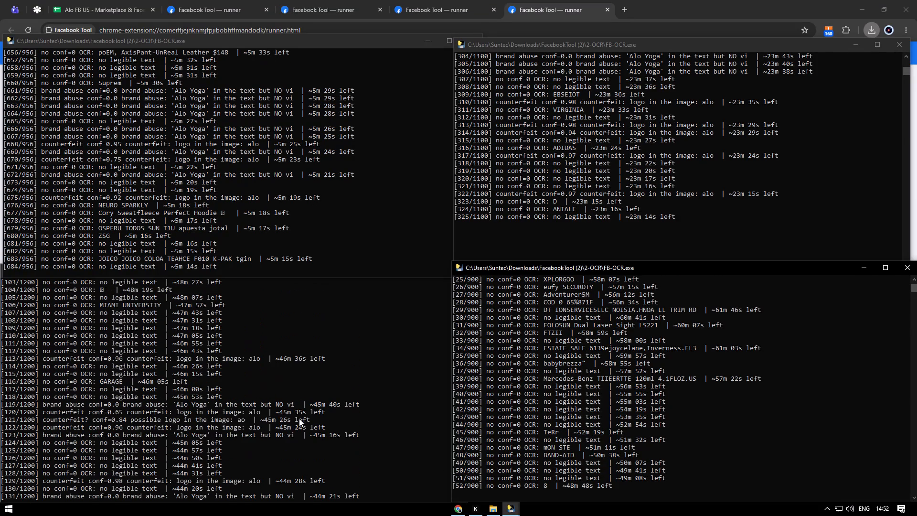
{"action": "scroll", "coordinate": [299, 419], "scroll_direction": "up", "scroll_amount": 5}
{"action": "scroll", "coordinate": [299, 419], "scroll_direction": "down", "scroll_amount": 4}
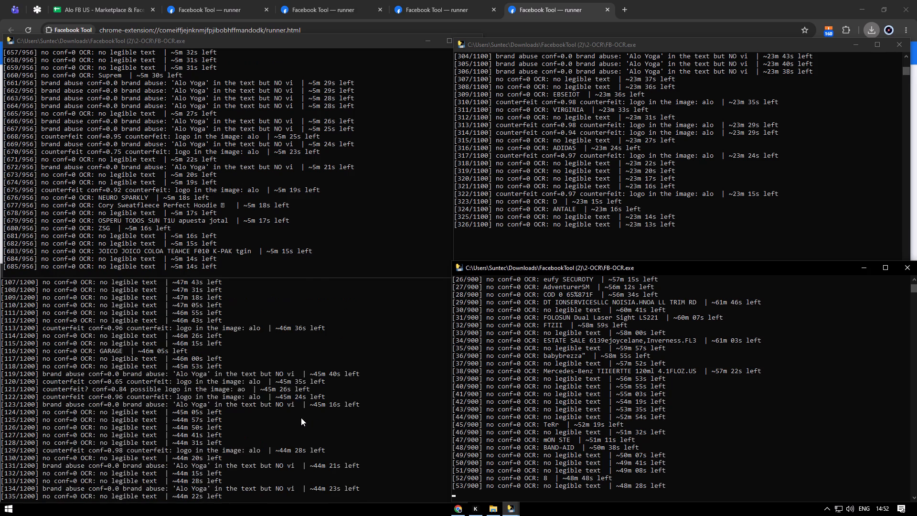
{"action": "scroll", "coordinate": [301, 418], "scroll_direction": "down", "scroll_amount": 5}
Bring the 1200-image FB-OCR console in front of the other consoles.
{"action": "left_click", "coordinate": [302, 417]}
{"action": "left_click", "coordinate": [266, 269]}
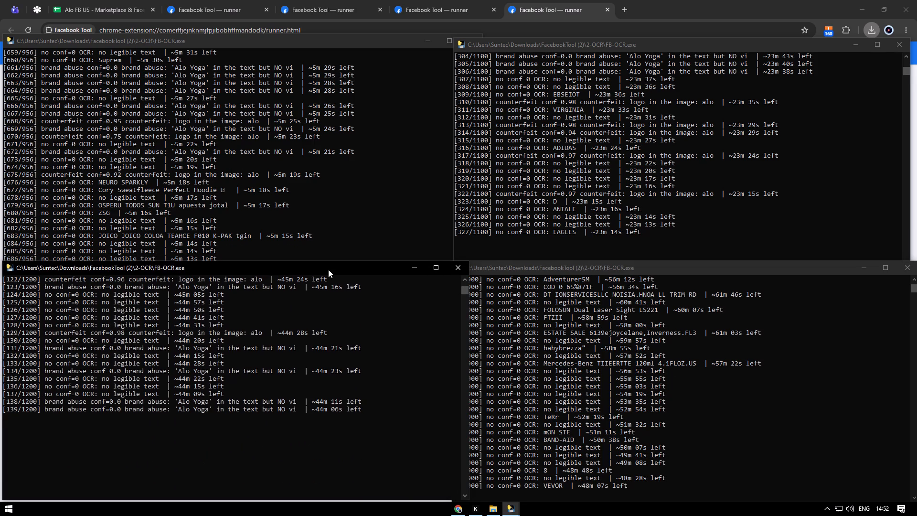
Shift the 1100-image FB-OCR console slightly upward to clear the 900-image console below, leaving the 900-image console in front.
{"action": "left_click", "coordinate": [387, 214]}
{"action": "left_click", "coordinate": [546, 212]}
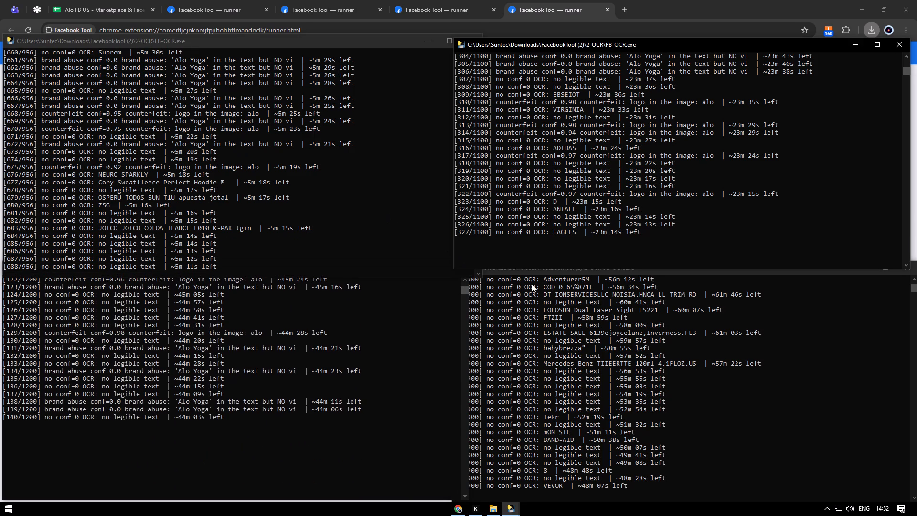
{"action": "left_click", "coordinate": [533, 286]}
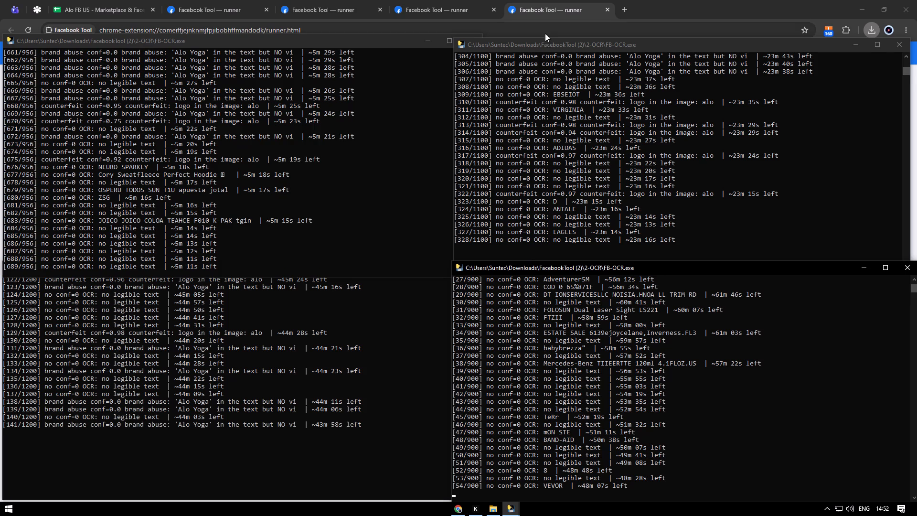
{"action": "left_click_drag", "start_coordinate": [543, 43], "coordinate": [542, 33]}
{"action": "left_click", "coordinate": [548, 314]}
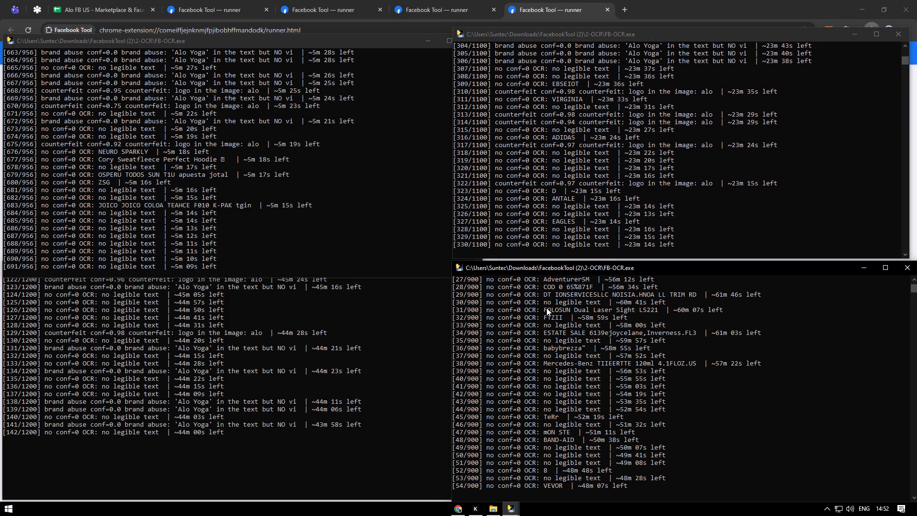
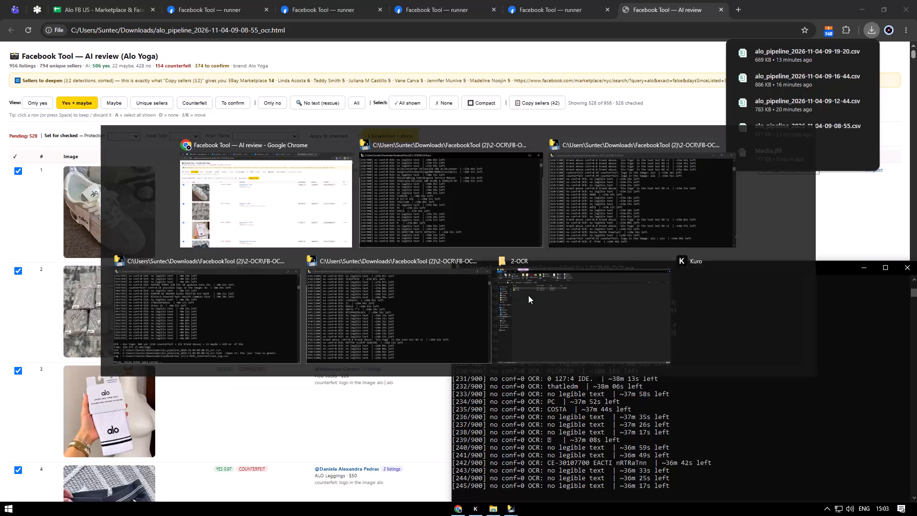
Bring the four FB-OCR consoles back in front of the browser review page, leaving the 1100-image console active.
{"action": "key", "text": "alt+Tab"}
{"action": "key", "text": "alt+Tab"}
{"action": "key", "text": "alt+Tab"}
{"action": "key", "text": "alt+Tab"}
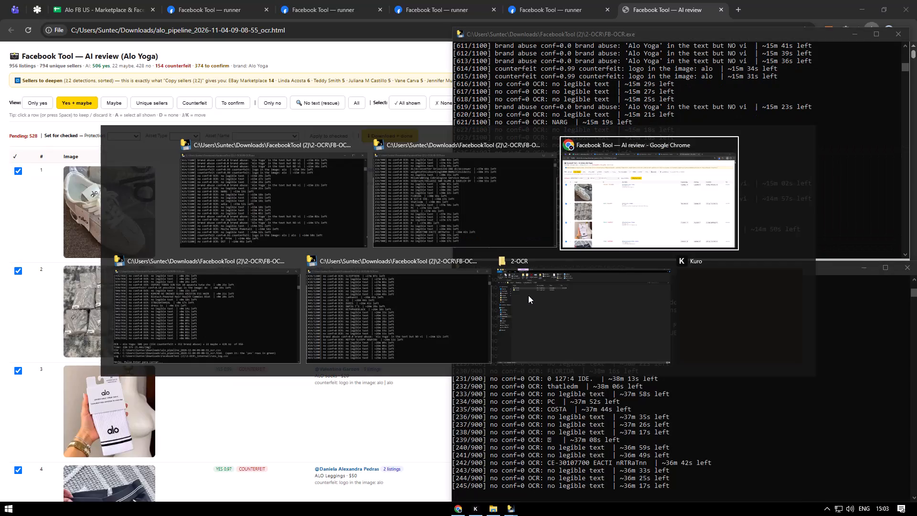
{"action": "key", "text": "alt+Tab"}
{"action": "key", "text": "alt+Tab"}
{"action": "key", "text": "alt+Tab"}
{"action": "key", "text": "alt+Tab"}
{"action": "key", "text": "alt+Tab"}
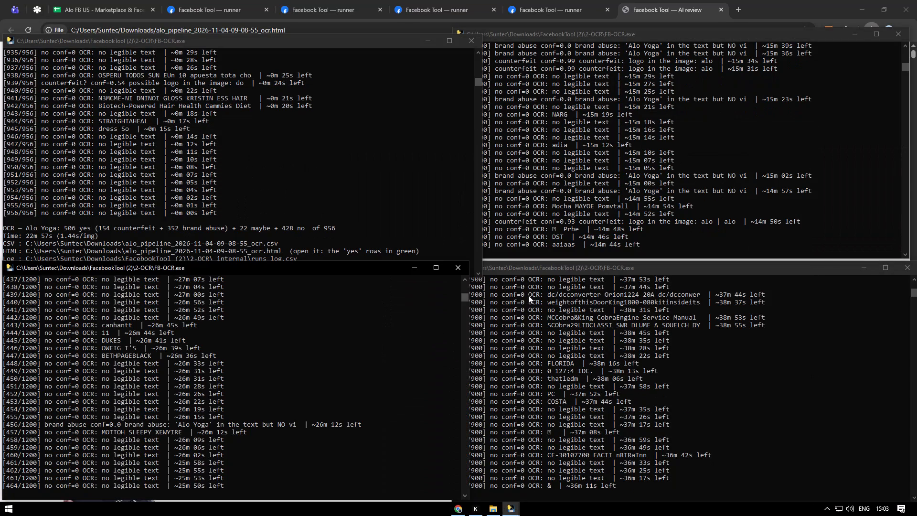
{"action": "left_click", "coordinate": [572, 308]}
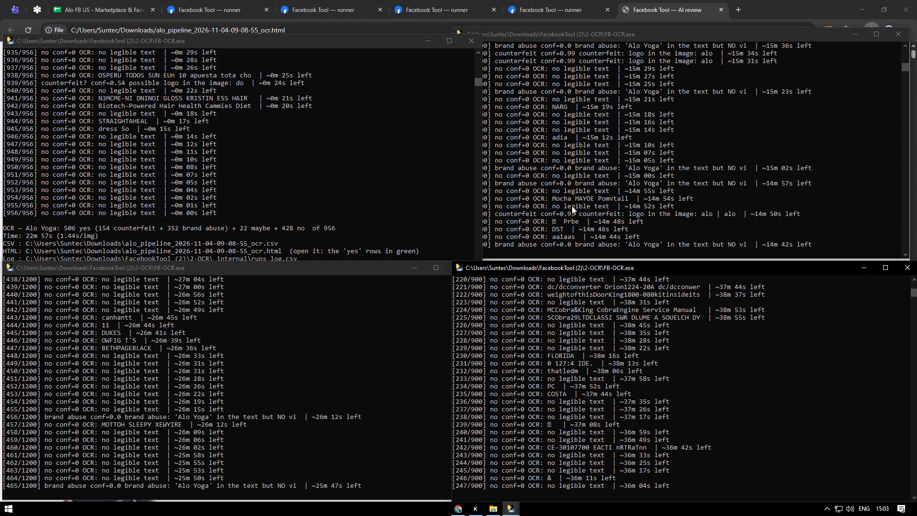
{"action": "left_click", "coordinate": [572, 206]}
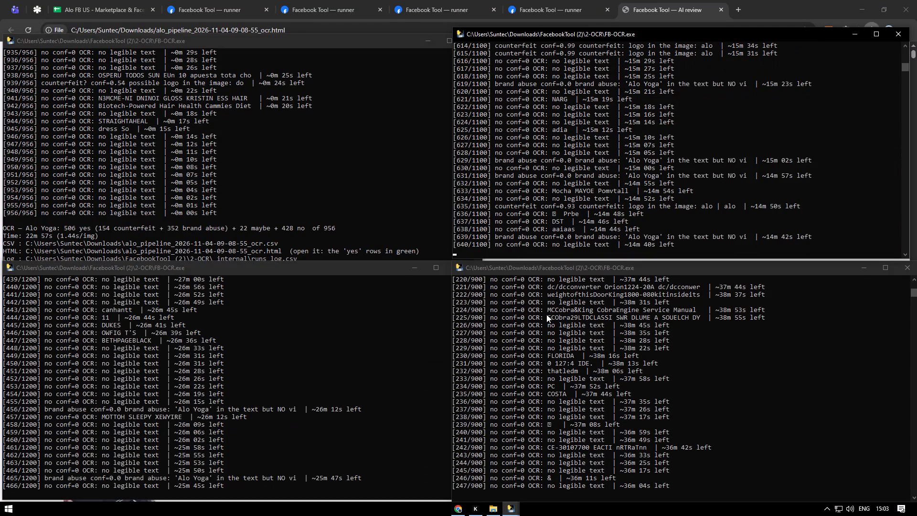
Review the earlier OCR result lines in the 956-image console.
{"action": "scroll", "coordinate": [284, 163], "scroll_direction": "up", "scroll_amount": 3}
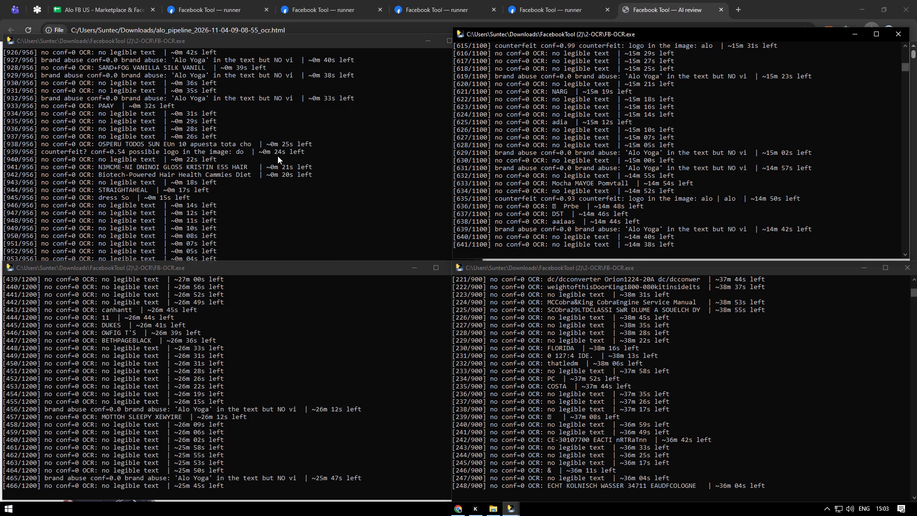
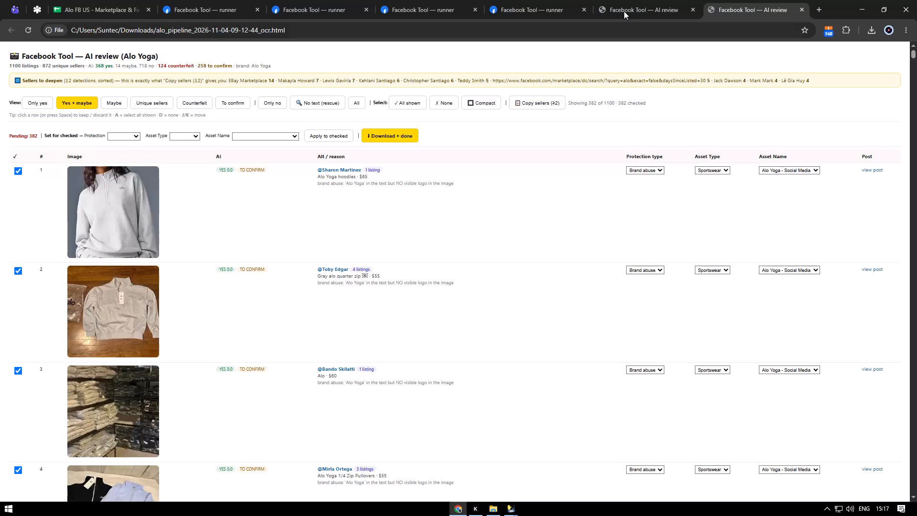
Close the finished 1100-image and 956-image FB-OCR consoles.
{"action": "key", "text": "alt+Tab"}
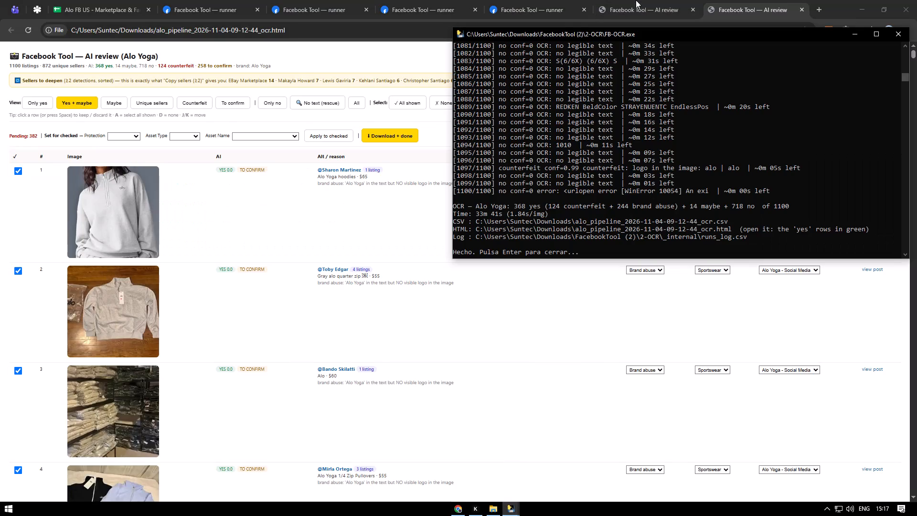
{"action": "key", "text": "Return"}
{"action": "key", "text": "alt+Tab"}
{"action": "key", "text": "alt+Tab"}
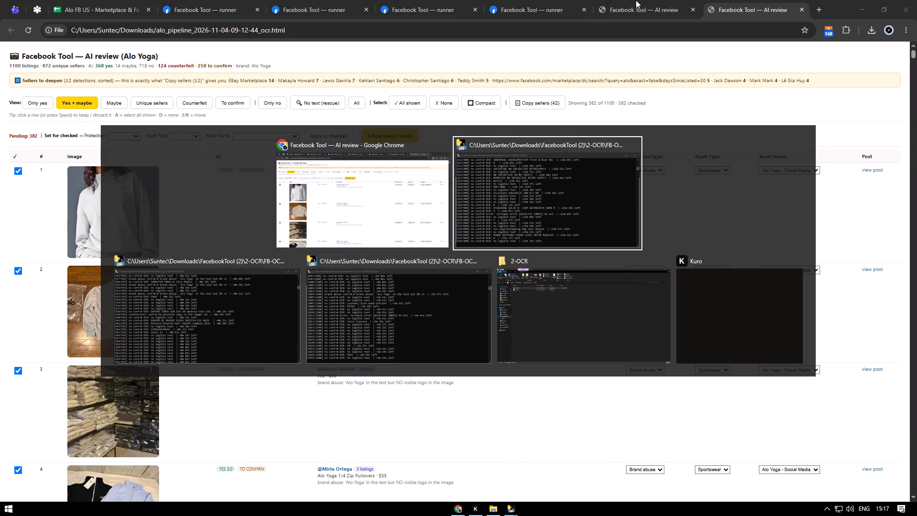
{"action": "key", "text": "alt+Tab"}
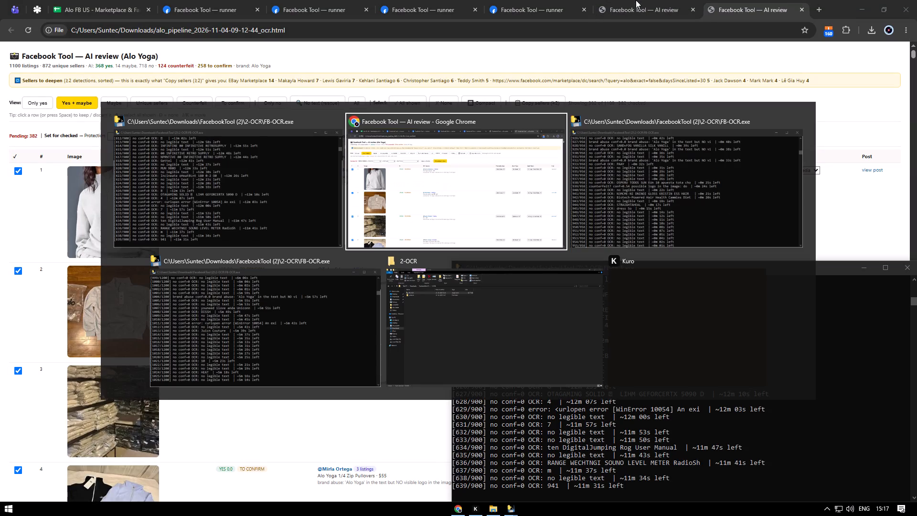
{"action": "key", "text": "alt+Tab"}
{"action": "key", "text": "Return"}
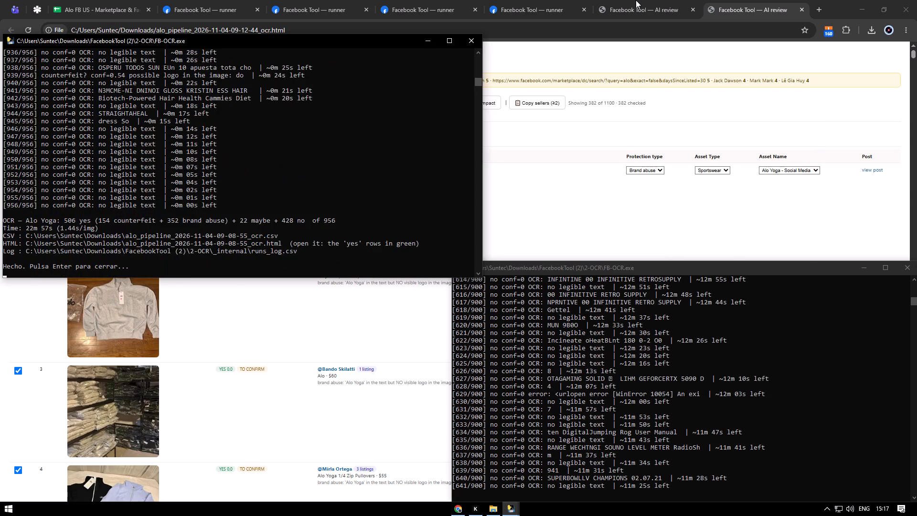
Bring the 1200-image and 900-image FB-OCR consoles forward and check their OCR progress.
{"action": "key", "text": "alt+Tab"}
{"action": "key", "text": "alt+Tab"}
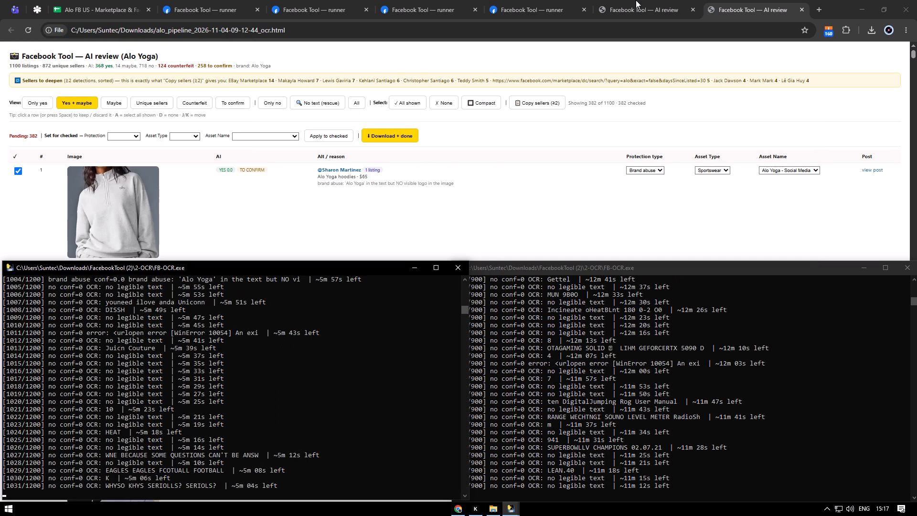
{"action": "left_click", "coordinate": [746, 451]}
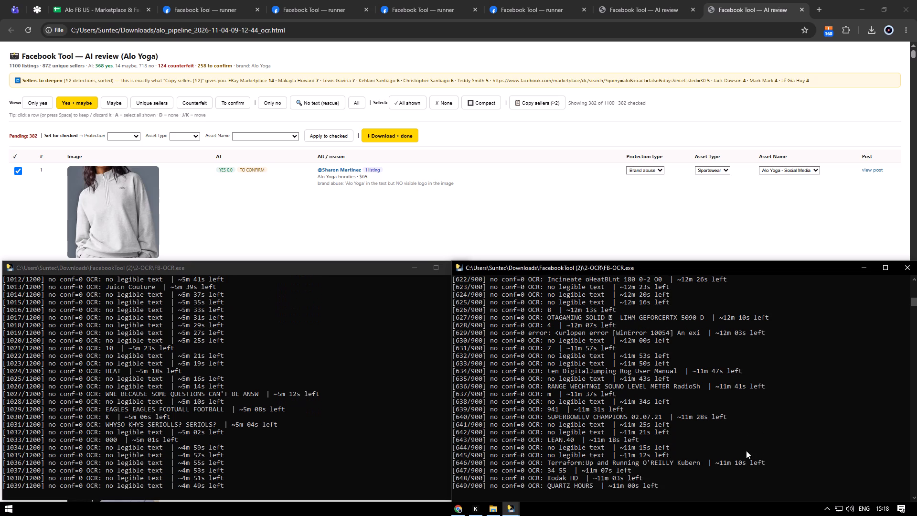
Move the 956-listing AI review tab directly after the first Facebook Tool runner tab in Chrome.
{"action": "left_click", "coordinate": [669, 0]}
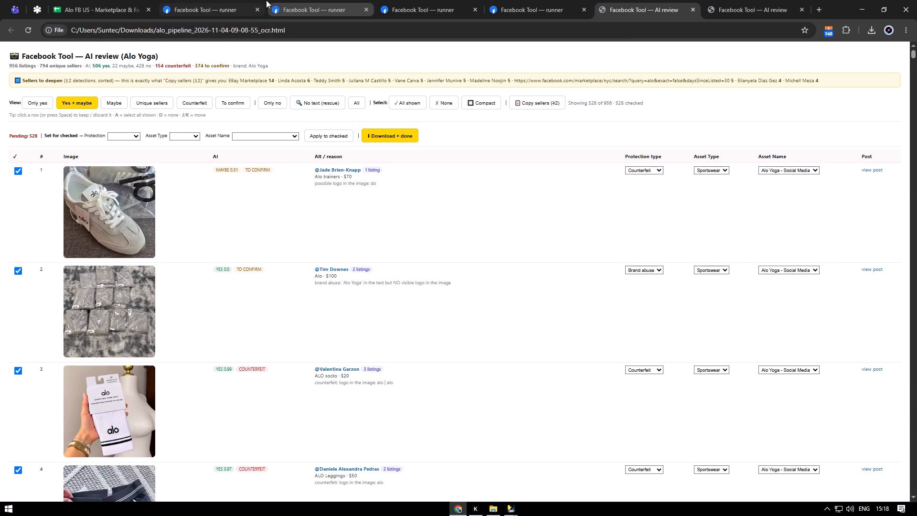
{"action": "left_click", "coordinate": [215, 0]}
{"action": "left_click_drag", "start_coordinate": [627, 0], "coordinate": [324, 0]}
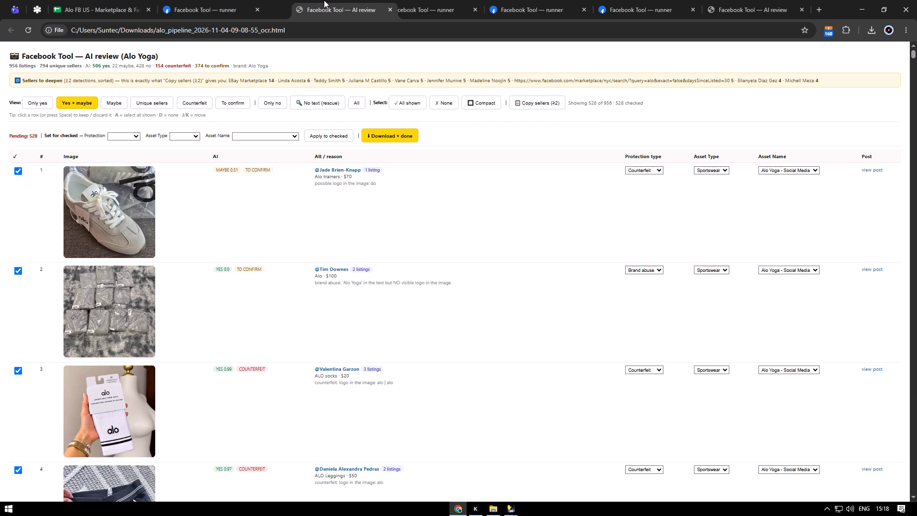
Move the 1100-listing AI review tab directly after the runner tab for the dc marketplace search.
{"action": "left_click", "coordinate": [382, 0]}
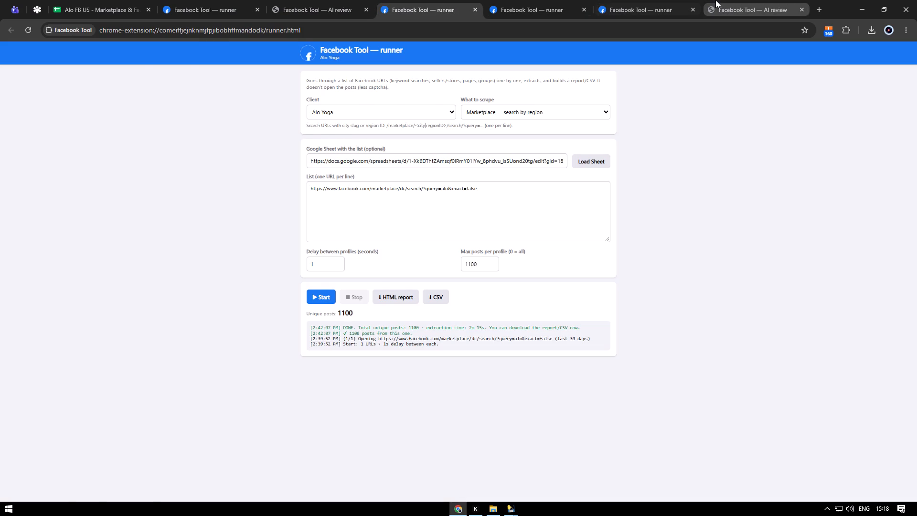
{"action": "left_click", "coordinate": [715, 0]}
{"action": "left_click_drag", "start_coordinate": [732, 4], "coordinate": [530, 3]}
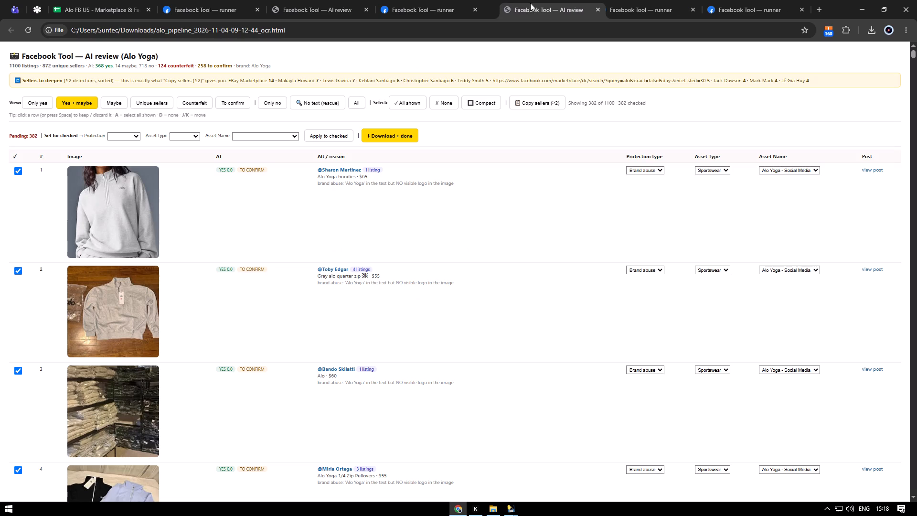
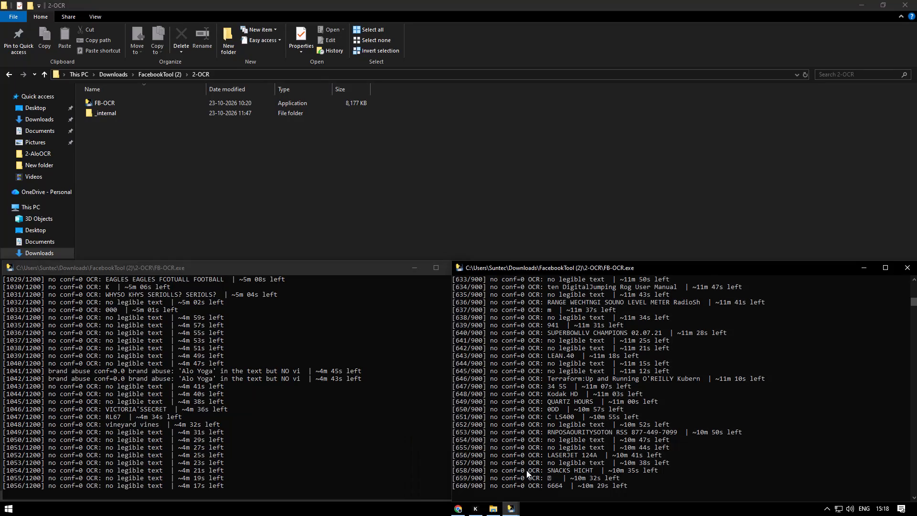
Switch to Chrome and show the last Facebook Tool runner tab, holding the Tampa alo long sleeve search.
{"action": "left_click", "coordinate": [464, 511]}
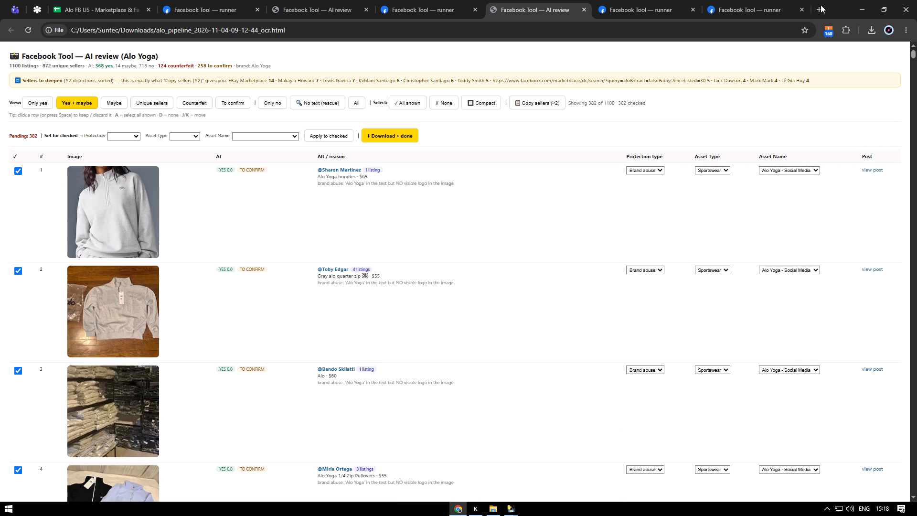
{"action": "left_click", "coordinate": [742, 0]}
Bring the 1200-image and 900-image FB-OCR consoles in front of the browser.
{"action": "left_click", "coordinate": [514, 515]}
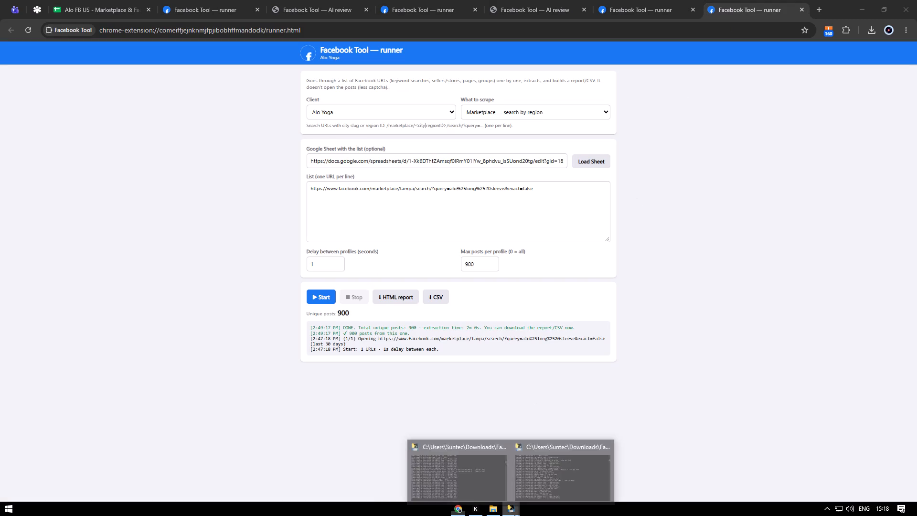
{"action": "left_click", "coordinate": [476, 495]}
{"action": "left_click", "coordinate": [516, 505]}
{"action": "left_click", "coordinate": [568, 475]}
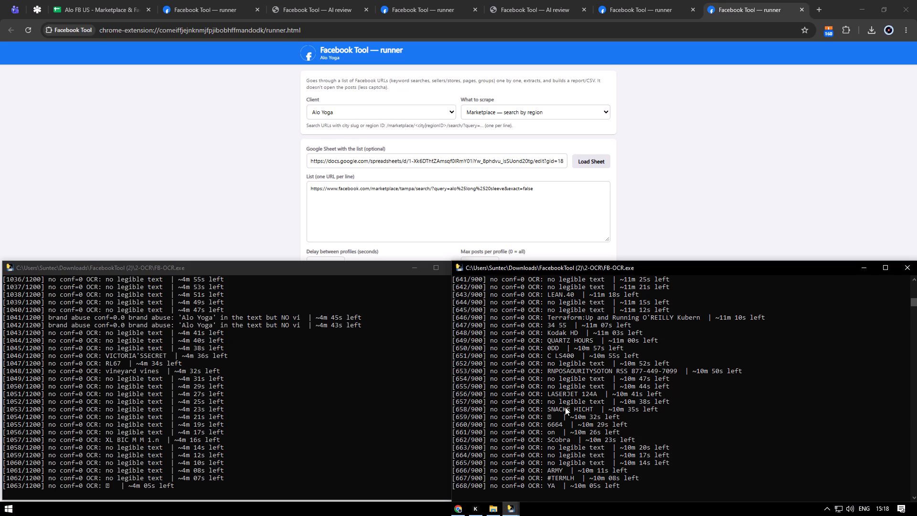
Move the 900-image FB-OCR console to the top-right corner of the desktop and make the 1200-image console active.
{"action": "left_click_drag", "start_coordinate": [615, 267], "coordinate": [612, 70]}
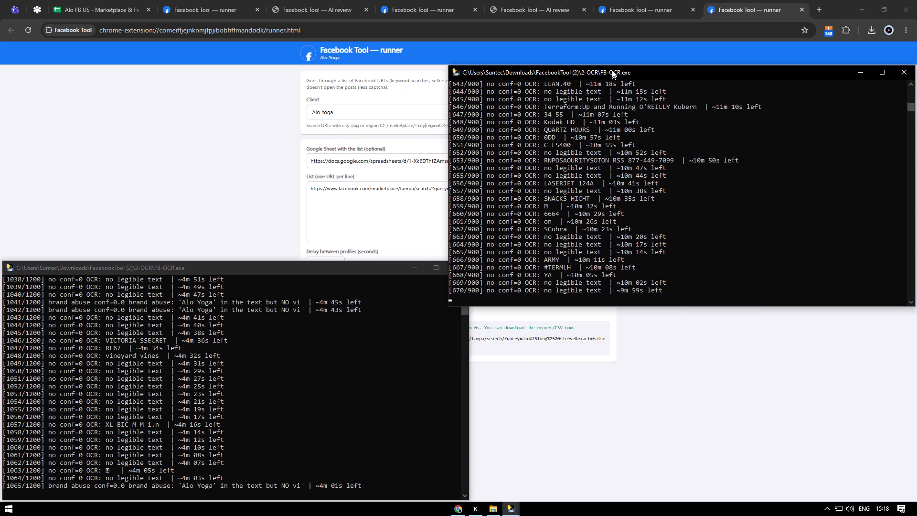
{"action": "left_click_drag", "start_coordinate": [612, 70], "coordinate": [612, 10]}
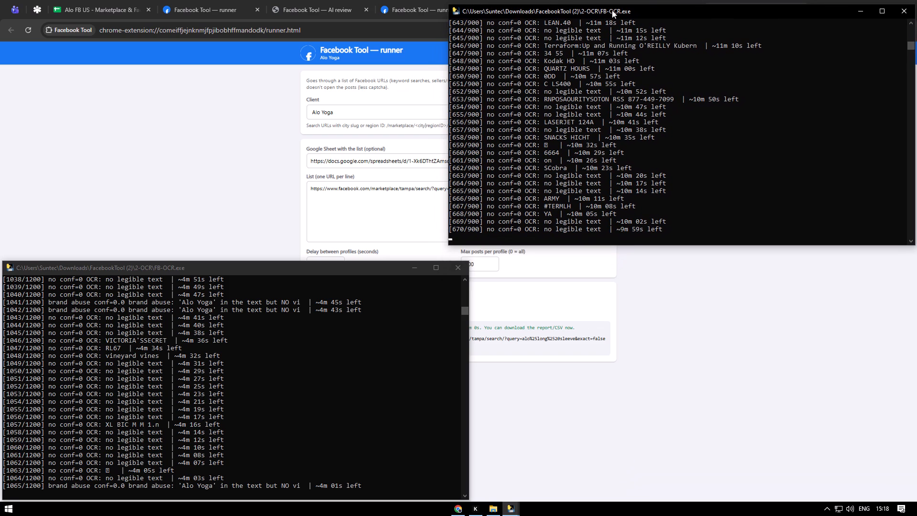
{"action": "left_click_drag", "start_coordinate": [612, 10], "coordinate": [619, 10]}
{"action": "left_click", "coordinate": [343, 268]}
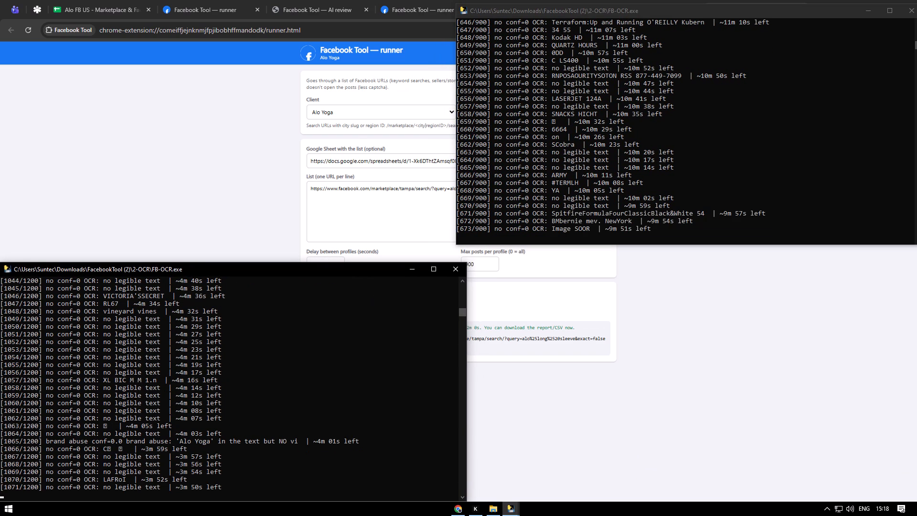
Resize the FB-OCR consoles: narrow and heighten the 1200-image one and slightly widen the 900-image one so they tile without overlapping.
{"action": "left_click_drag", "start_coordinate": [467, 335], "coordinate": [447, 330]}
{"action": "left_click_drag", "start_coordinate": [455, 218], "coordinate": [449, 218]}
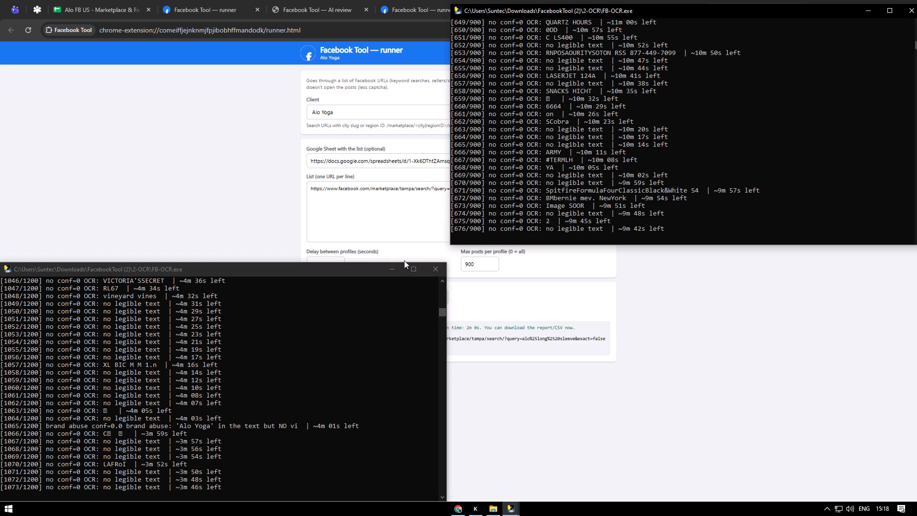
{"action": "left_click_drag", "start_coordinate": [370, 263], "coordinate": [370, 256]}
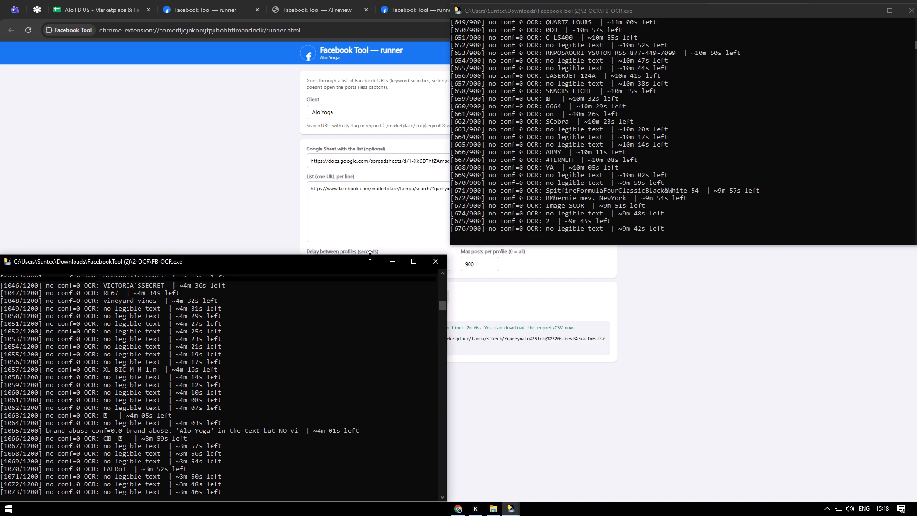
{"action": "left_click_drag", "start_coordinate": [370, 256], "coordinate": [371, 247]}
{"action": "left_click", "coordinate": [448, 246]}
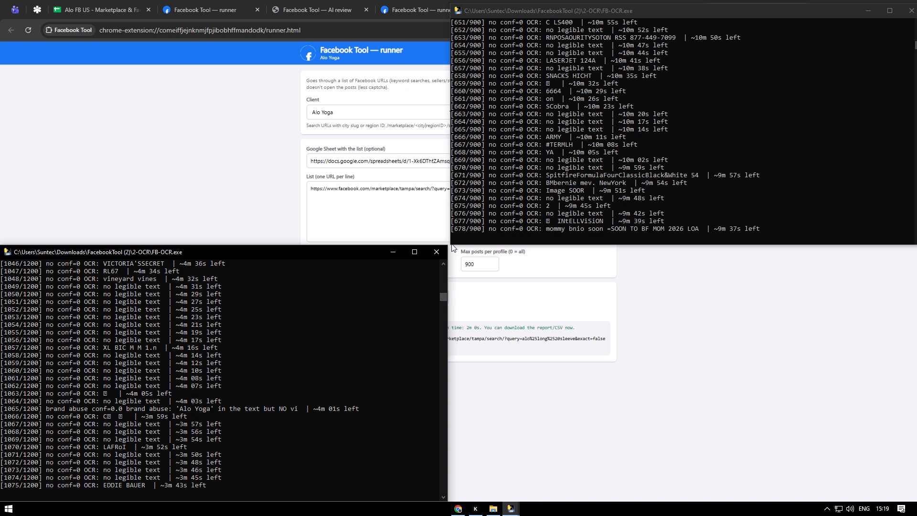
Slightly enlarge the 900-image FB-OCR console so its lower and left edges line up with the 1200-image console.
{"action": "left_click", "coordinate": [470, 245]}
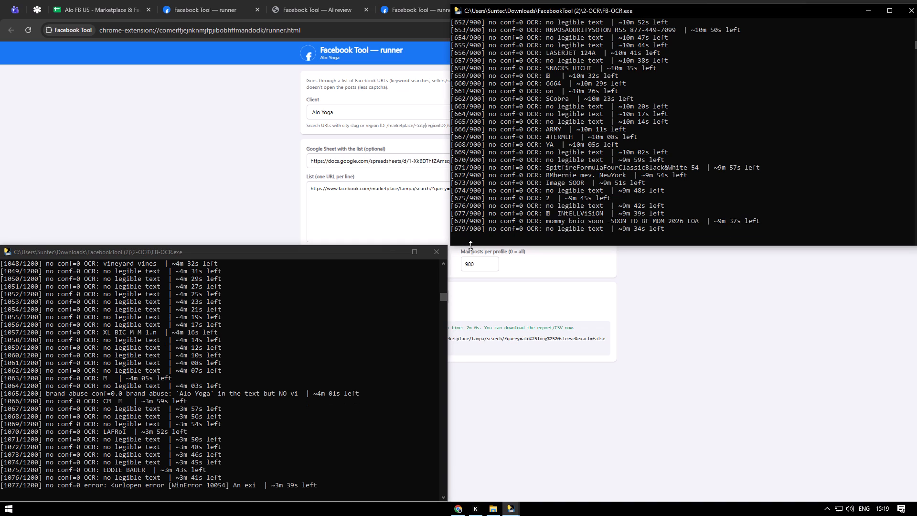
{"action": "left_click", "coordinate": [448, 224]}
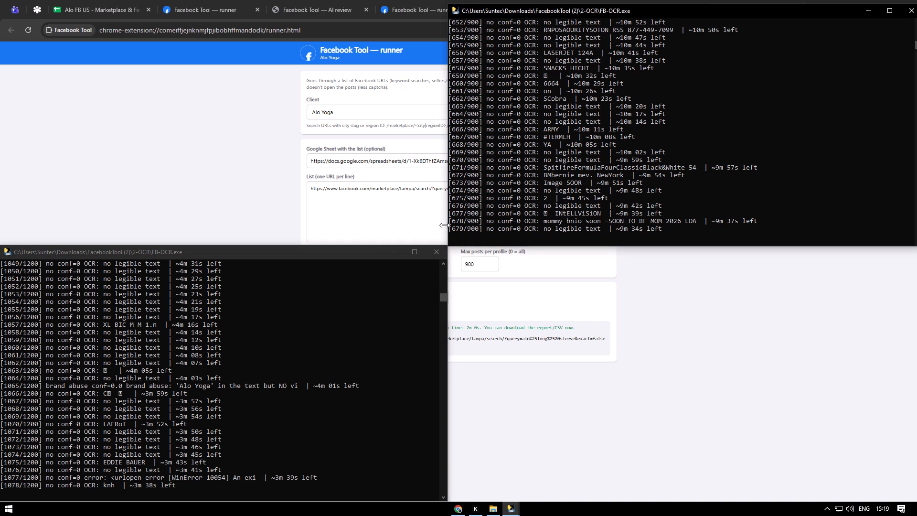
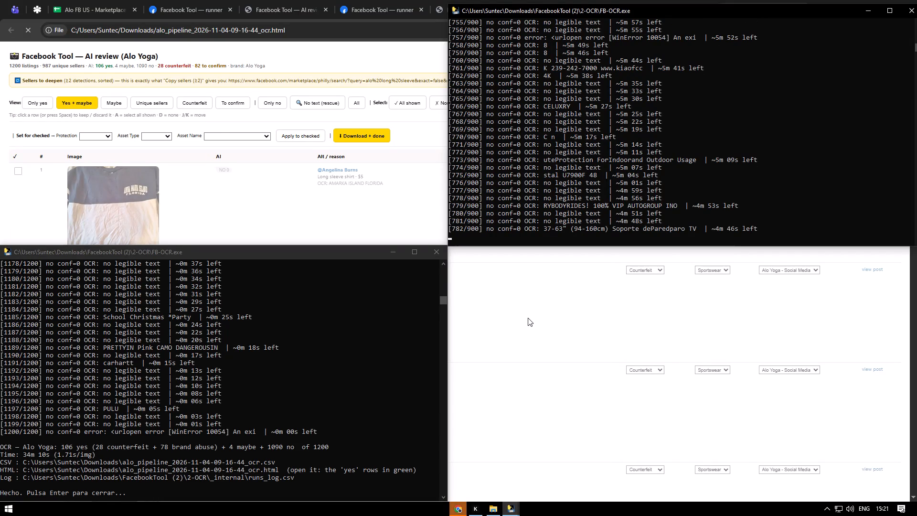
Close the finished 1200-image FB-OCR console and keep the 900-image OCR run going.
{"action": "left_click", "coordinate": [400, 351]}
{"action": "key", "text": "Return"}
{"action": "left_click", "coordinate": [495, 162]}
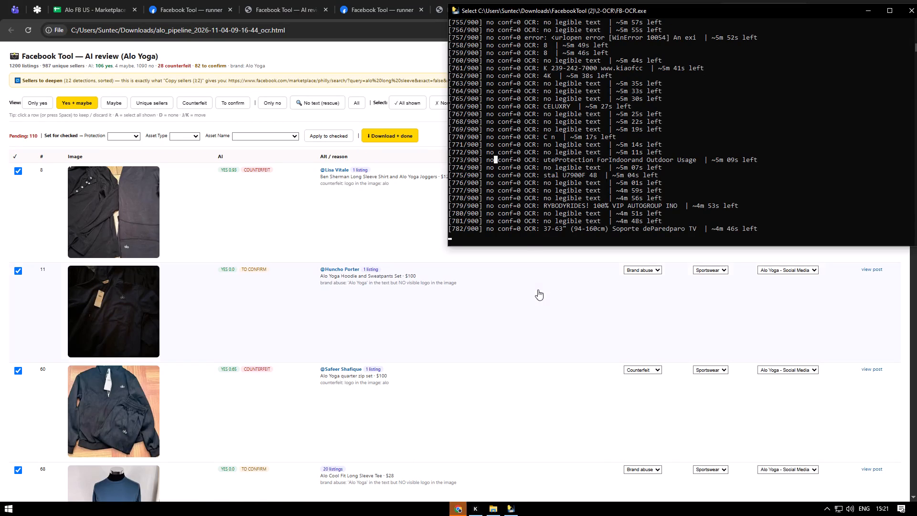
{"action": "key", "text": "Return"}
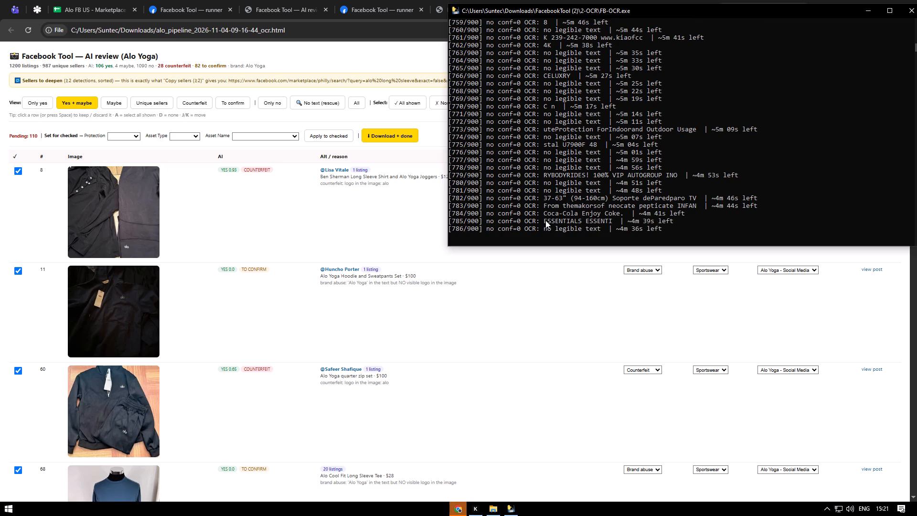
Bring the browser forward and place the new 1200-listing AI review tab directly after its Philadelphia alo long sleeve runner tab.
{"action": "left_click", "coordinate": [547, 299]}
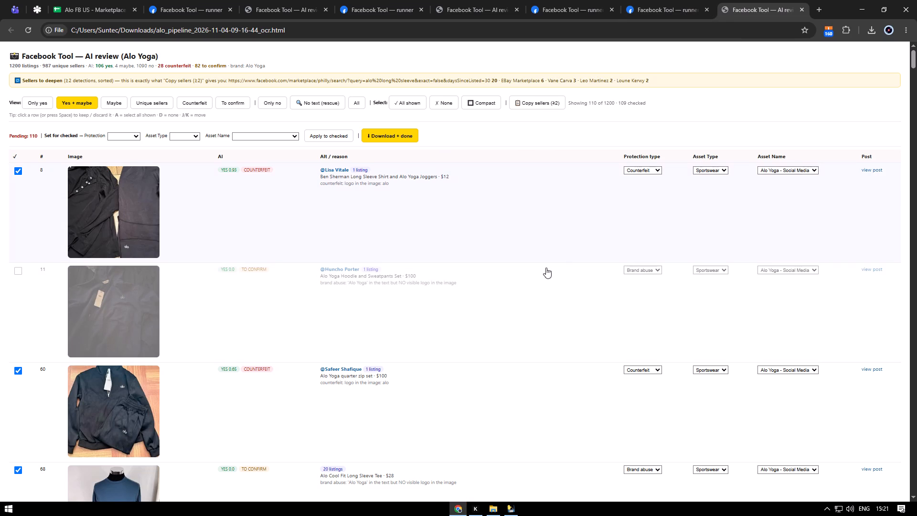
{"action": "left_click", "coordinate": [538, 296]}
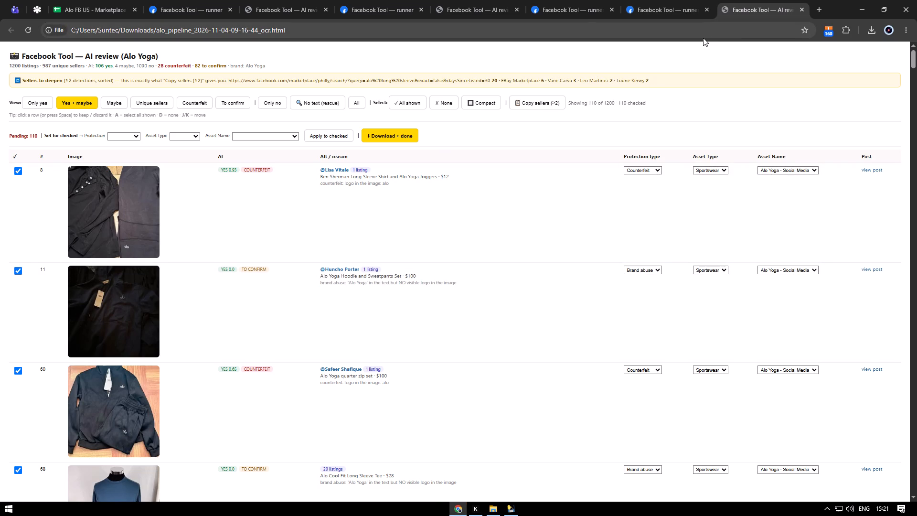
{"action": "left_click", "coordinate": [551, 0]}
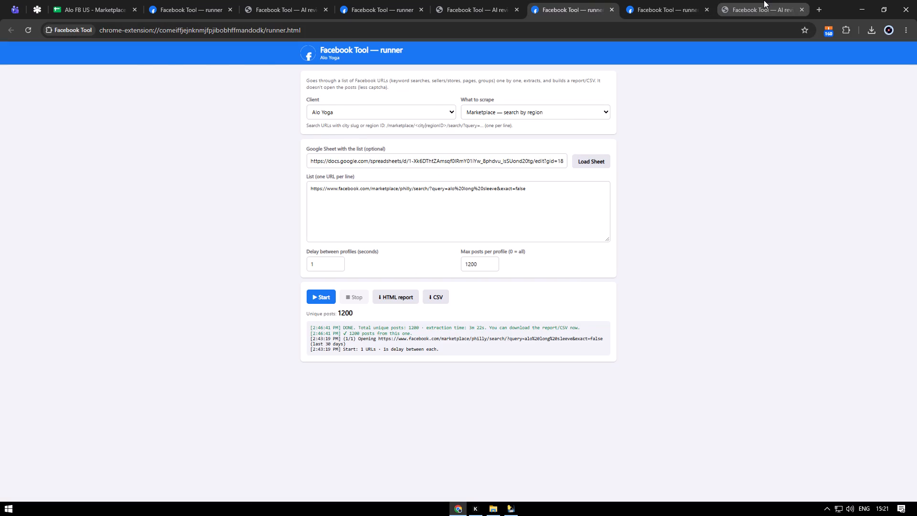
{"action": "left_click_drag", "start_coordinate": [764, 0], "coordinate": [652, 0]}
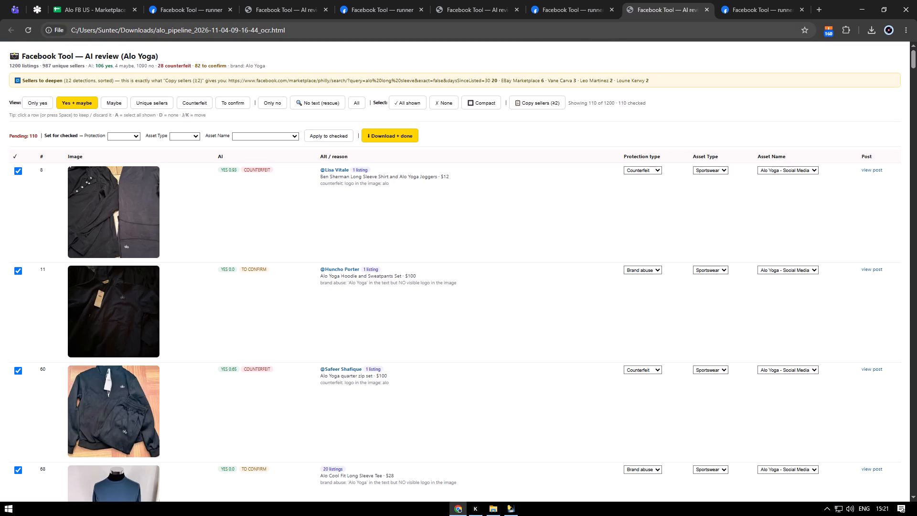
Detach the Alo FB US worksheet tab into its own maximized window.
{"action": "left_click_drag", "start_coordinate": [116, 1], "coordinate": [113, 10]}
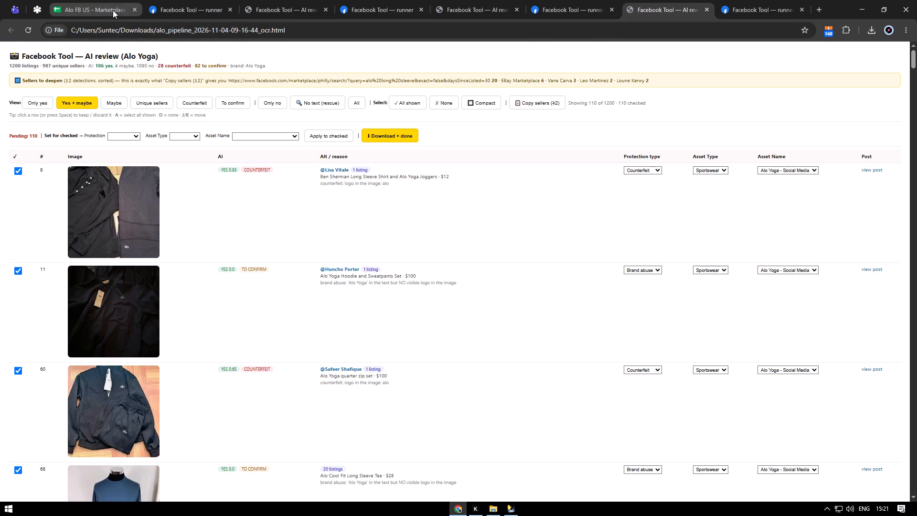
{"action": "left_click_drag", "start_coordinate": [113, 10], "coordinate": [103, 47]}
{"action": "left_click_drag", "start_coordinate": [183, 55], "coordinate": [200, 0]}
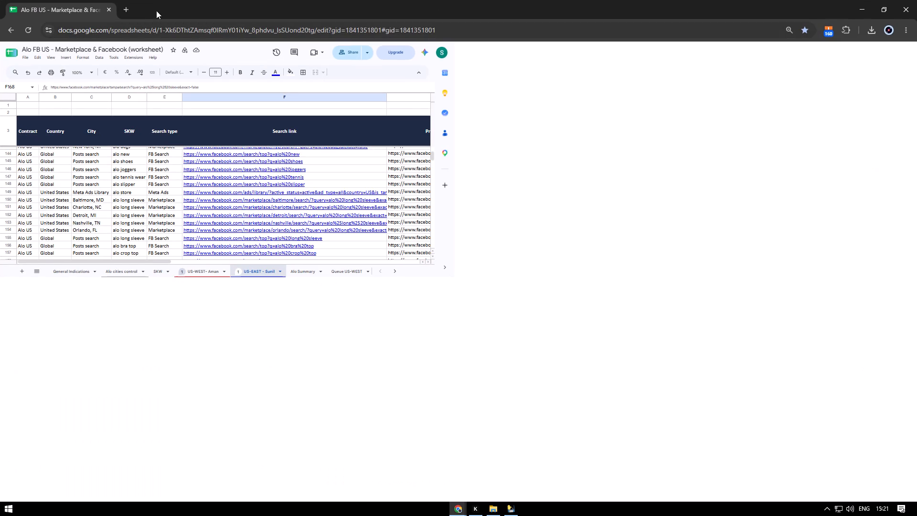
Open the Yudhraa Facebook OCR spreadsheet in a new tab beside the Alo FB US worksheet and keep that window in front.
{"action": "left_click", "coordinate": [128, 5]}
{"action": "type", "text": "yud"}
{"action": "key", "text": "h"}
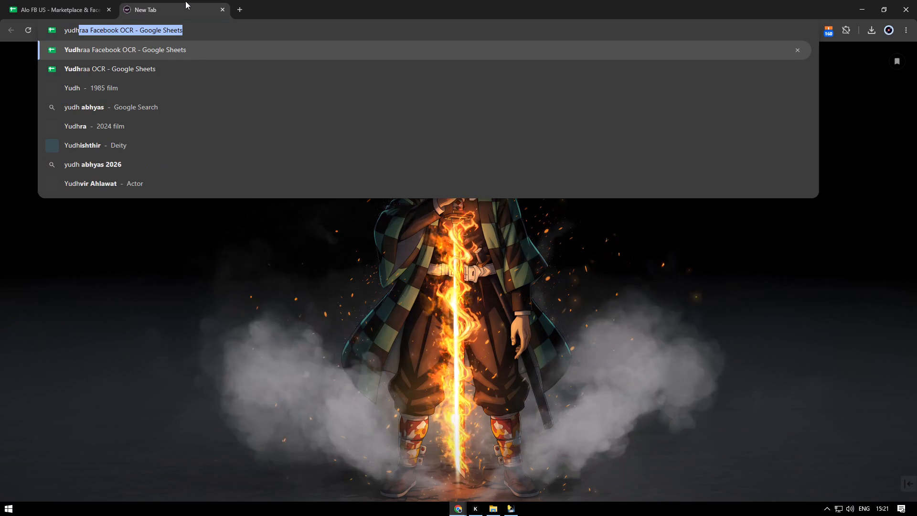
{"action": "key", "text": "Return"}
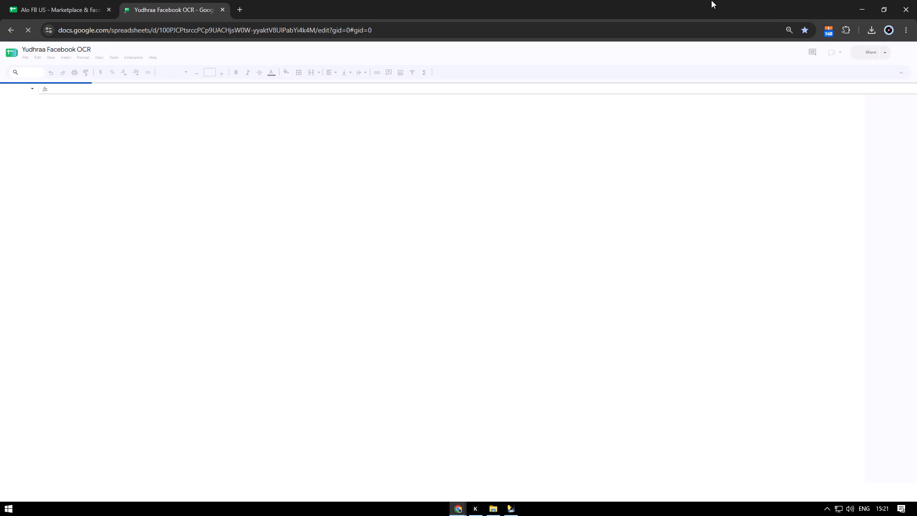
{"action": "left_click", "coordinate": [859, 3]}
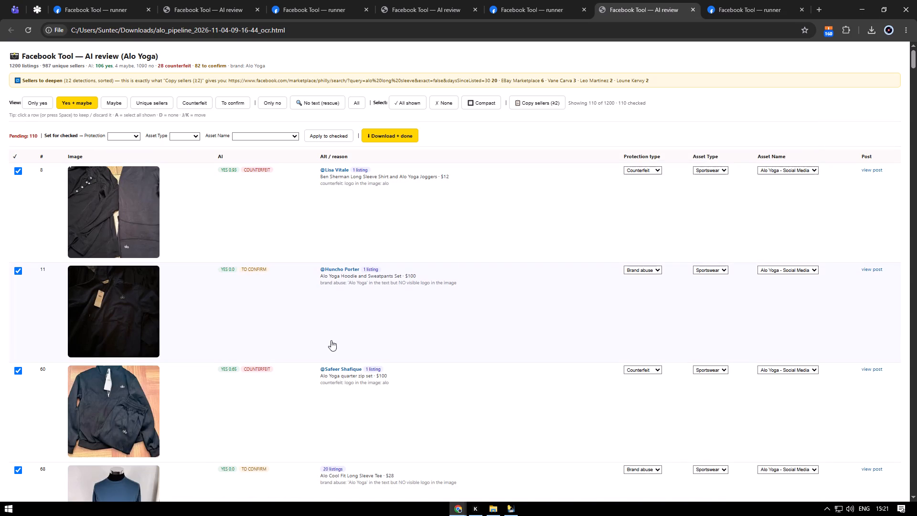
{"action": "left_click", "coordinate": [460, 510]}
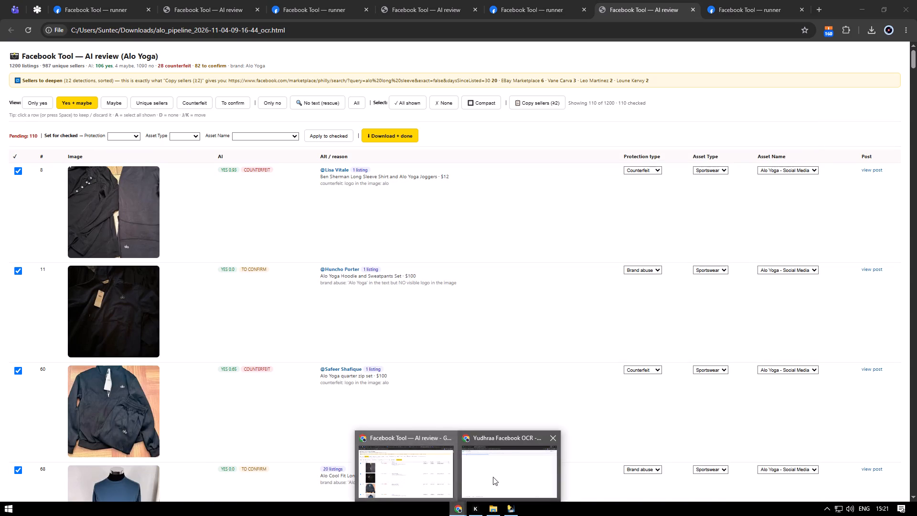
{"action": "left_click", "coordinate": [494, 477]}
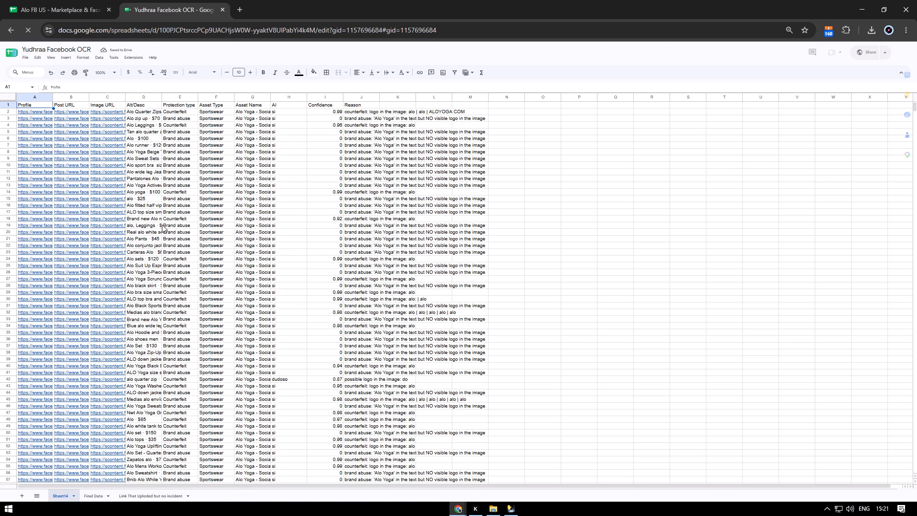
Check how many post URLs are listed in the Post URL column of Sheet14.
{"action": "left_click", "coordinate": [4, 94]}
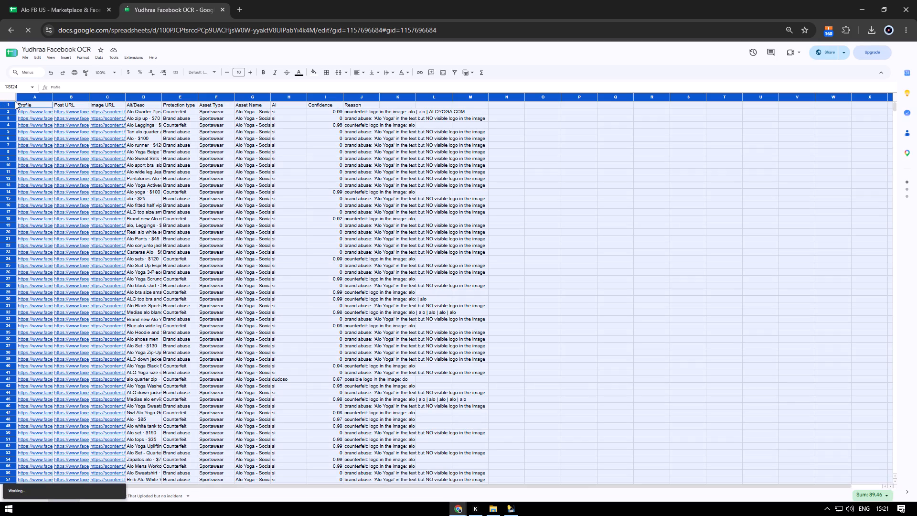
{"action": "left_click", "coordinate": [72, 109]}
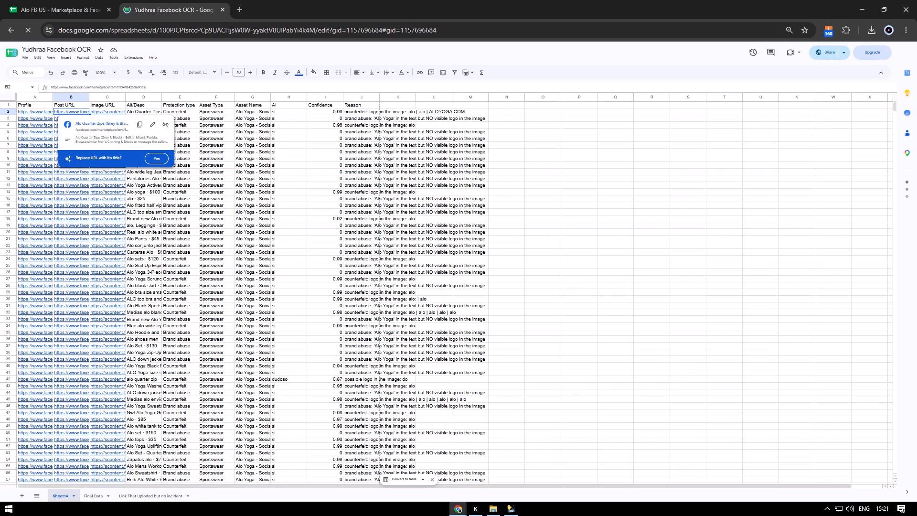
{"action": "key", "text": "ctrl+shift+Down"}
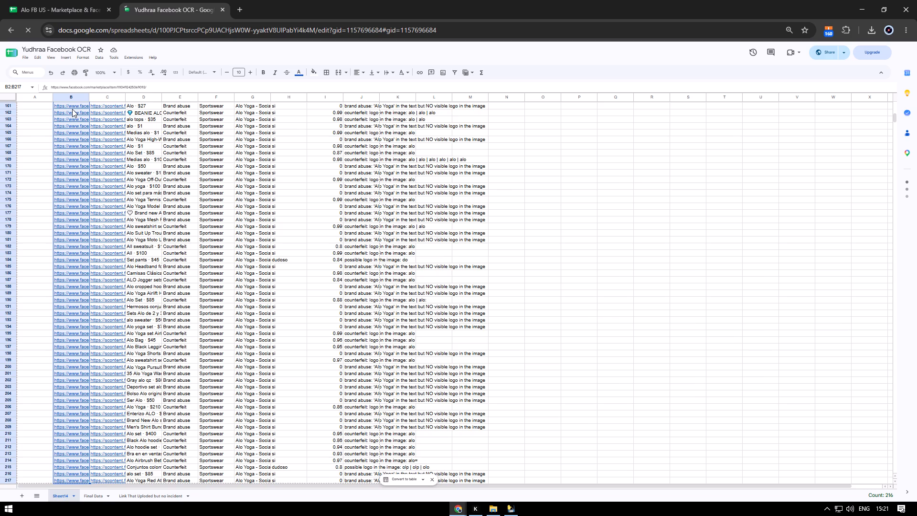
{"action": "key", "text": "Up"}
Check the profile and infringement counts of the Boston, Chicago and Miami searches in the worksheet's US-EAST sheet.
{"action": "left_click", "coordinate": [77, 0]}
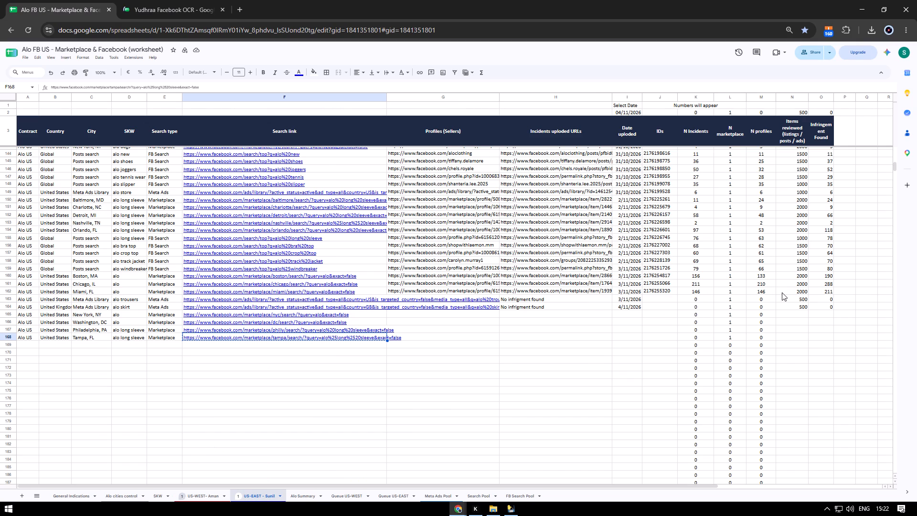
{"action": "left_click_drag", "start_coordinate": [770, 291], "coordinate": [770, 284]}
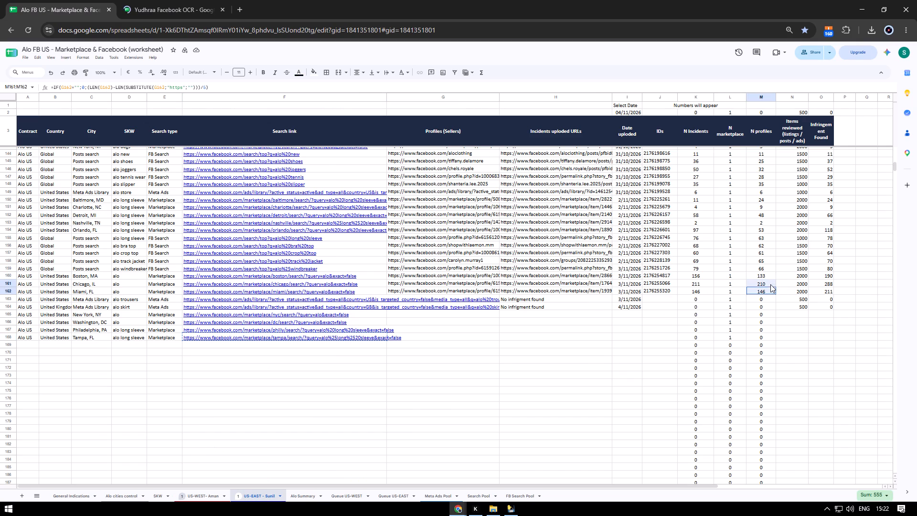
{"action": "left_click_drag", "start_coordinate": [770, 284], "coordinate": [770, 287]}
{"action": "left_click_drag", "start_coordinate": [817, 293], "coordinate": [814, 266]}
{"action": "left_click", "coordinate": [770, 277]}
{"action": "left_click_drag", "start_coordinate": [767, 293], "coordinate": [768, 263]}
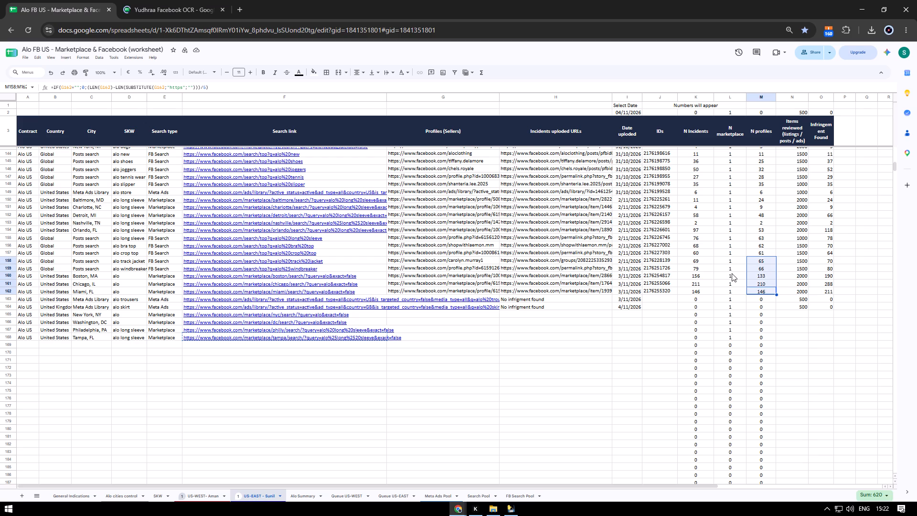
Clear all the old OCR data from Sheet14 of the Yudhraa Facebook OCR spreadsheet and check that the sheet is empty.
{"action": "left_click", "coordinate": [143, 0]}
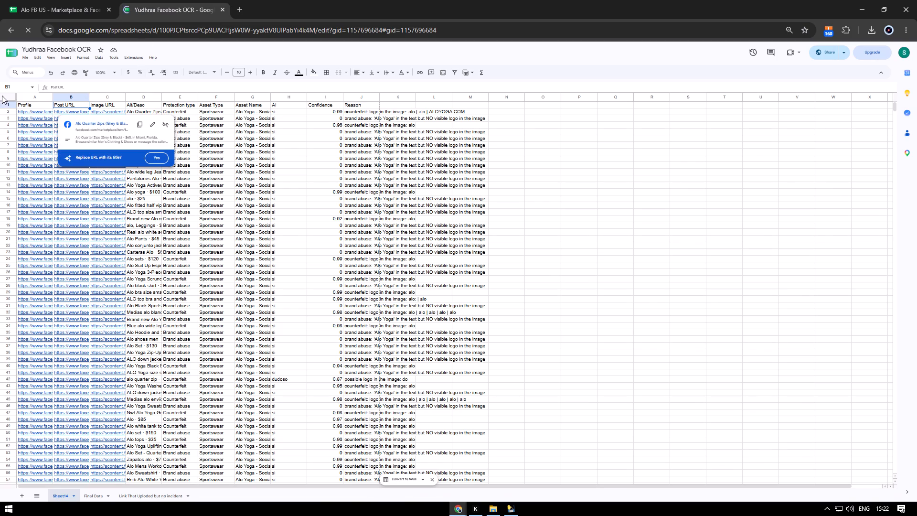
{"action": "left_click", "coordinate": [6, 95]}
{"action": "key", "text": "Delete"}
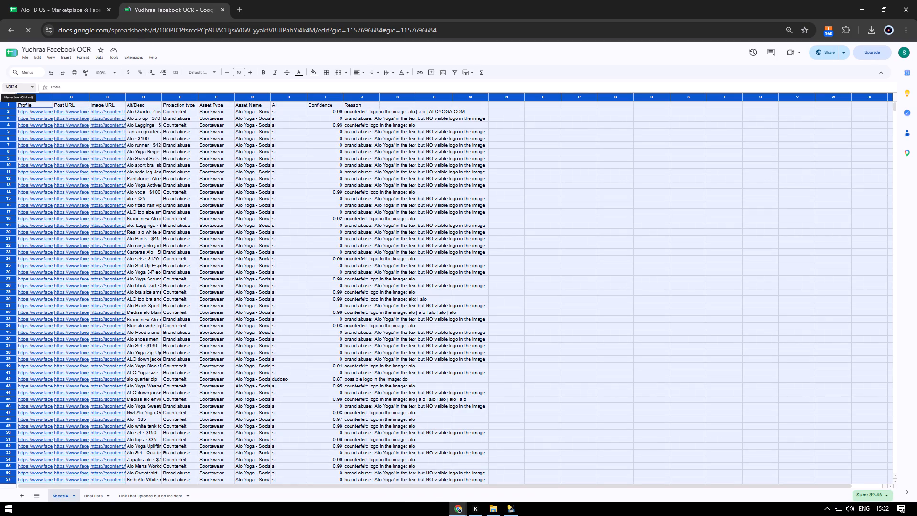
{"action": "key", "text": "Up"}
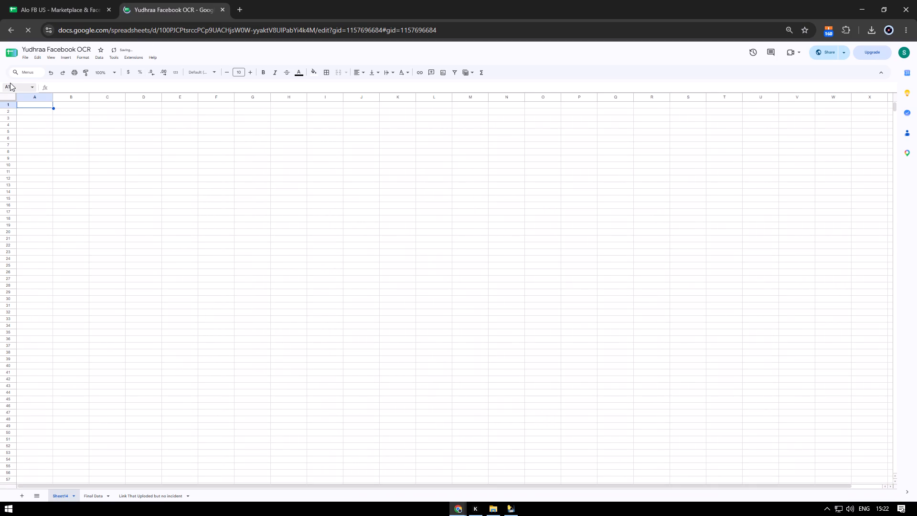
{"action": "key", "text": "ctrl+Down"}
{"action": "key", "text": "ctrl+Up"}
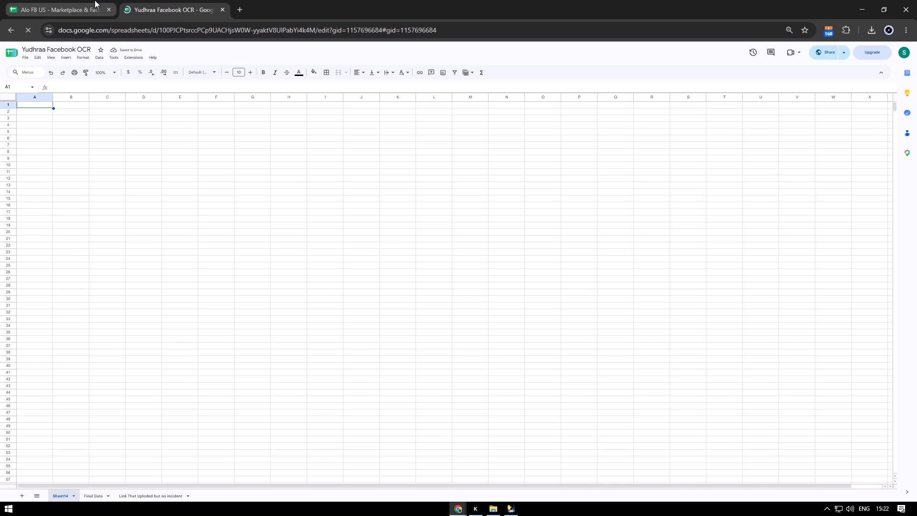
Open the Final Data sheet of the Yudhraa Facebook OCR spreadsheet.
{"action": "left_click", "coordinate": [96, 494]}
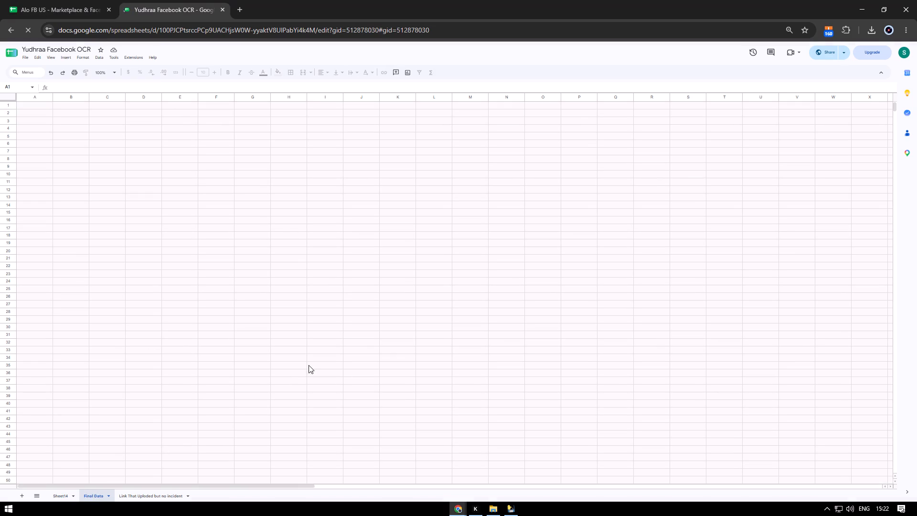
{"action": "left_click", "coordinate": [591, 318]}
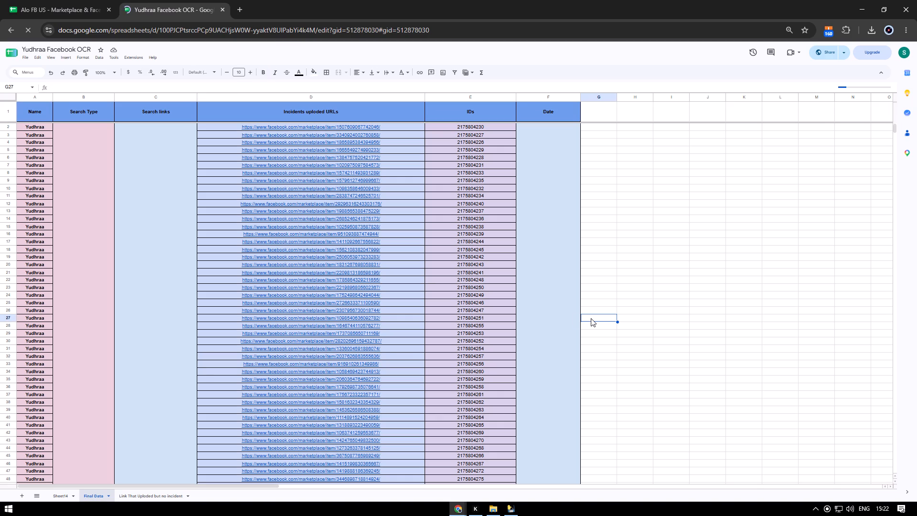
Fill the incident URL cells from row 6100 down to the last row, 6784, with light cornflower blue 3.
{"action": "key", "text": "ctrl+Down"}
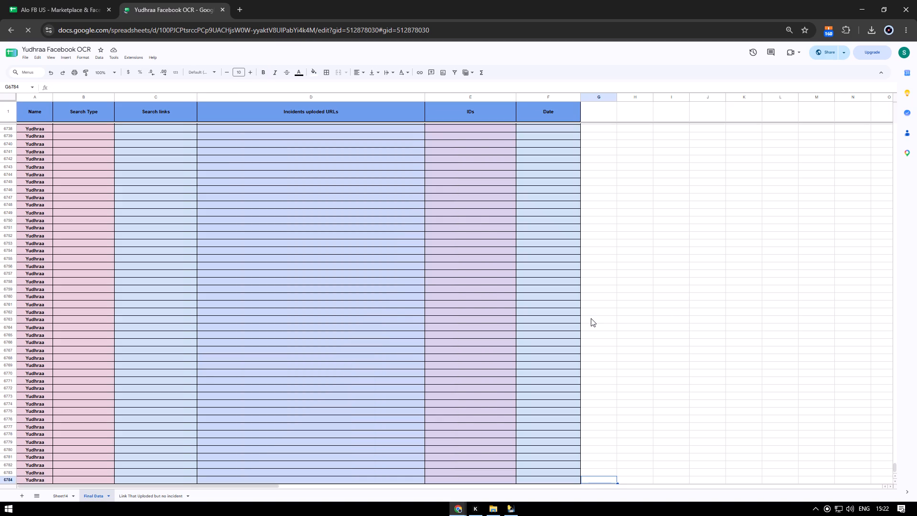
{"action": "key", "text": "Left"}
{"action": "key", "text": "Left"}
{"action": "key", "text": "ctrl+Up"}
{"action": "key", "text": "Left"}
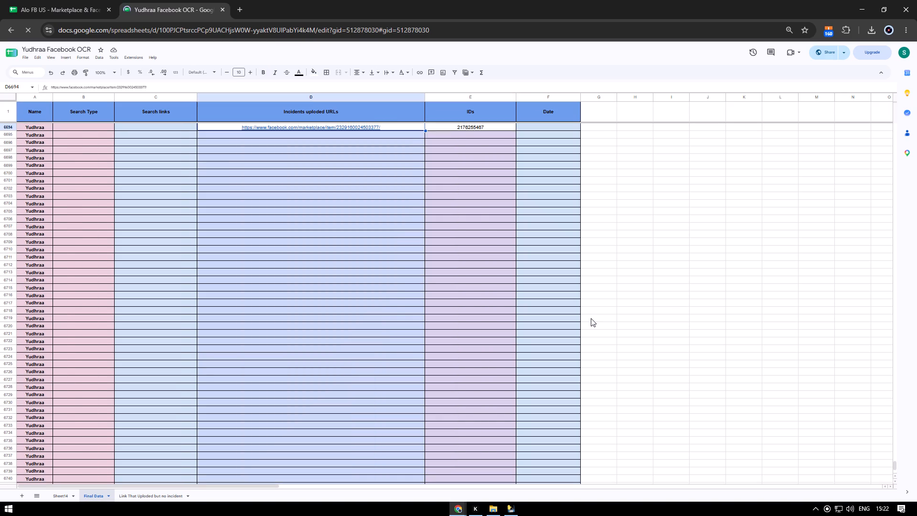
{"action": "key", "text": "Up"}
{"action": "key", "text": "Up"}
{"action": "key", "text": "Up"}
{"action": "key", "text": "Up"}
{"action": "key", "text": "Up"}
{"action": "key", "text": "Up"}
{"action": "key", "text": "Up"}
{"action": "key", "text": "Up"}
{"action": "key", "text": "Up"}
{"action": "key", "text": "Up"}
{"action": "key", "text": "Up"}
{"action": "key", "text": "Up"}
{"action": "key", "text": "Up"}
{"action": "key", "text": "Up"}
{"action": "key", "text": "Up"}
{"action": "key", "text": "Up"}
{"action": "key", "text": "Up"}
{"action": "key", "text": "Up"}
{"action": "key", "text": "Up"}
{"action": "key", "text": "Up"}
{"action": "key", "text": "Up"}
{"action": "key", "text": "Up"}
{"action": "key", "text": "Up"}
{"action": "key", "text": "Up"}
{"action": "key", "text": "Up"}
{"action": "key", "text": "Up"}
{"action": "key", "text": "Up"}
{"action": "key", "text": "Up"}
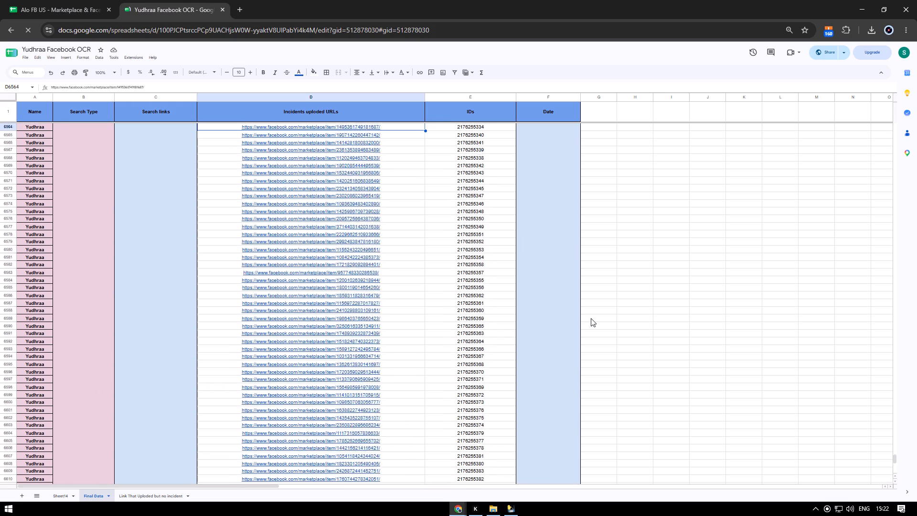
{"action": "key", "text": "Left"}
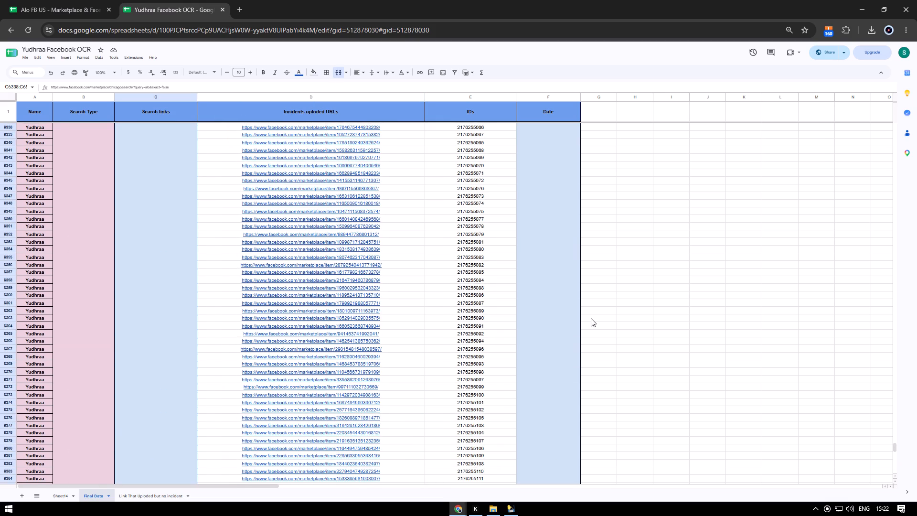
{"action": "key", "text": "Up"}
{"action": "key", "text": "Up"}
{"action": "key", "text": "Up"}
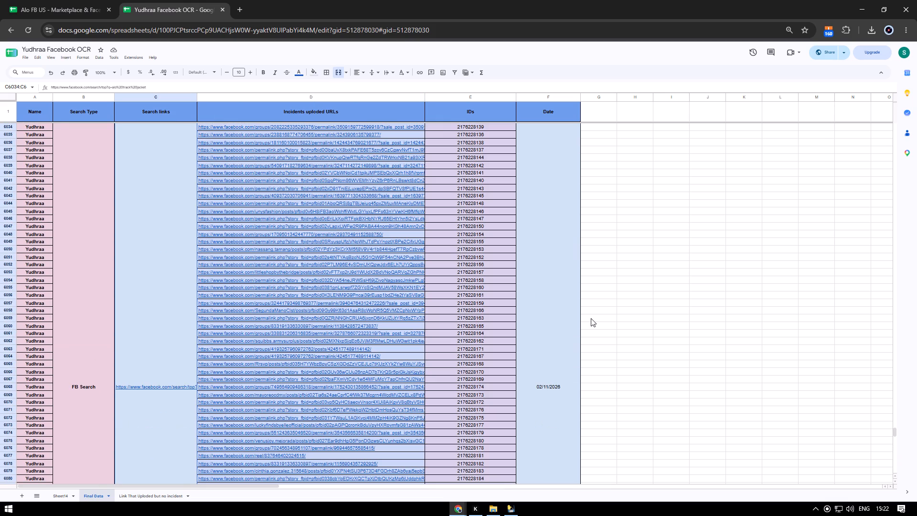
{"action": "key", "text": "Right"}
{"action": "key", "text": "Down"}
{"action": "key", "text": "Down"}
{"action": "key", "text": "Down"}
{"action": "key", "text": "Down"}
{"action": "key", "text": "Down"}
{"action": "key", "text": "Down"}
{"action": "key", "text": "Down"}
{"action": "key", "text": "Down"}
{"action": "key", "text": "Down"}
{"action": "key", "text": "Down"}
{"action": "key", "text": "Down"}
{"action": "key", "text": "Down"}
{"action": "key", "text": "Down"}
{"action": "key", "text": "Down"}
{"action": "key", "text": "Down"}
{"action": "key", "text": "Down"}
{"action": "key", "text": "Down"}
{"action": "key", "text": "Down"}
{"action": "key", "text": "Down"}
{"action": "key", "text": "Down"}
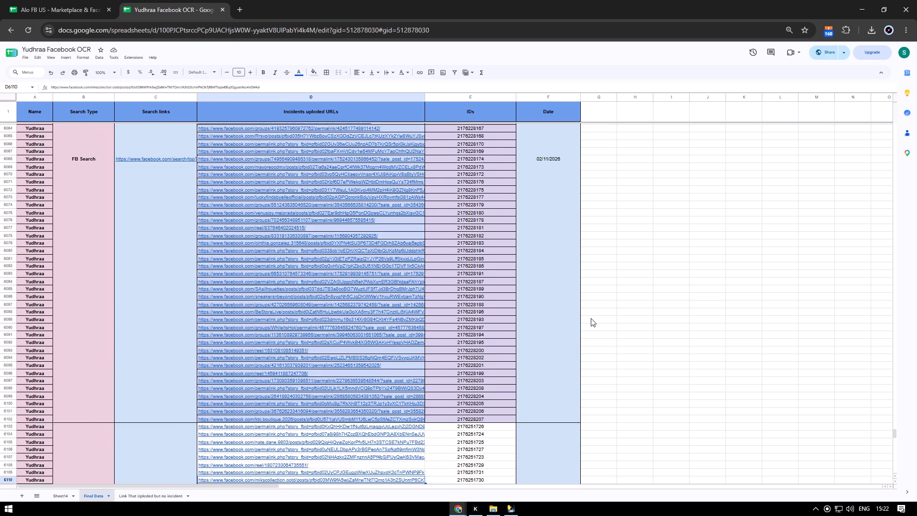
{"action": "key", "text": "Up"}
{"action": "key", "text": "Up"}
{"action": "key", "text": "Up"}
{"action": "key", "text": "Up"}
{"action": "key", "text": "Up"}
{"action": "key", "text": "Up"}
{"action": "key", "text": "Up"}
{"action": "key", "text": "Up"}
{"action": "key", "text": "Up"}
{"action": "key", "text": "Up"}
{"action": "key", "text": "Up"}
{"action": "key", "text": "Up"}
{"action": "key", "text": "Up"}
{"action": "key", "text": "Up"}
{"action": "key", "text": "Up"}
{"action": "key", "text": "Up"}
{"action": "key", "text": "Up"}
{"action": "key", "text": "Up"}
{"action": "key", "text": "Up"}
{"action": "key", "text": "Up"}
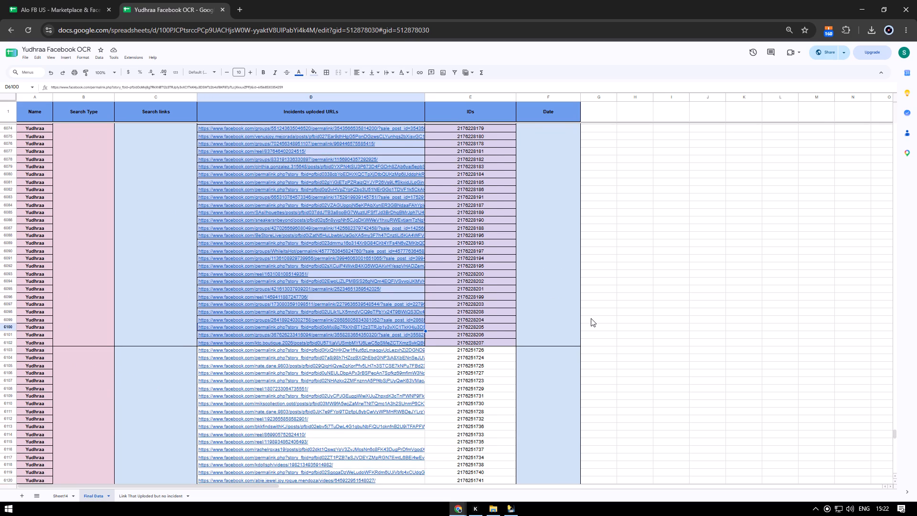
{"action": "key", "text": "ctrl+shift+Down"}
{"action": "key", "text": "ctrl+shift+Down"}
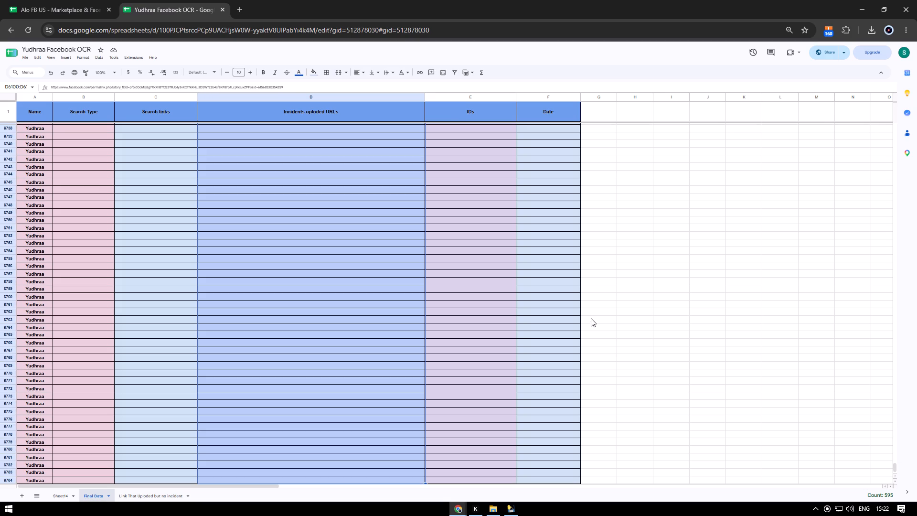
{"action": "left_click", "coordinate": [316, 70]}
{"action": "left_click", "coordinate": [359, 111]}
Fill the ID cells from row 6101 down to row 6784 with light purple 3.
{"action": "key", "text": "Up"}
{"action": "key", "text": "Right"}
{"action": "key", "text": "Down"}
{"action": "key", "text": "Down"}
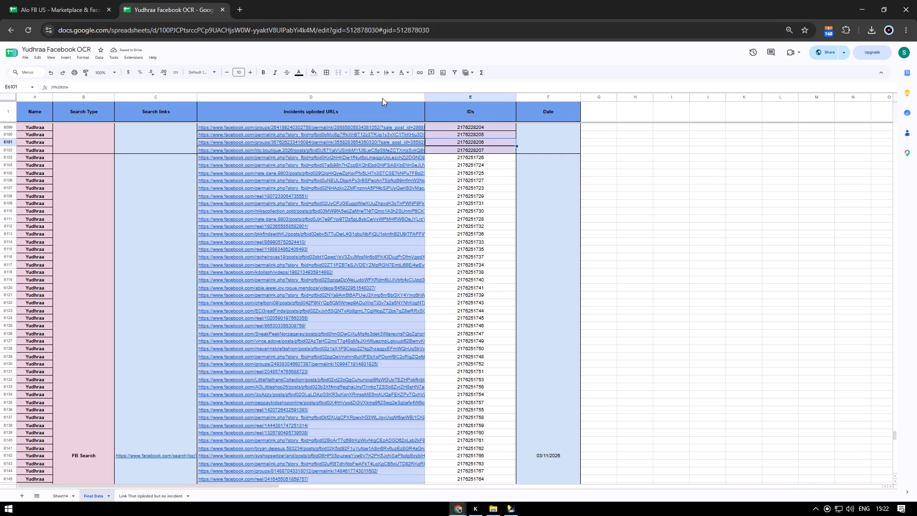
{"action": "key", "text": "ctrl+shift+Down"}
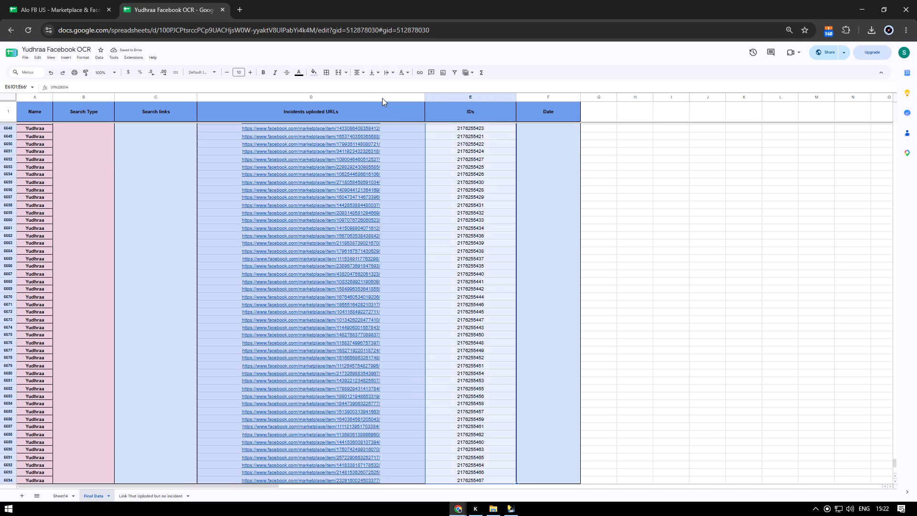
{"action": "key", "text": "ctrl+shift+Down"}
{"action": "left_click", "coordinate": [314, 72]}
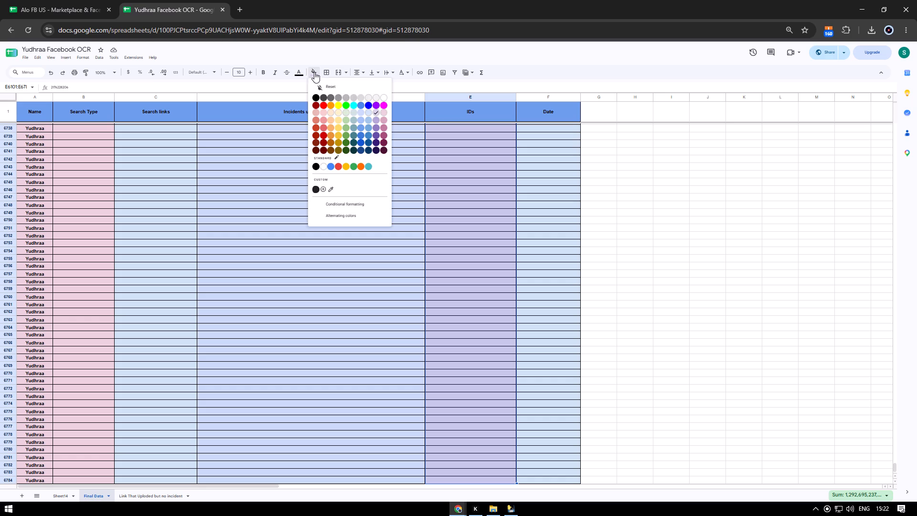
{"action": "left_click", "coordinate": [377, 113]}
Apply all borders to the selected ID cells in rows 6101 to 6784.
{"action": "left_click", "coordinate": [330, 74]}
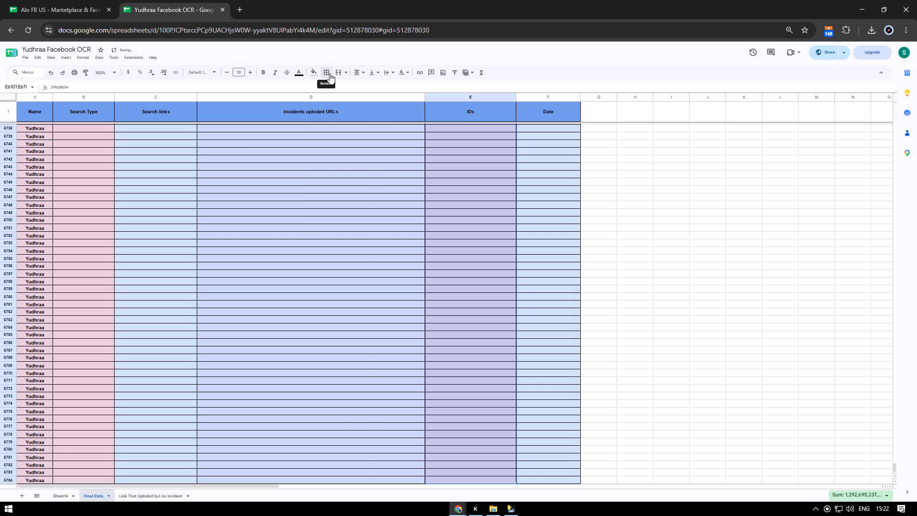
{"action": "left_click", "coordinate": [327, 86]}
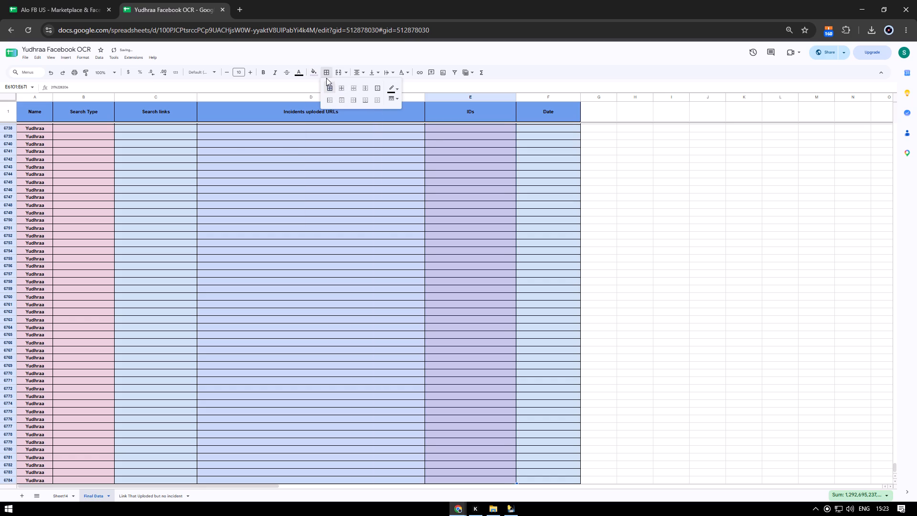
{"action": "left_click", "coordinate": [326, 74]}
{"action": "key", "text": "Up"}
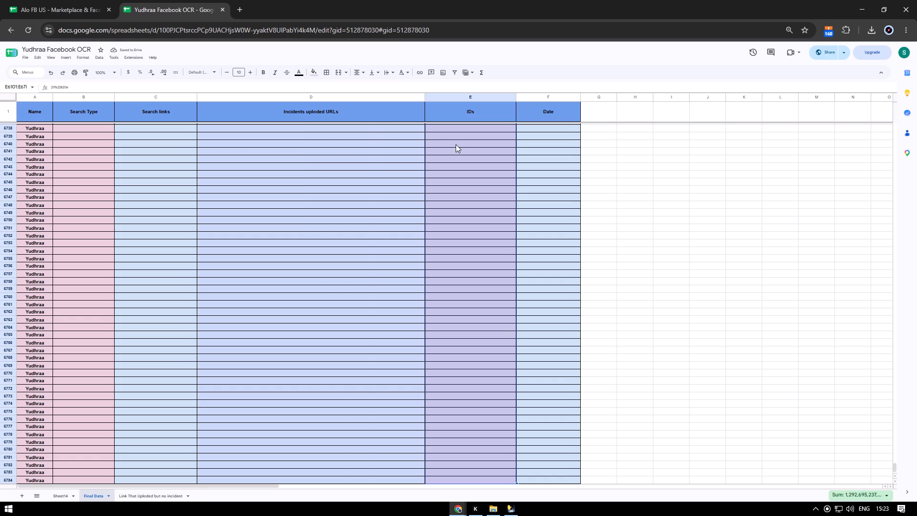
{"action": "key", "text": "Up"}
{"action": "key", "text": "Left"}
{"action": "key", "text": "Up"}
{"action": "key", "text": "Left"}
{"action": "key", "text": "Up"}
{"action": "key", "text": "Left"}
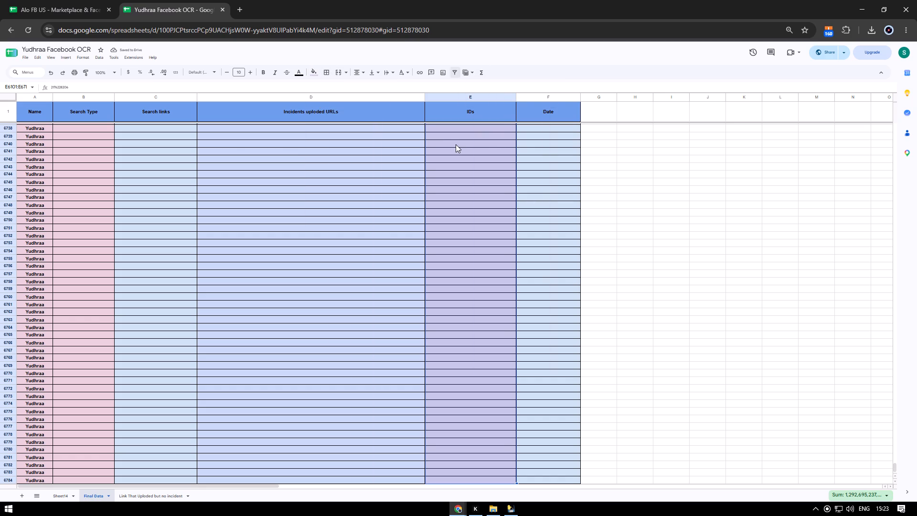
Apply all borders to the incident URL and ID cells in rows 4993 to 6694.
{"action": "scroll", "coordinate": [456, 144], "scroll_direction": "up", "scroll_amount": 1}
{"action": "left_click", "coordinate": [456, 145]}
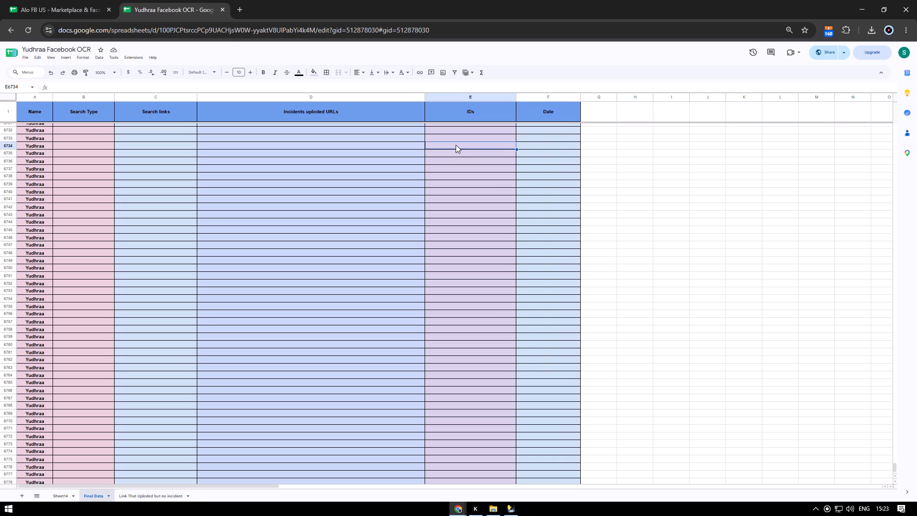
{"action": "key", "text": "ctrl+Up"}
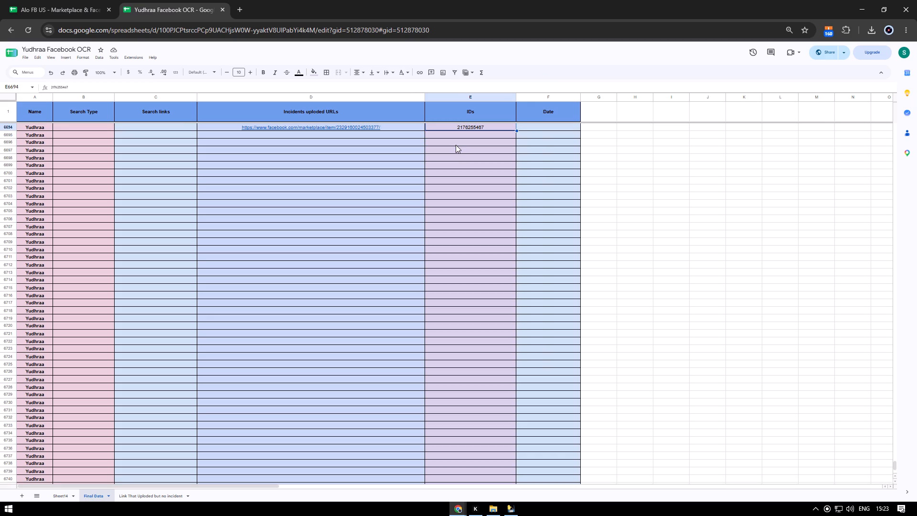
{"action": "key", "text": "ctrl+shift+Up"}
{"action": "key", "text": "ctrl+shift+Left"}
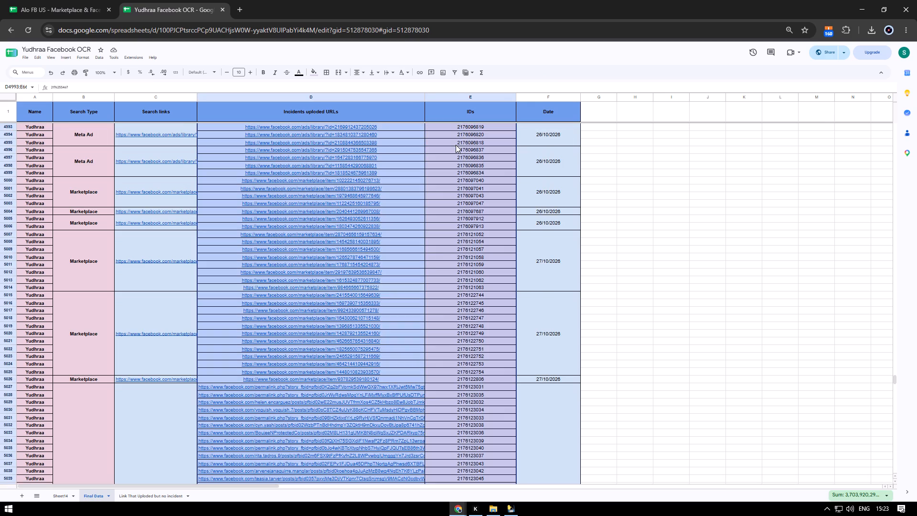
{"action": "left_click", "coordinate": [327, 75]}
{"action": "left_click", "coordinate": [330, 86]}
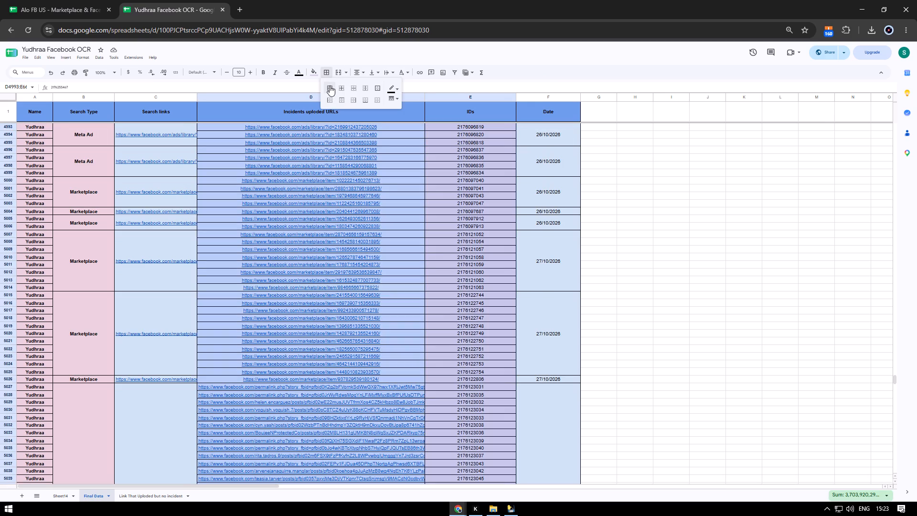
{"action": "left_click", "coordinate": [466, 370]}
Enter "Meta AD" as the search type in row 6695, the first empty row below the existing entries.
{"action": "key", "text": "ctrl+Down"}
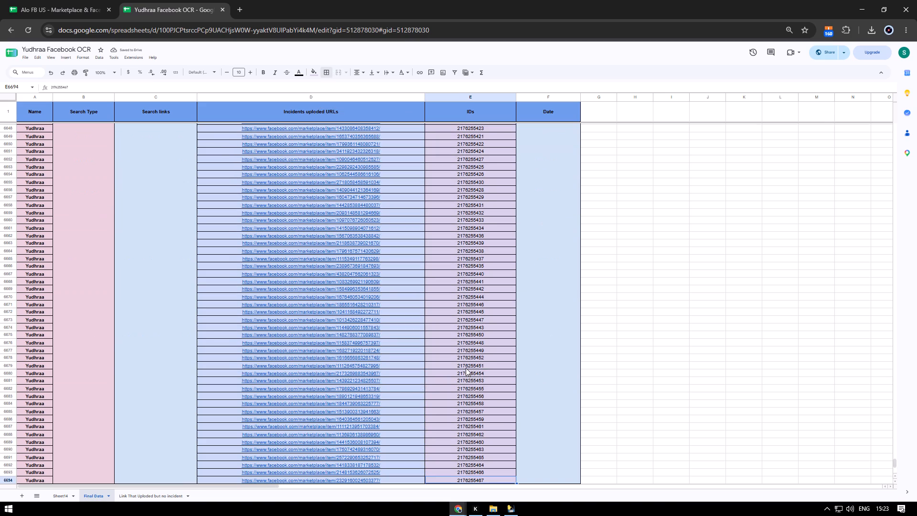
{"action": "scroll", "coordinate": [468, 373], "scroll_direction": "down", "scroll_amount": 7}
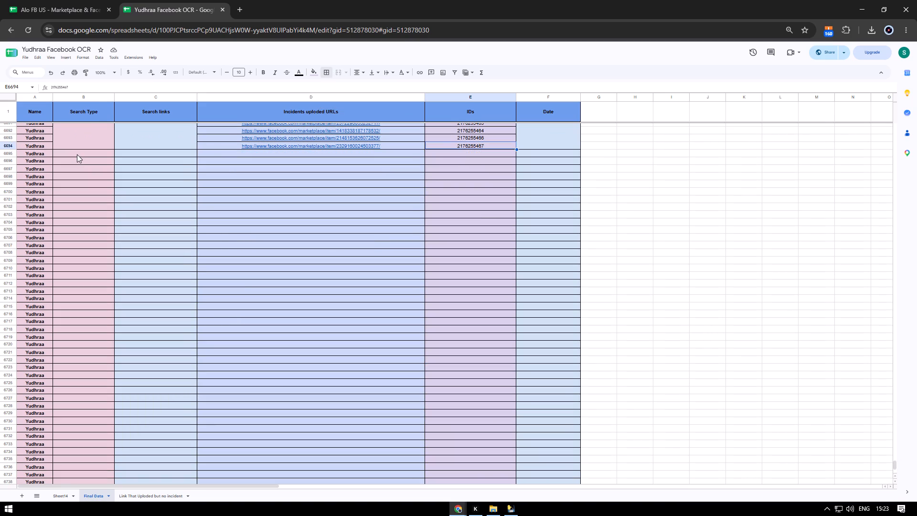
{"action": "left_click", "coordinate": [77, 154]}
{"action": "type", "text": "met"}
{"action": "key", "text": "a"}
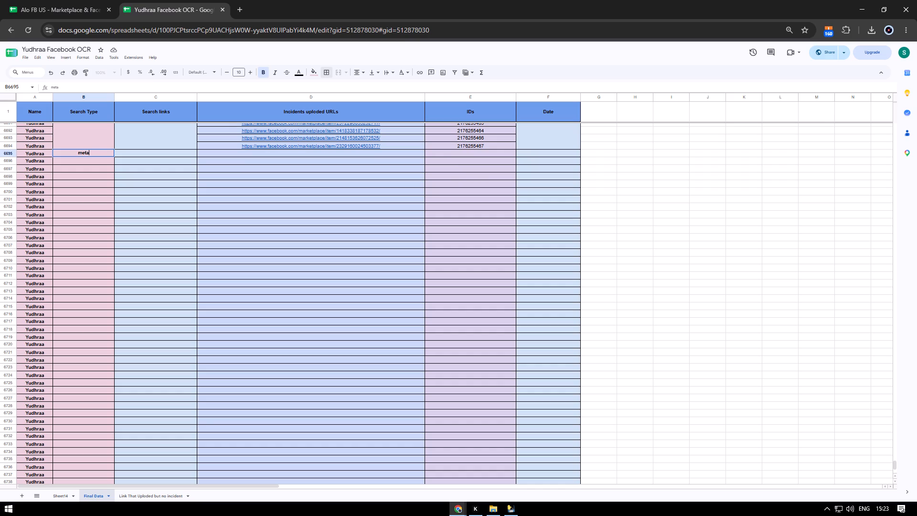
{"action": "key", "text": "space"}
{"action": "type", "text": "ad"}
{"action": "key", "text": "BackSpace"}
{"action": "key", "text": "BackSpace"}
{"action": "type", "text": "AD"}
{"action": "key", "text": "Return"}
{"action": "key", "text": "Up"}
{"action": "key", "text": "Return"}
{"action": "key", "text": "ctrl+shift+Left"}
{"action": "key", "text": "ctrl+Left"}
{"action": "key", "text": "shift+Right"}
{"action": "key", "text": "shift+BackSpace"}
{"action": "key", "text": "shift+m"}
{"action": "key", "text": "Return"}
Enter "No Infrigment Found" in row 6695's incident URL cell and centre it horizontally.
{"action": "key", "text": "Up"}
{"action": "key", "text": "Right"}
{"action": "key", "text": "Right"}
{"action": "key", "text": "Right"}
{"action": "key", "text": "Left"}
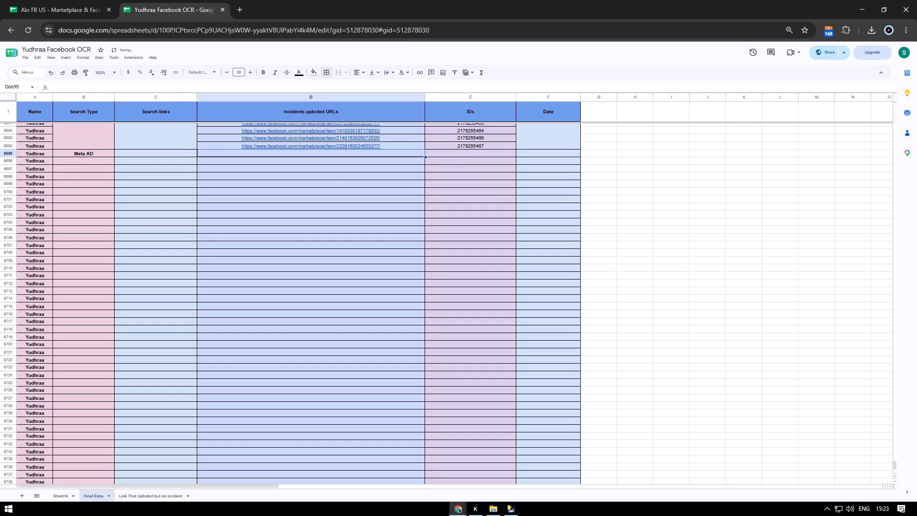
{"action": "type", "text": "No Infi"}
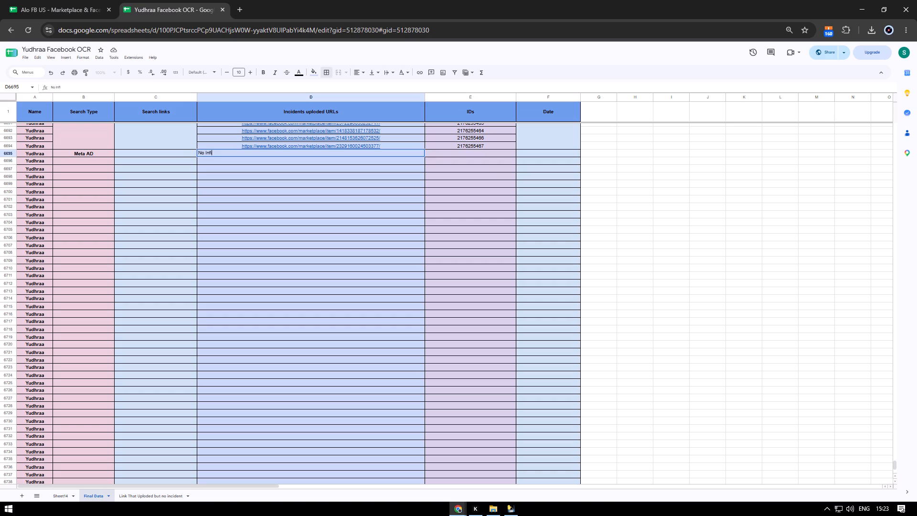
{"action": "key", "text": "BackSpace"}
{"action": "type", "text": "ri"}
{"action": "type", "text": "gment Found"}
{"action": "key", "text": "Return"}
{"action": "key", "text": "Up"}
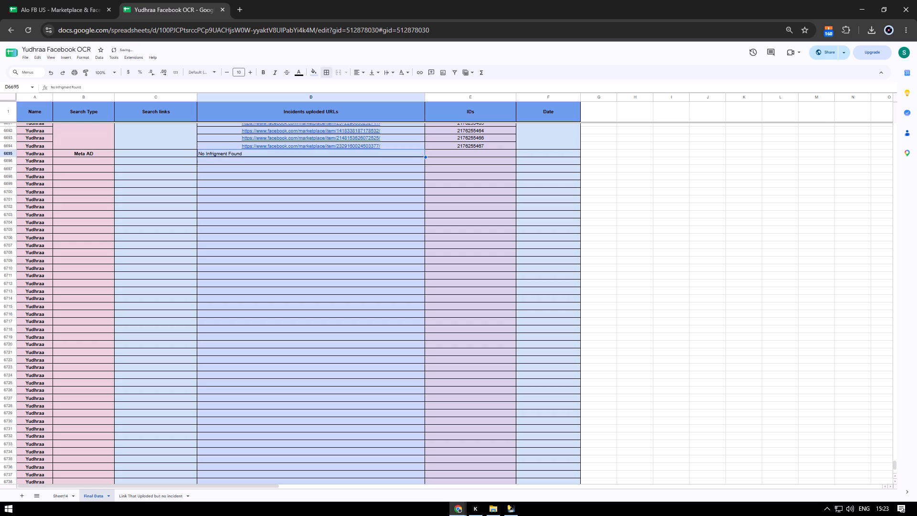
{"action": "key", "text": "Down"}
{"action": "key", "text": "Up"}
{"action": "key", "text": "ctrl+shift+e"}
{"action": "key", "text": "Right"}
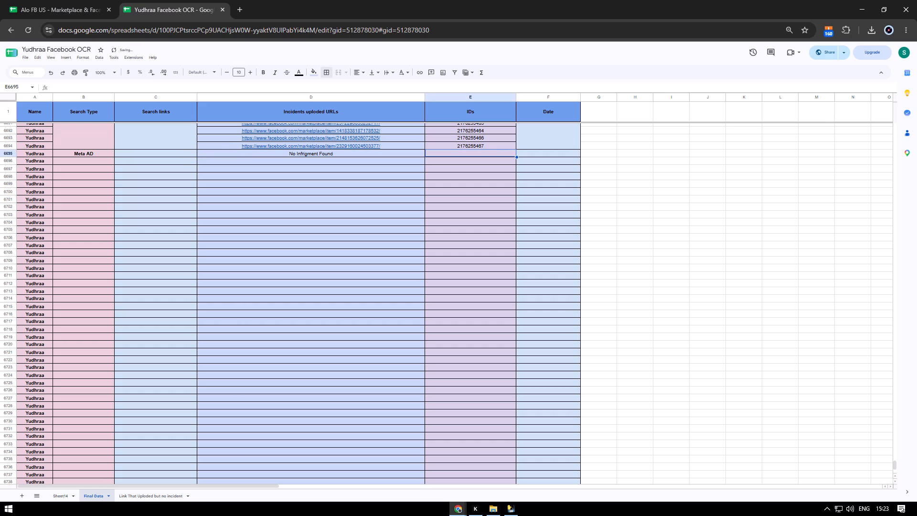
Enter the date 04/11/2026 in row 6695's Date cell and centre it horizontally.
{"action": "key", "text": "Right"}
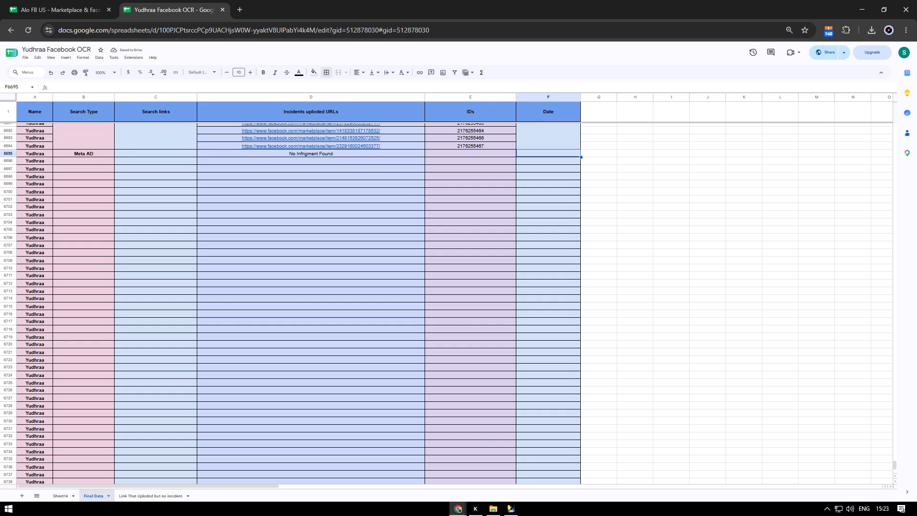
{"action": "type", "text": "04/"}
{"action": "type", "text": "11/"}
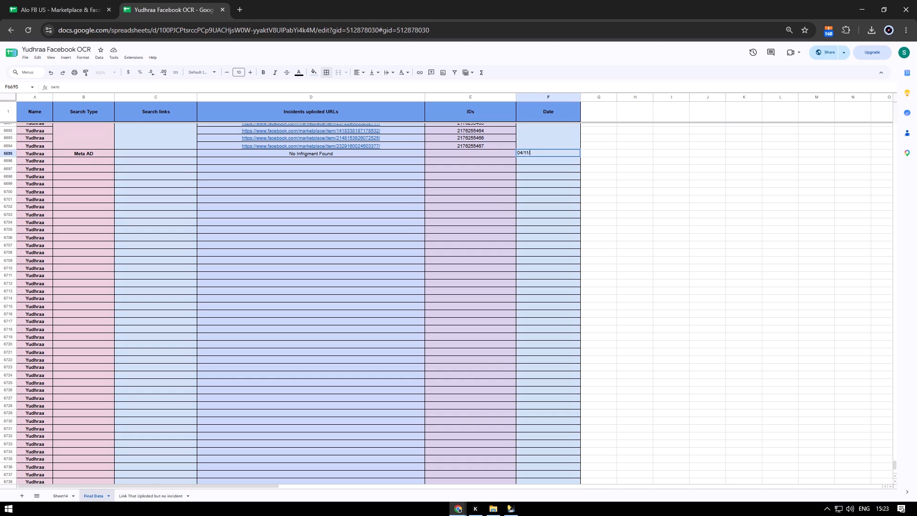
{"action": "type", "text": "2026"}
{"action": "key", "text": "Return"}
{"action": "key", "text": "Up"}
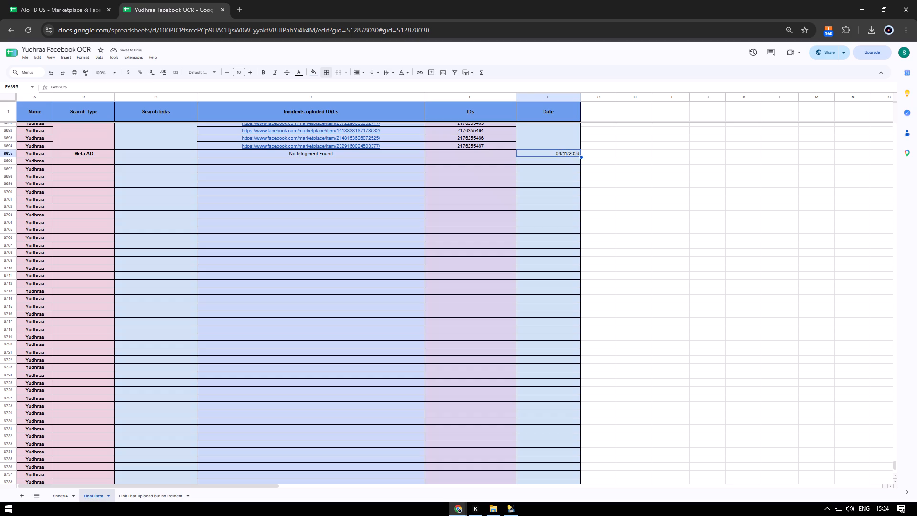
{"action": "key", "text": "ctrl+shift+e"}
From row 6695's search link cell, switch to the Alo FB US worksheet and select the alo skirt Meta Ads search link in row 164.
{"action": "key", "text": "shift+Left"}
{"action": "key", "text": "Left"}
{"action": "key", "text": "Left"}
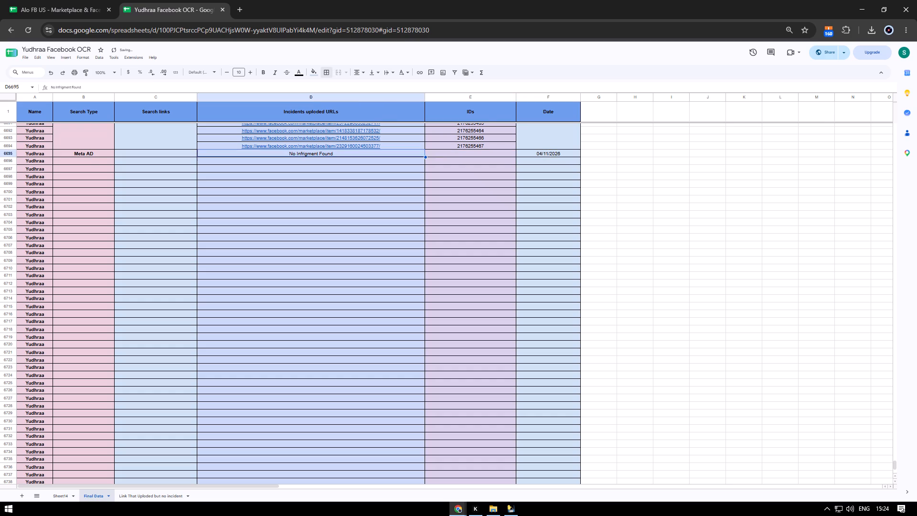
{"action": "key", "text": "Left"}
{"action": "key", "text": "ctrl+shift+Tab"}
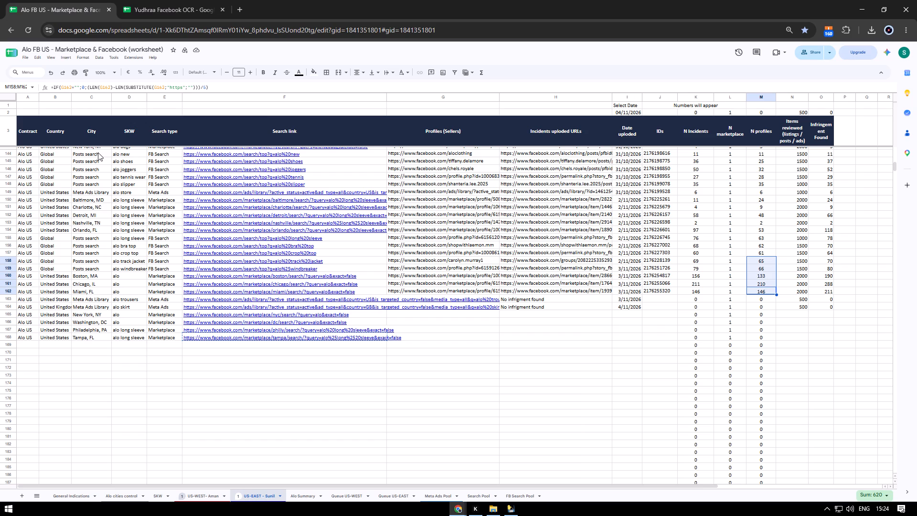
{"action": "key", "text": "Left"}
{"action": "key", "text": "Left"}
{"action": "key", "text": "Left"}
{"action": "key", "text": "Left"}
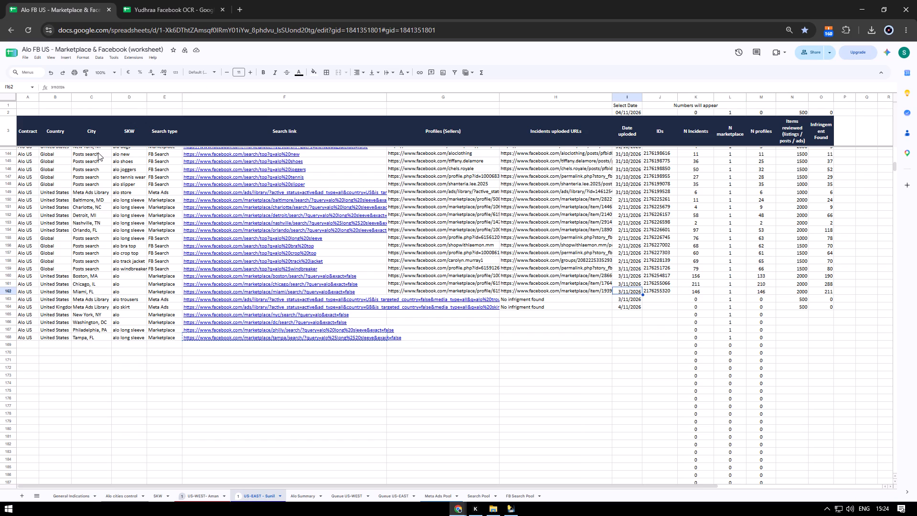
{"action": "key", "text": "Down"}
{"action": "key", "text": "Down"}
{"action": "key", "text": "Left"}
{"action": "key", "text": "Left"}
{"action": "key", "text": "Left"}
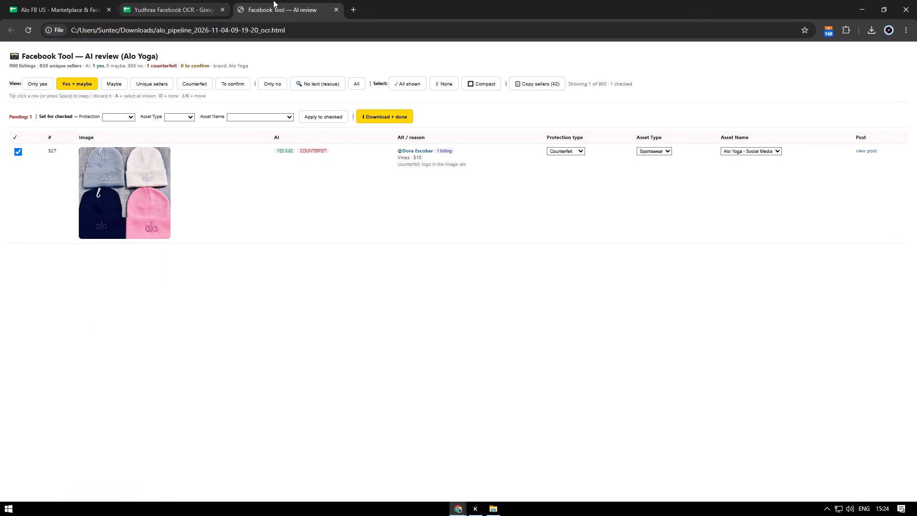
{"action": "left_click", "coordinate": [293, 28]}
{"action": "key", "text": "ctrl+c"}
{"action": "key", "text": "ctrl+c"}
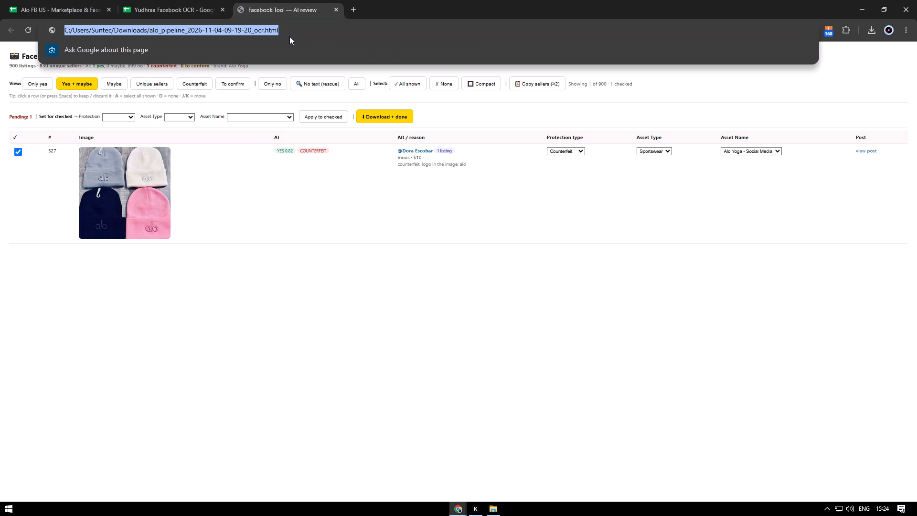
{"action": "key", "text": "ctrl+c"}
{"action": "key", "text": "alt+Tab"}
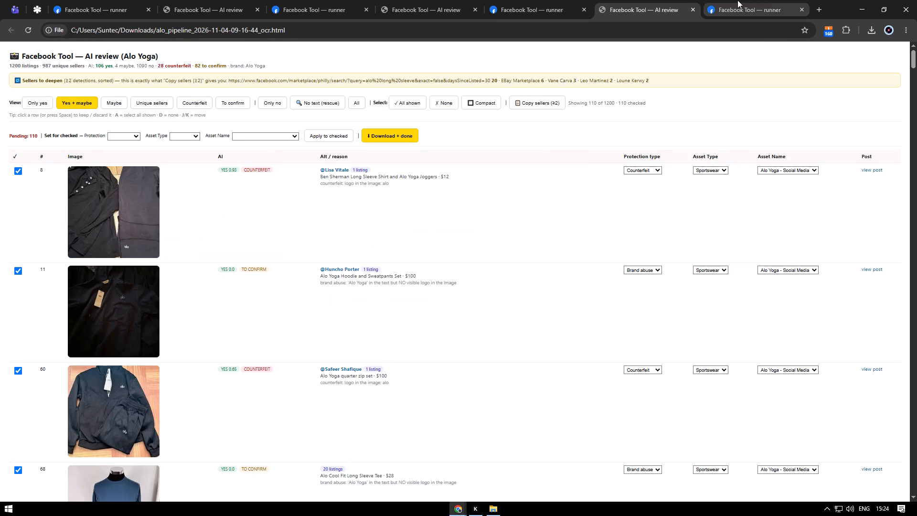
{"action": "left_click", "coordinate": [817, 0]}
{"action": "key", "text": "ctrl+v"}
{"action": "key", "text": "Return"}
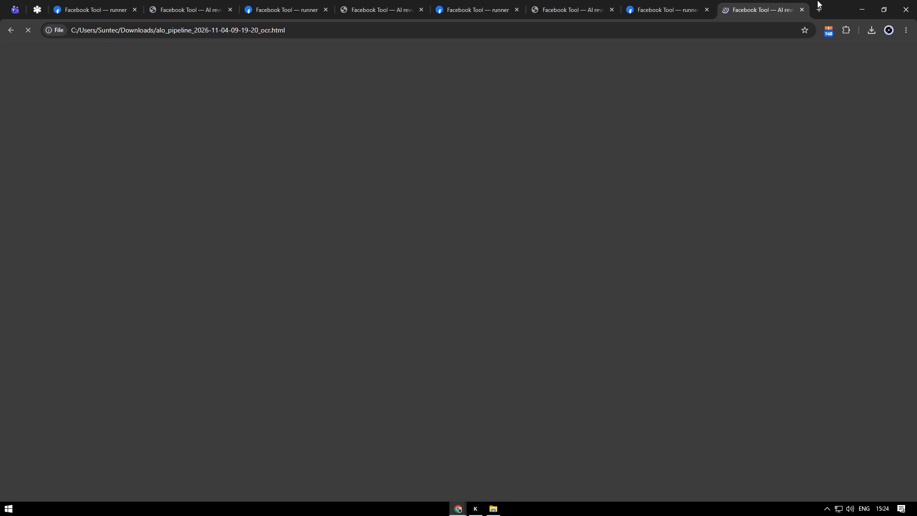
{"action": "key", "text": "alt+Tab"}
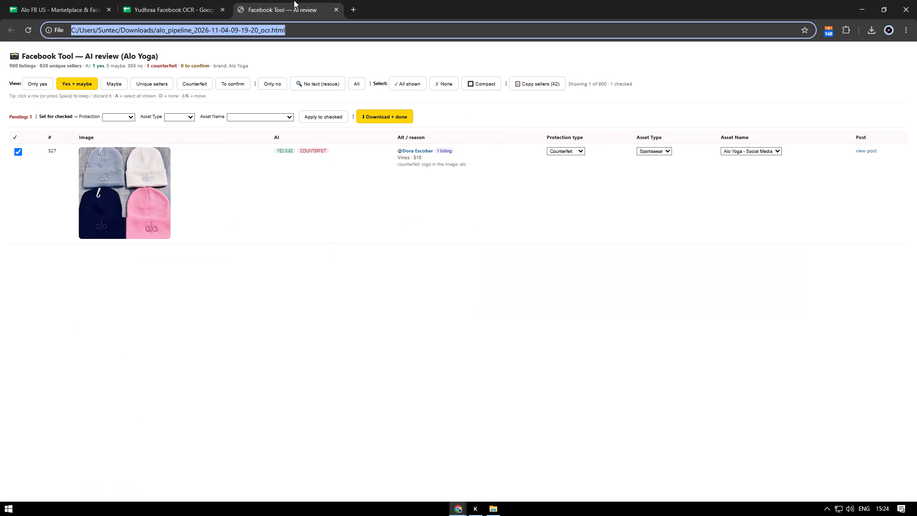
{"action": "middle_click", "coordinate": [294, 0]}
{"action": "key", "text": "alt+Tab"}
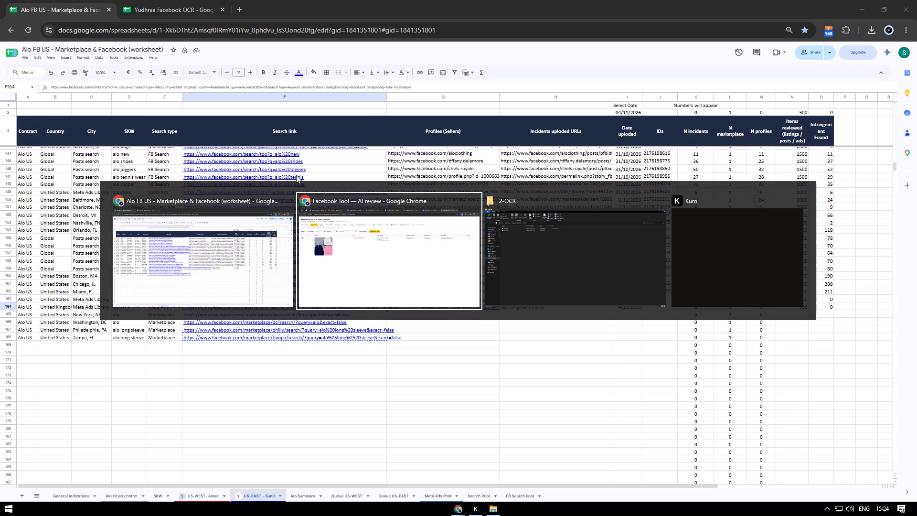
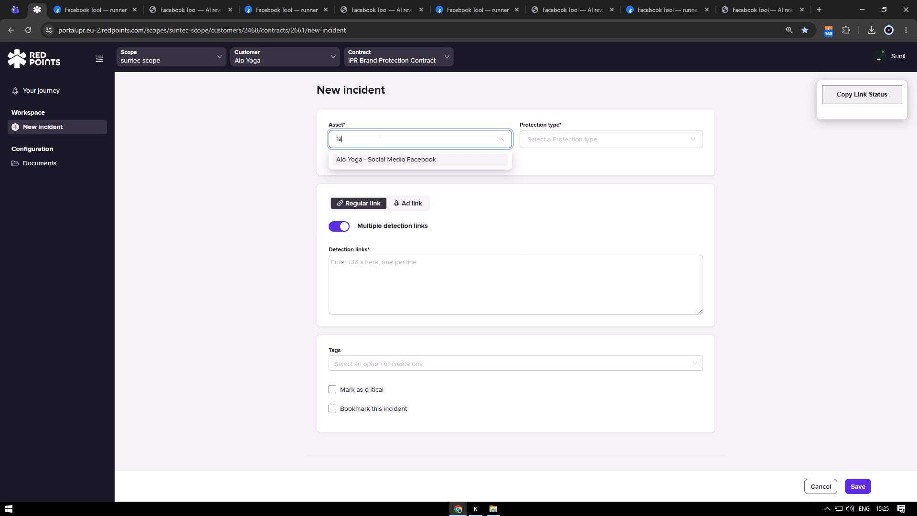
Set the new incident's asset to Alo Yoga - Social Media Facebook and its protection type to Product counterfeit.
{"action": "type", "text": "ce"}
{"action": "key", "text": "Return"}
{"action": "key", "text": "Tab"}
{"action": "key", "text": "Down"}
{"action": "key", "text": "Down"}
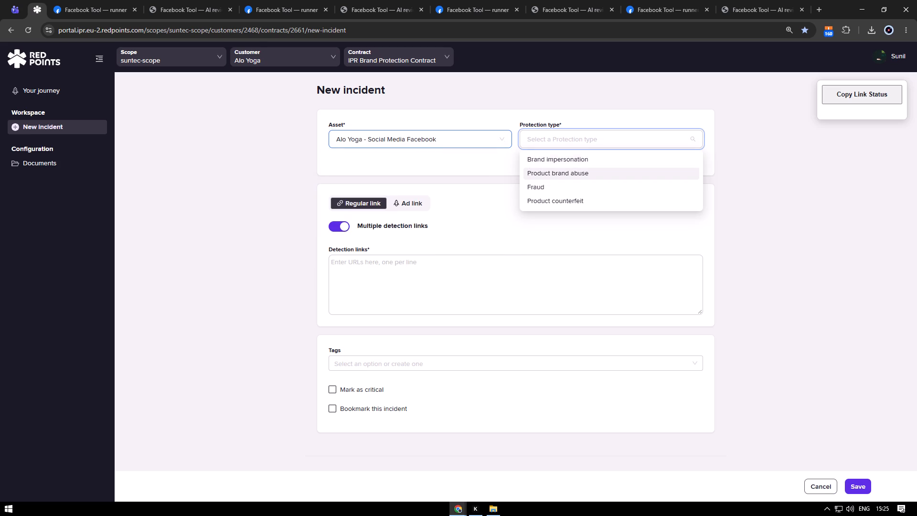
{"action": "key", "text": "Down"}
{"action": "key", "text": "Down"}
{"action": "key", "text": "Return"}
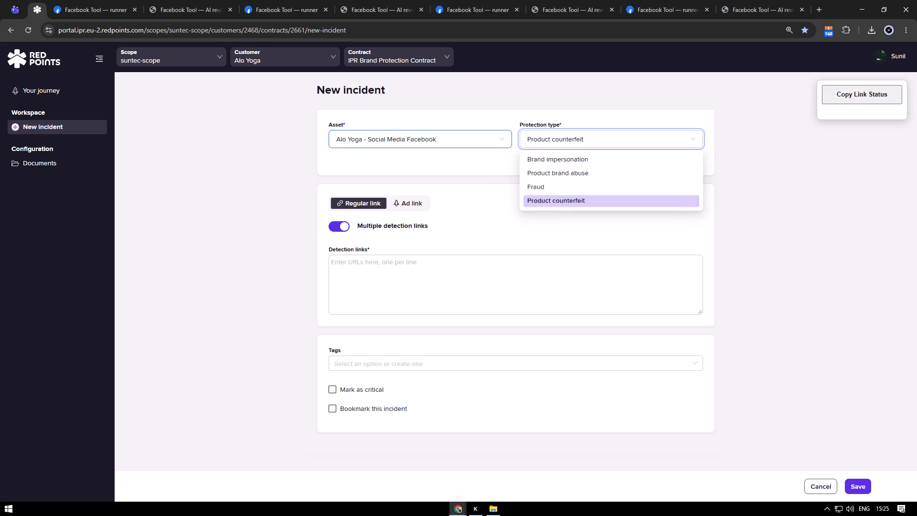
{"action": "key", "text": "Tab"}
Add the tag "Facebook - Internal upload" to the incident and return to the empty detection links field.
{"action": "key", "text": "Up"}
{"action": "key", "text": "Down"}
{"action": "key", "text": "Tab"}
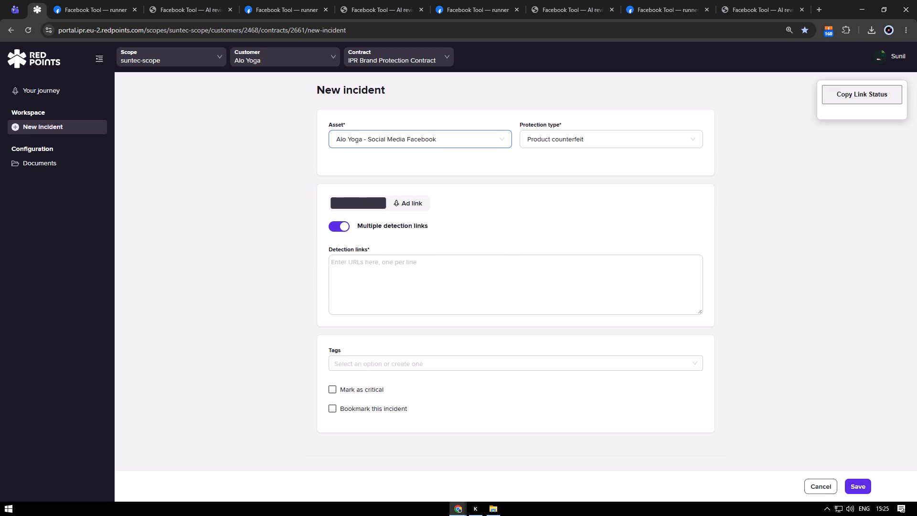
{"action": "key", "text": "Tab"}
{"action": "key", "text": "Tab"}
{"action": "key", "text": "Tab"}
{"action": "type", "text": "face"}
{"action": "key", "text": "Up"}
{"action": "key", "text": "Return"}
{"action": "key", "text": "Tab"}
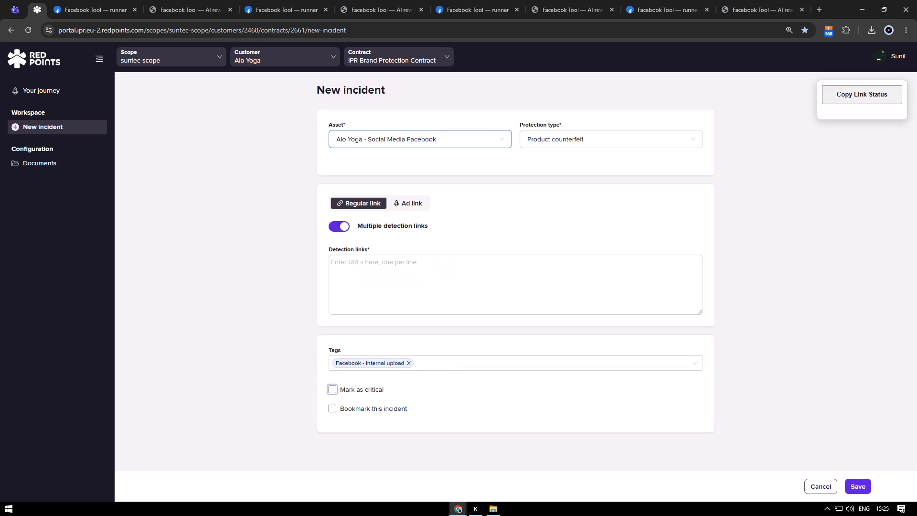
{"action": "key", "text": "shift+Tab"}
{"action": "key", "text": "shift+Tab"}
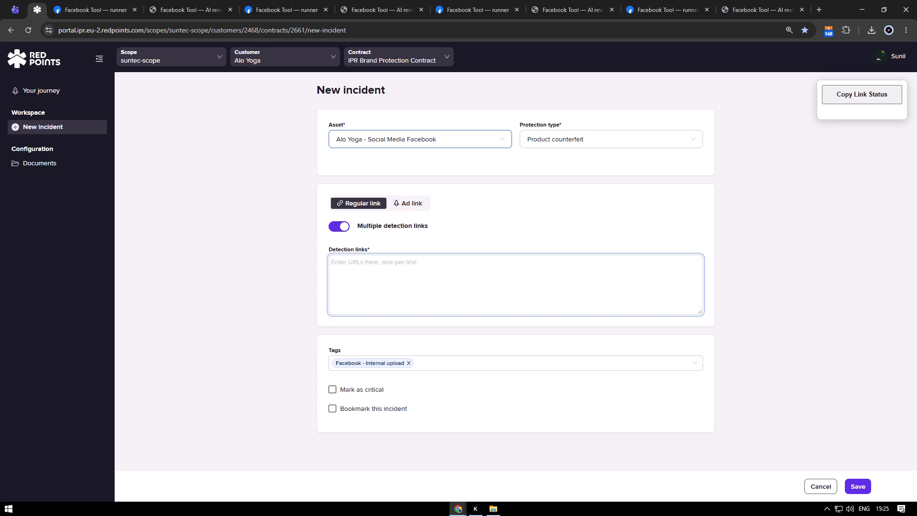
Filter the first Alo Yoga AI review page to show only the counterfeit listings.
{"action": "left_click", "coordinate": [160, 0]}
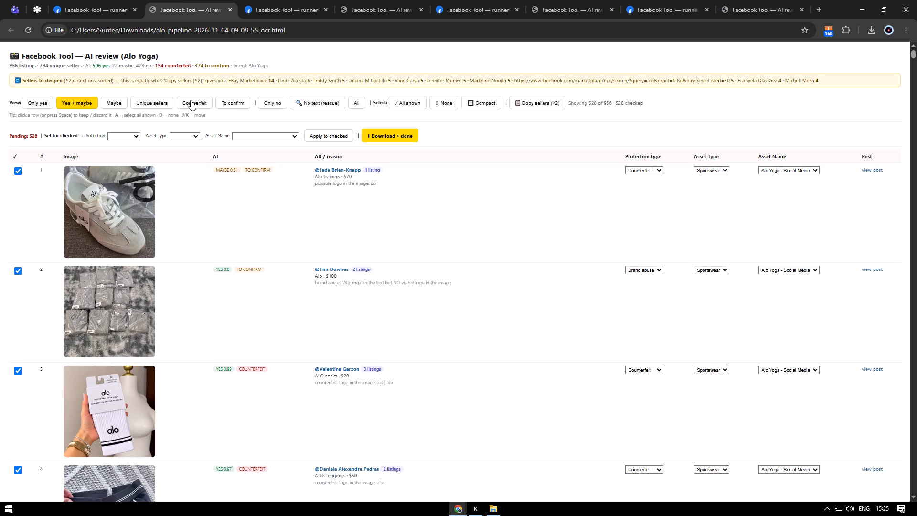
{"action": "left_click", "coordinate": [192, 101]}
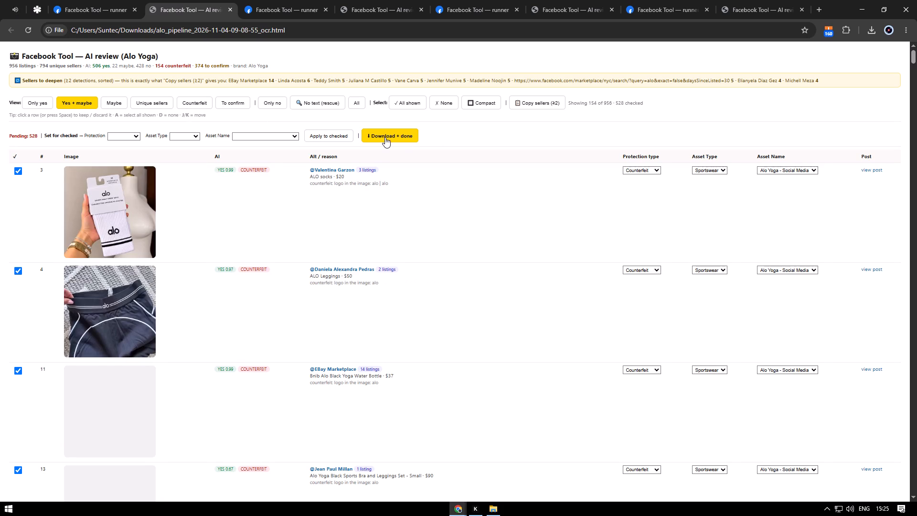
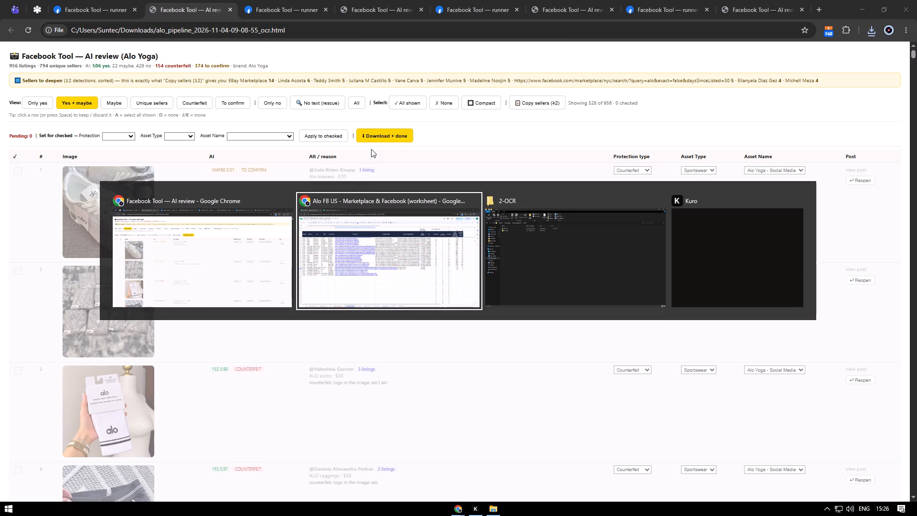
In the Yudhraa Facebook OCR spreadsheet, open the blank Sheet14 and upload ai_reviewed.csv from Downloads for import.
{"action": "key", "text": "ctrl+Tab"}
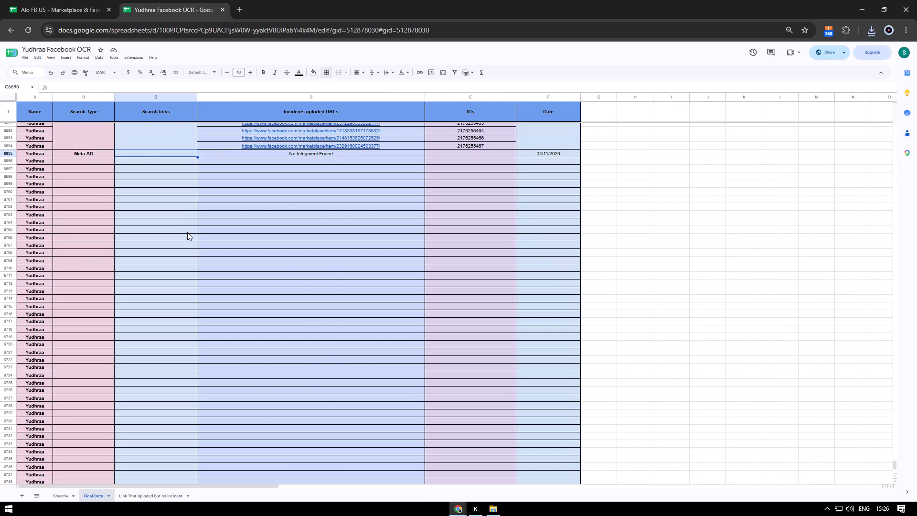
{"action": "key", "text": "alt+Down"}
{"action": "key", "text": "alt+Right"}
{"action": "key", "text": "alt+Up"}
{"action": "key", "text": "alt+Up"}
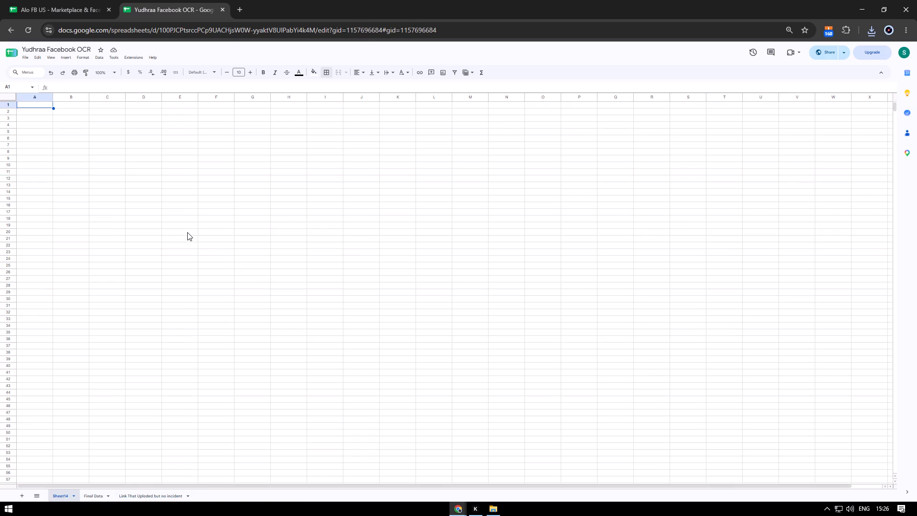
{"action": "left_click", "coordinate": [27, 57]}
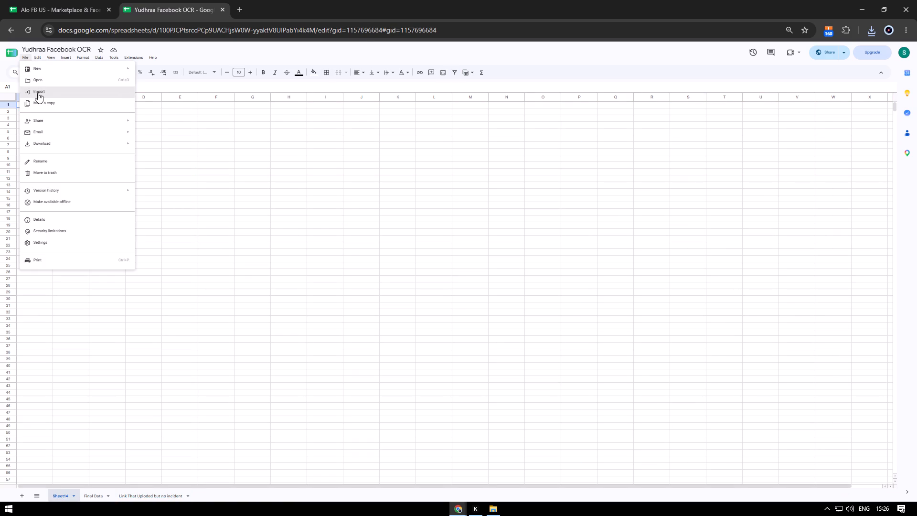
{"action": "left_click", "coordinate": [38, 93]}
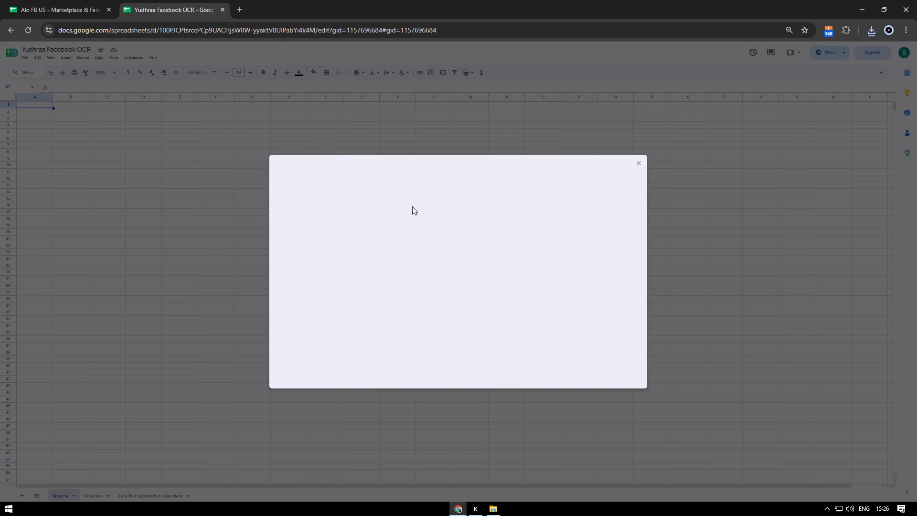
{"action": "left_click", "coordinate": [379, 194]}
{"action": "left_click", "coordinate": [454, 312]}
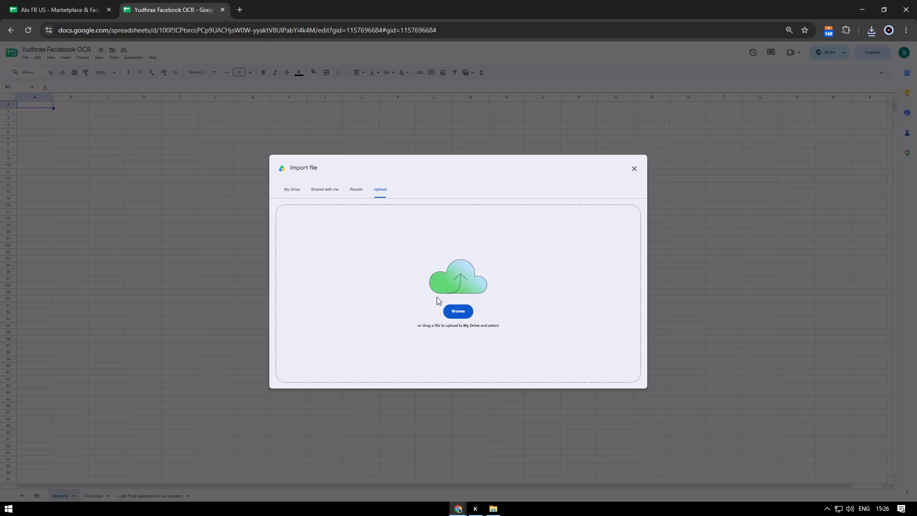
{"action": "left_click", "coordinate": [459, 312]}
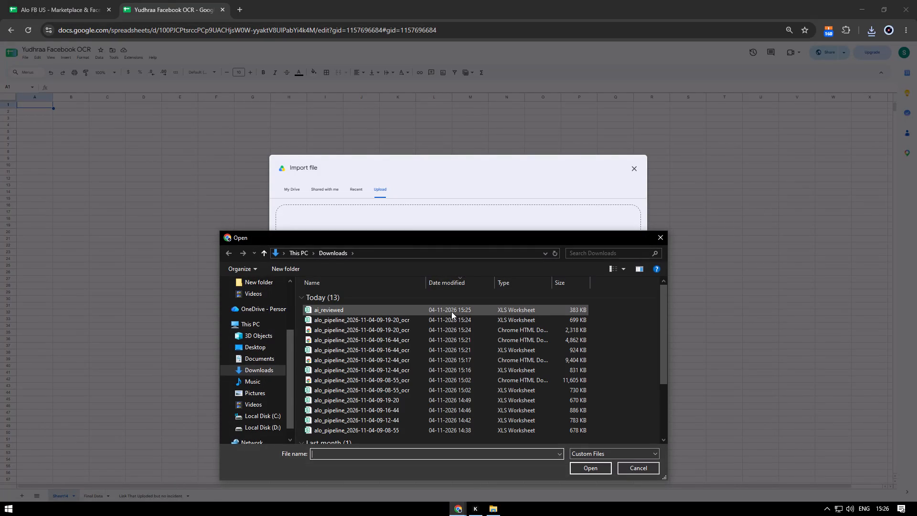
{"action": "double_click", "coordinate": [451, 312]}
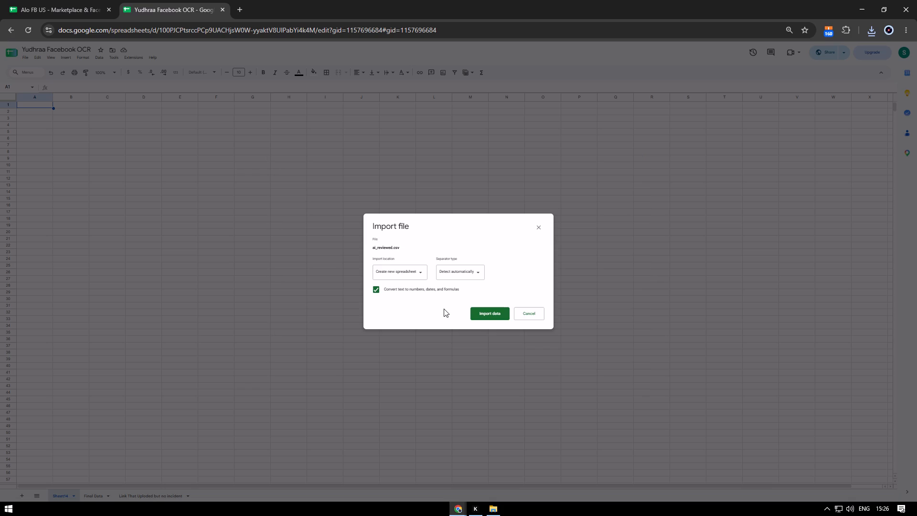
Import ai_reviewed.csv into Sheet14, appending its data to the current sheet.
{"action": "left_click", "coordinate": [395, 271]}
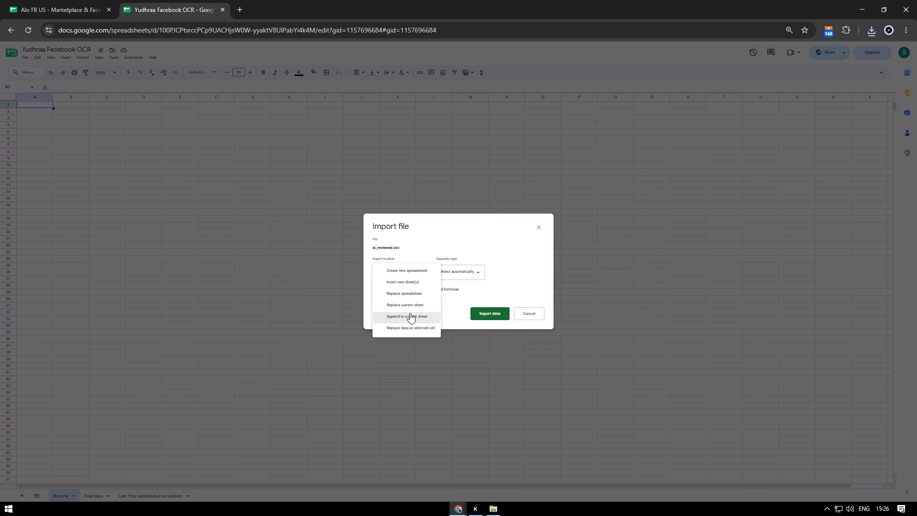
{"action": "double_click", "coordinate": [410, 313]}
{"action": "left_click", "coordinate": [491, 313]}
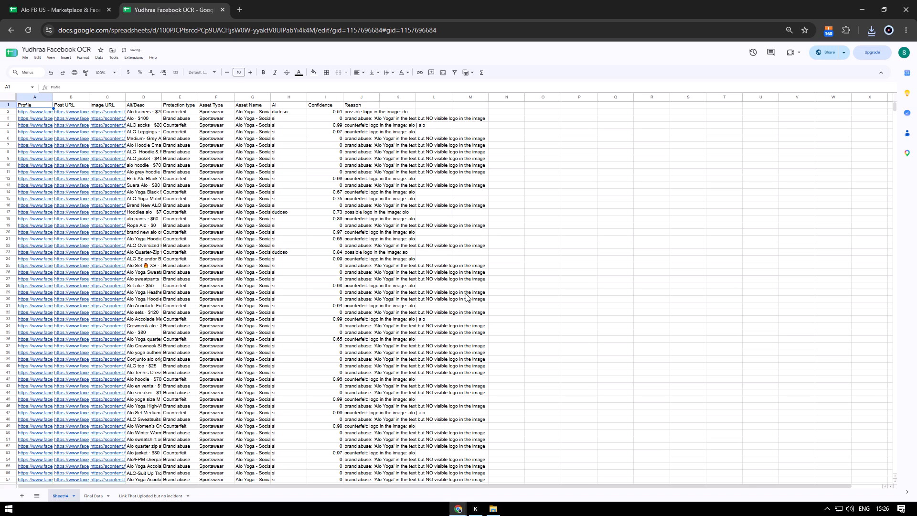
{"action": "key", "text": "Down"}
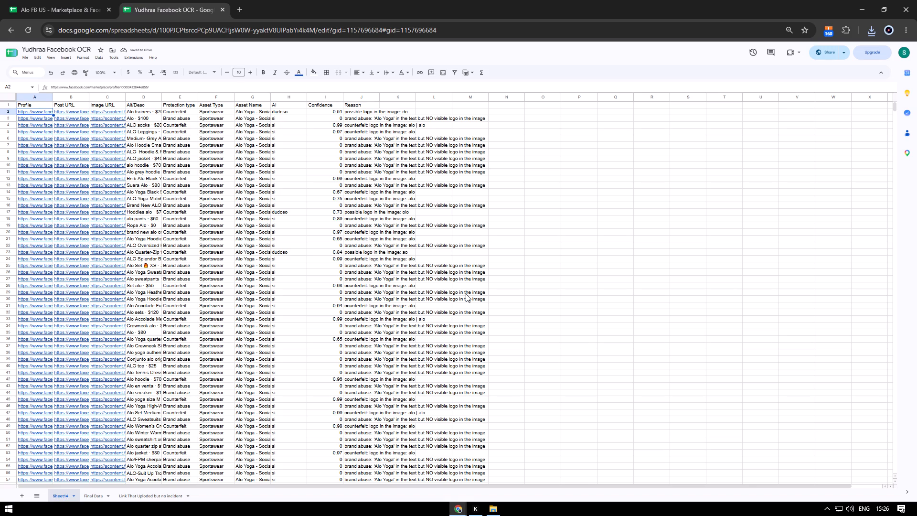
Remove duplicate entries from the Profile column of Sheet14, rows 2 to 529.
{"action": "key", "text": "ctrl+shift+Down"}
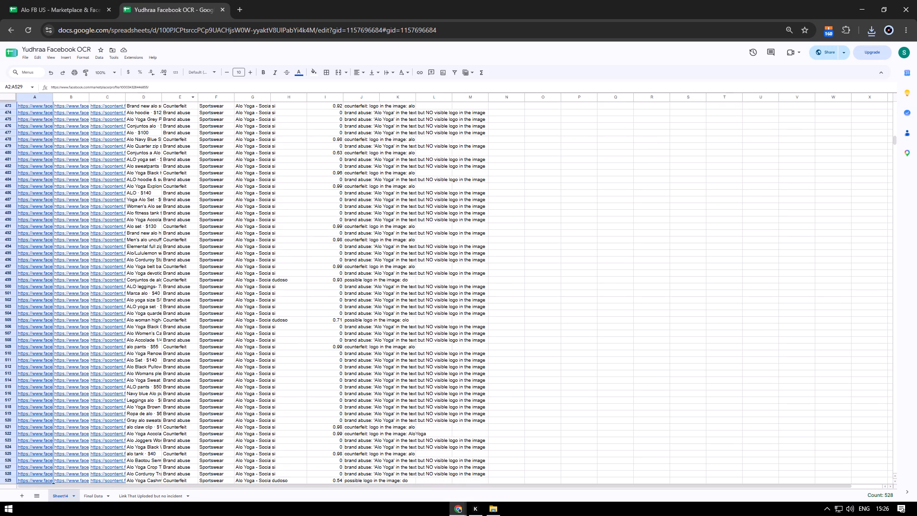
{"action": "left_click", "coordinate": [99, 56]}
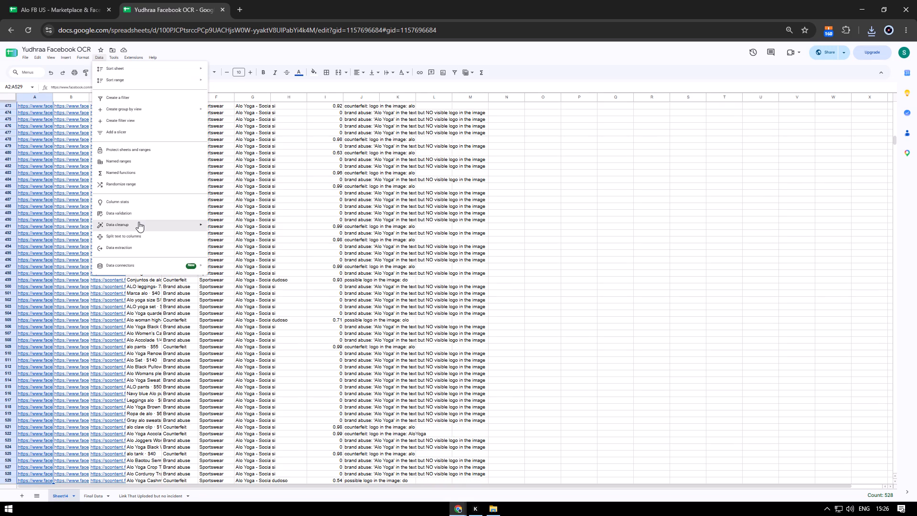
{"action": "left_click", "coordinate": [139, 222]}
{"action": "left_click", "coordinate": [243, 239]}
{"action": "left_click", "coordinate": [500, 326]}
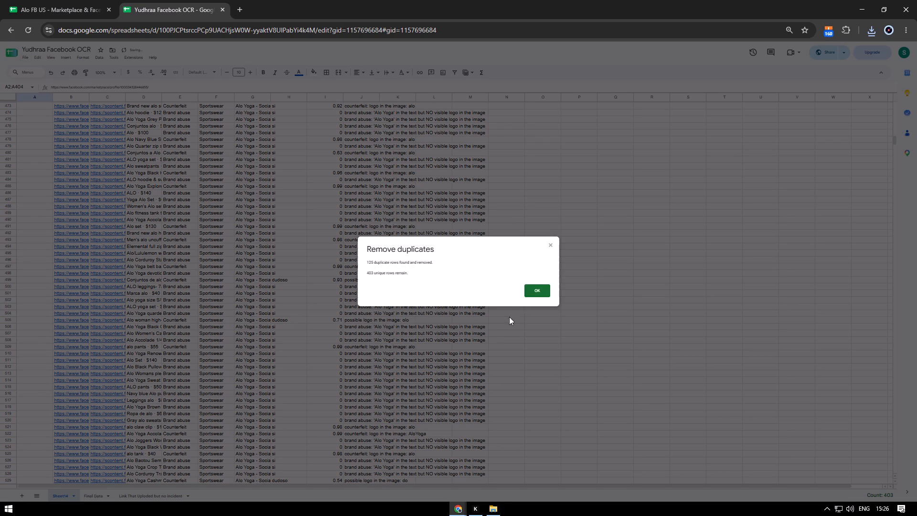
{"action": "left_click", "coordinate": [536, 290]}
Copy the deduplicated profile URLs into the Profiles (Sellers) cell of the New York, NY "alo" row in the Alo FB US worksheet.
{"action": "scroll", "coordinate": [105, 386], "scroll_direction": "up", "scroll_amount": 11}
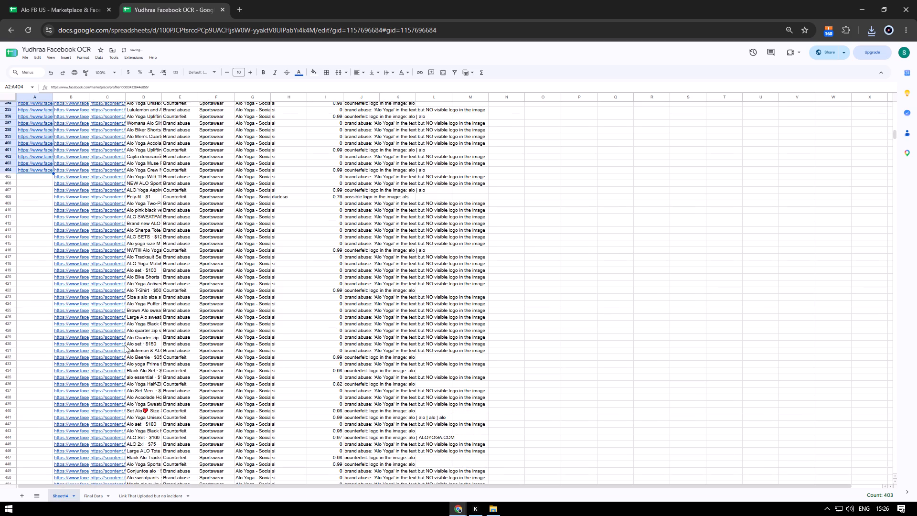
{"action": "scroll", "coordinate": [125, 345], "scroll_direction": "up", "scroll_amount": 5}
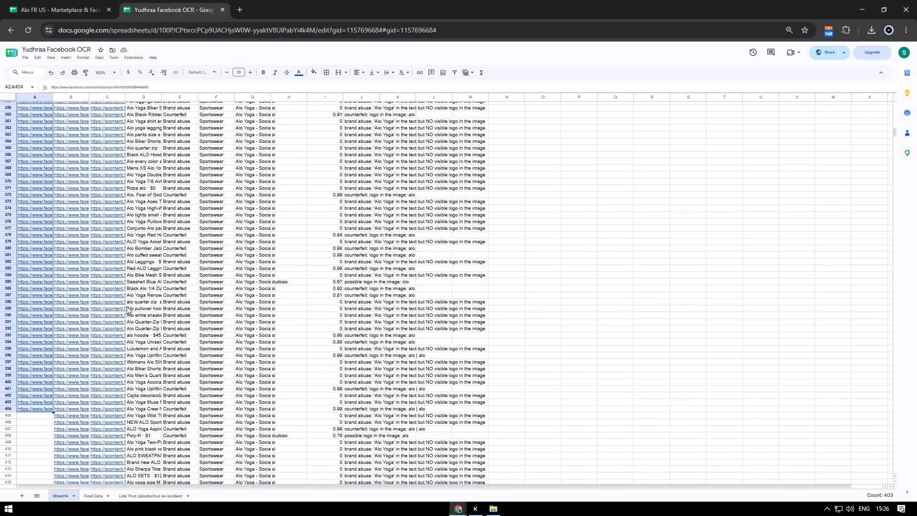
{"action": "key", "text": "ctrl+c"}
{"action": "key", "text": "ctrl+c"}
{"action": "key", "text": "ctrl+c"}
{"action": "key", "text": "ctrl+c"}
{"action": "key", "text": "ctrl+c"}
{"action": "key", "text": "ctrl+c"}
{"action": "key", "text": "ctrl+c"}
{"action": "key", "text": "ctrl+c"}
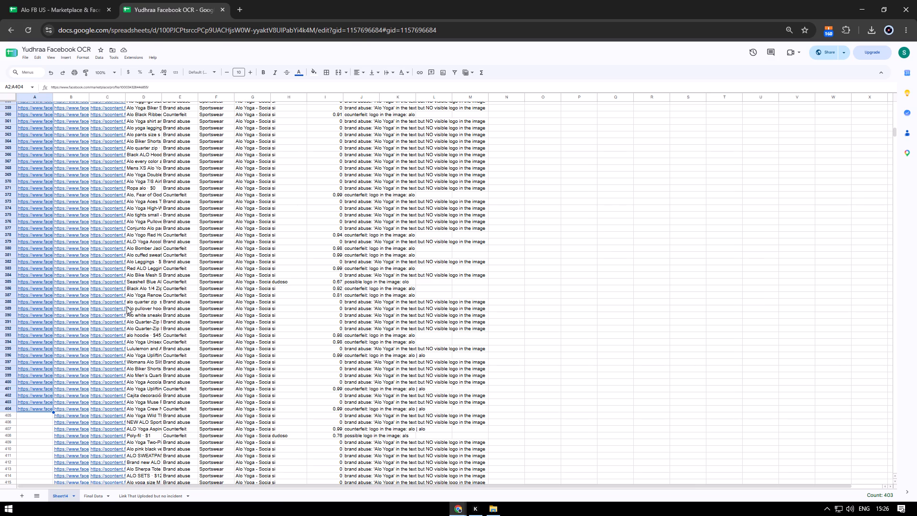
{"action": "key", "text": "ctrl+shift+Tab"}
{"action": "key", "text": "Down"}
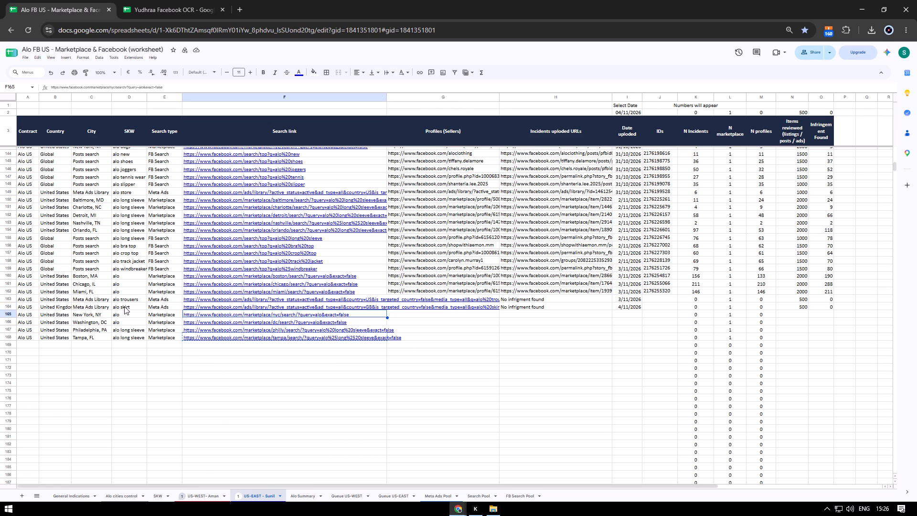
{"action": "key", "text": "Right"}
{"action": "key", "text": "Return"}
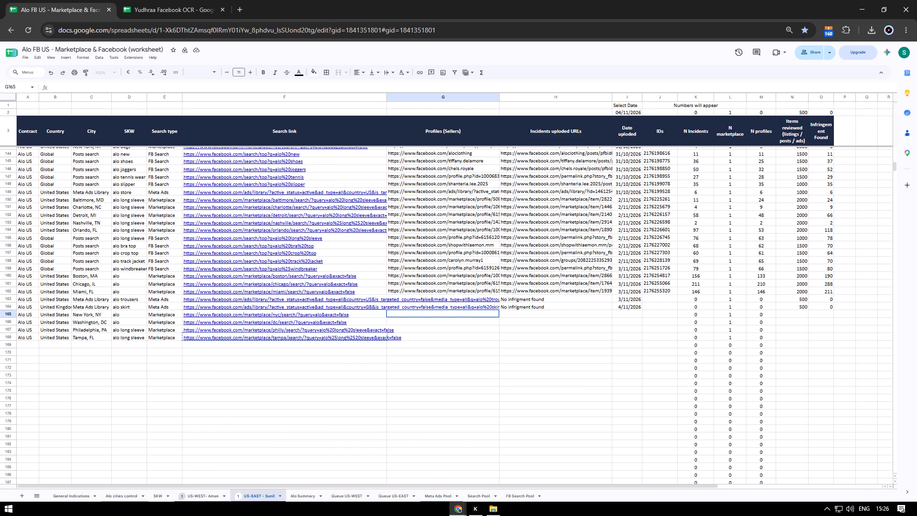
{"action": "key", "text": "ctrl+shift+v"}
{"action": "key", "text": "Return"}
Fill the New York, NY row 165 with the upload date 4/11/2026 and 2000 items reviewed.
{"action": "key", "text": "Up"}
{"action": "key", "text": "Right"}
{"action": "key", "text": "Right"}
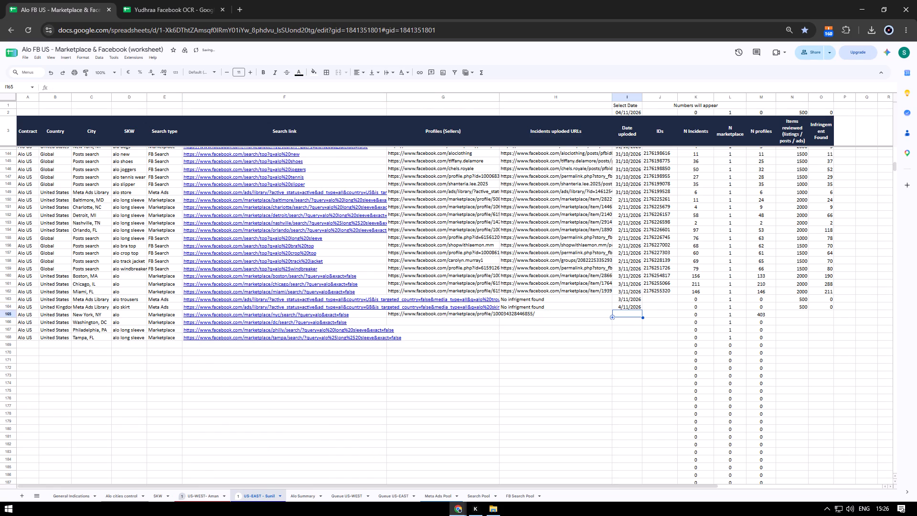
{"action": "key", "text": "ctrl+semicolon"}
{"action": "key", "text": "Right"}
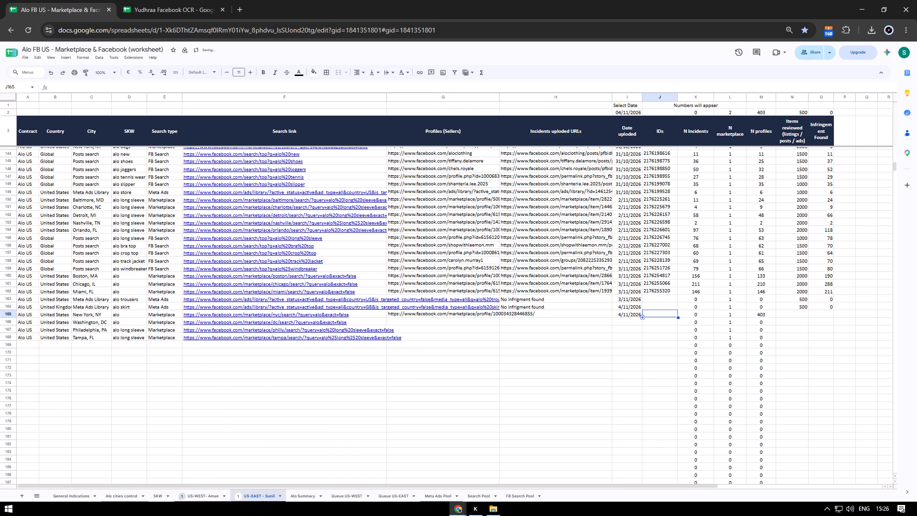
{"action": "key", "text": "Right"}
{"action": "key", "text": "Right"}
{"action": "key", "text": "Right"}
{"action": "key", "text": "Right"}
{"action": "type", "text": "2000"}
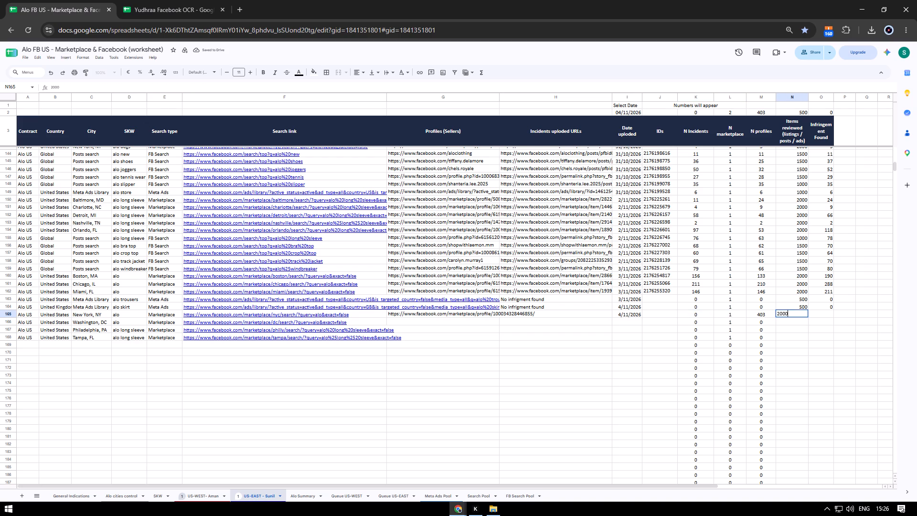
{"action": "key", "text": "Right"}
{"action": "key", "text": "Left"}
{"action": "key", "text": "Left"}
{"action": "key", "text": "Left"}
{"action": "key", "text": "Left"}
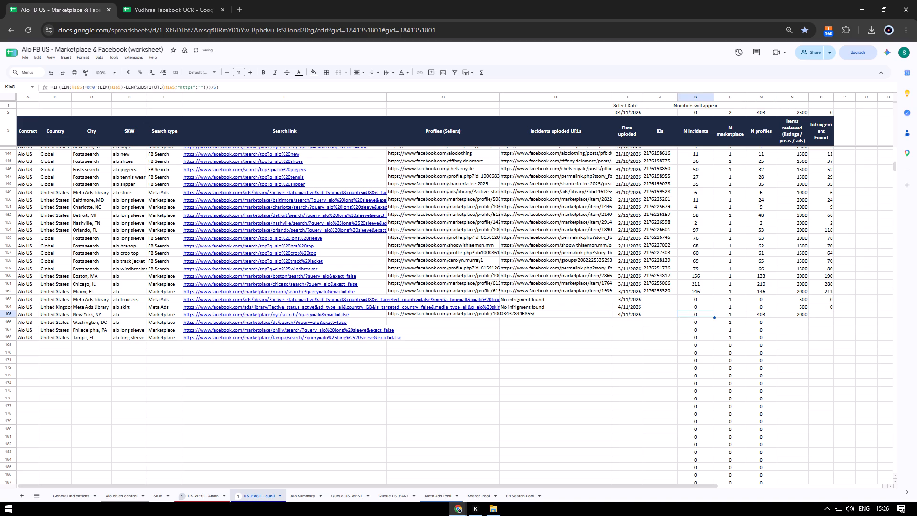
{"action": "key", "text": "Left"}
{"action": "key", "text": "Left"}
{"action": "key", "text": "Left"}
Add a filter to Sheet14's header row and limit Protection type to Counterfeit in the Yudhraa Facebook OCR sheet.
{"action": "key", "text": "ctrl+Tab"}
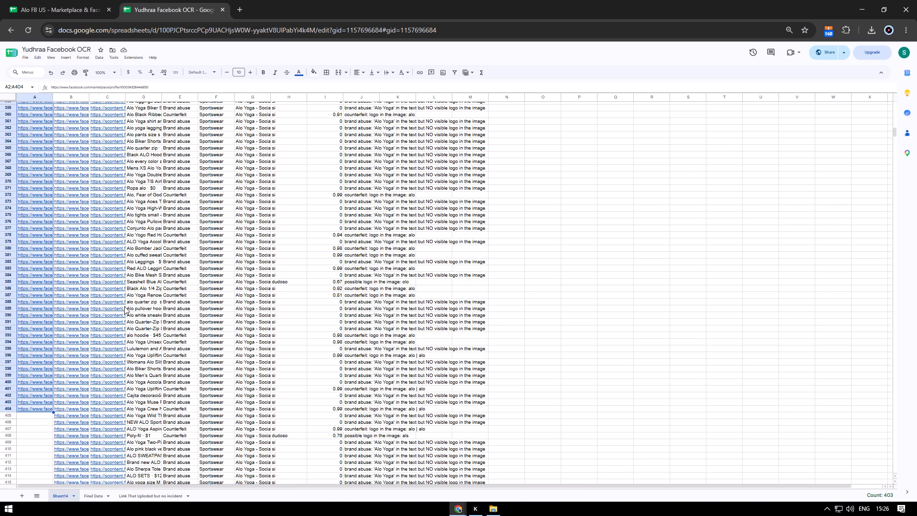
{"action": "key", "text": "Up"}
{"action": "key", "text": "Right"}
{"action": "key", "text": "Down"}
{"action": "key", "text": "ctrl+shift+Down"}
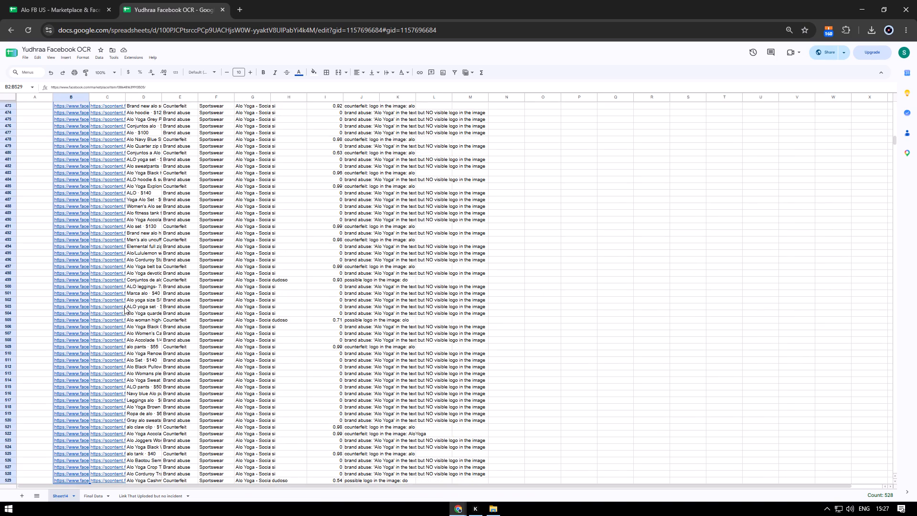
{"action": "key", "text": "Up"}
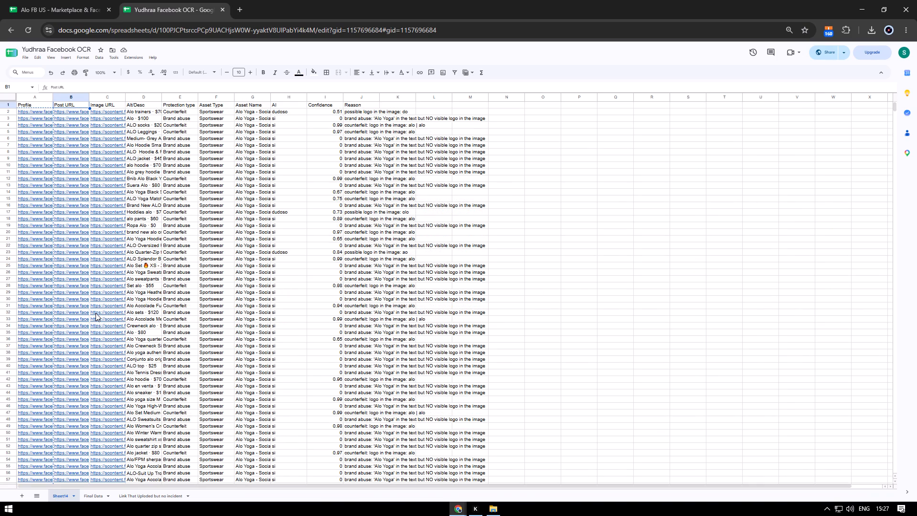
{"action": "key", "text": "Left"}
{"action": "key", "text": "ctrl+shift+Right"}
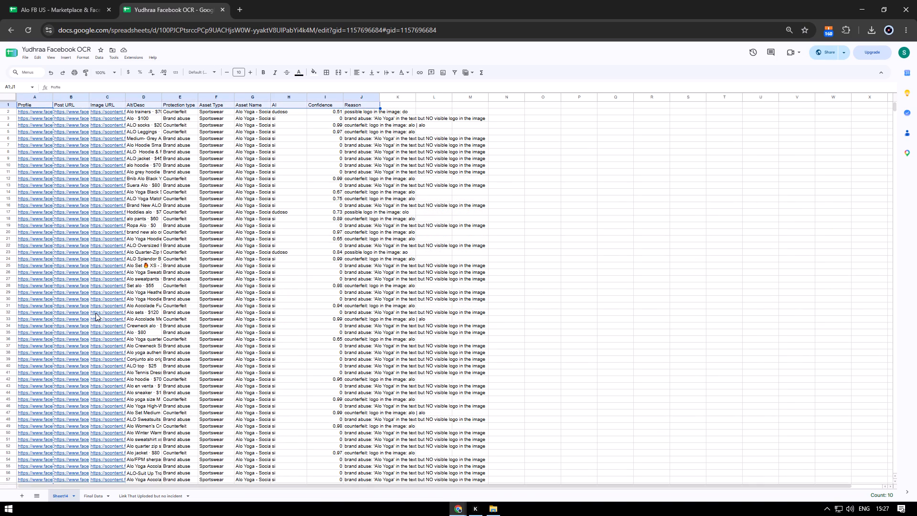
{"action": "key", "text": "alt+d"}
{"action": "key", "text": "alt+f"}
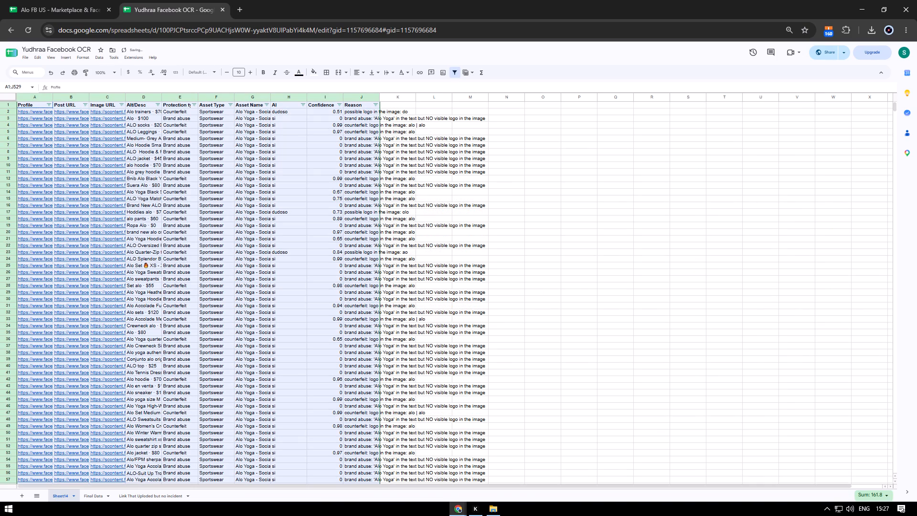
{"action": "left_click", "coordinate": [194, 106]}
{"action": "left_click", "coordinate": [166, 216]}
{"action": "left_click", "coordinate": [176, 271]}
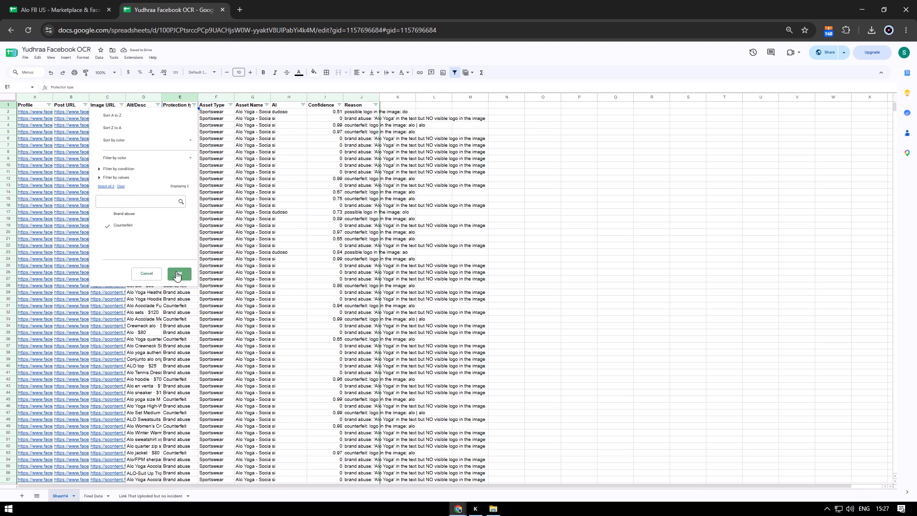
Submit the filtered counterfeit Post URLs as detection links in the Red Points Product counterfeit incident form.
{"action": "left_click", "coordinate": [70, 113]}
{"action": "key", "text": "ctrl+shift+Down"}
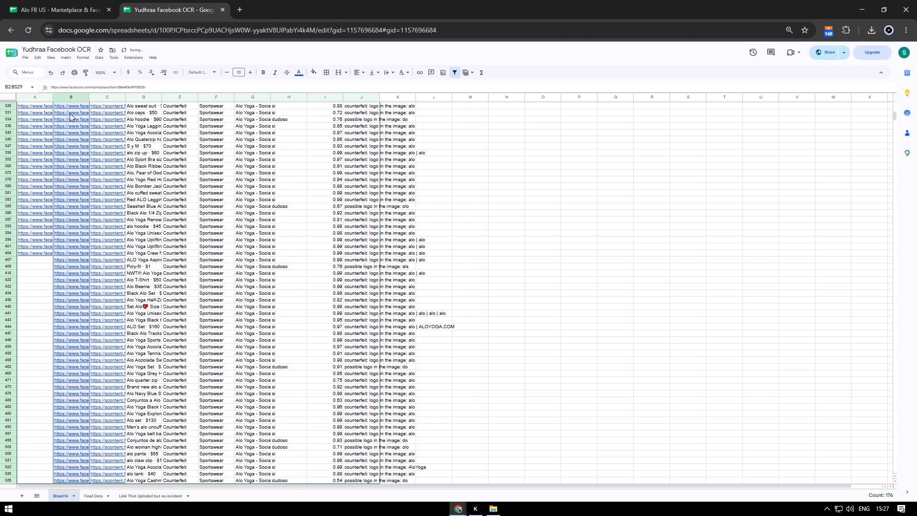
{"action": "key", "text": "ctrl+c"}
{"action": "key", "text": "ctrl+c"}
{"action": "key", "text": "ctrl+c"}
{"action": "key", "text": "ctrl+c"}
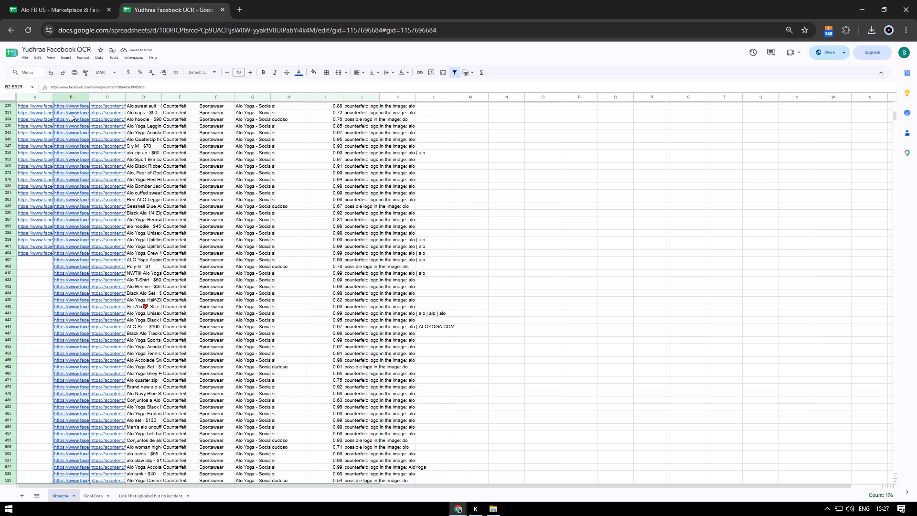
{"action": "key", "text": "alt+Tab"}
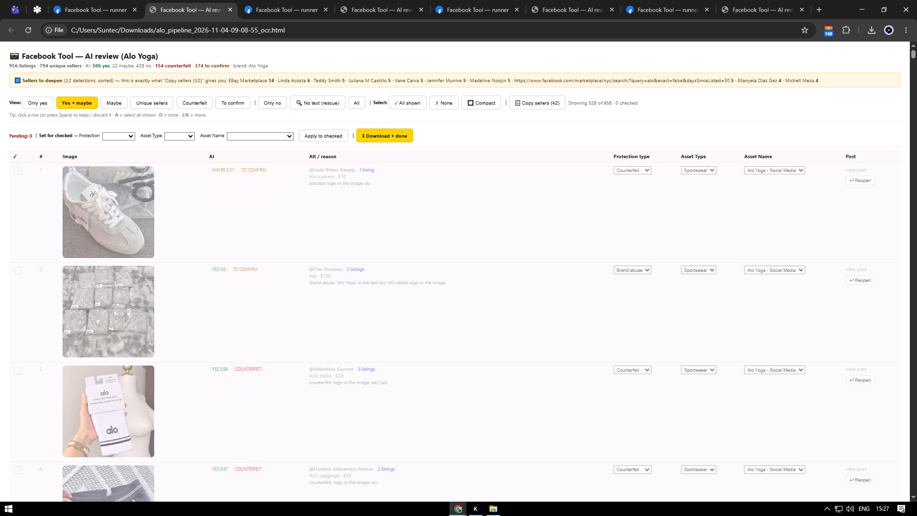
{"action": "left_click", "coordinate": [35, 0]}
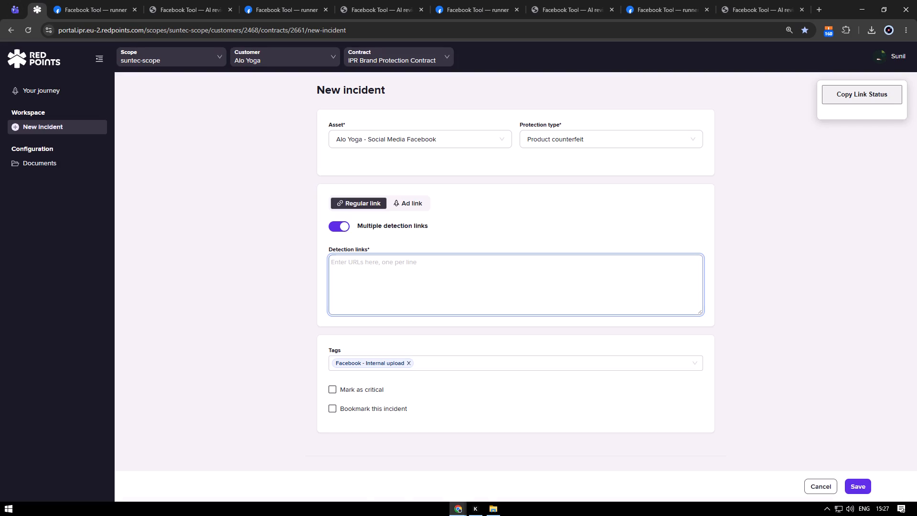
{"action": "key", "text": "ctrl+v"}
{"action": "left_click", "coordinate": [856, 484]}
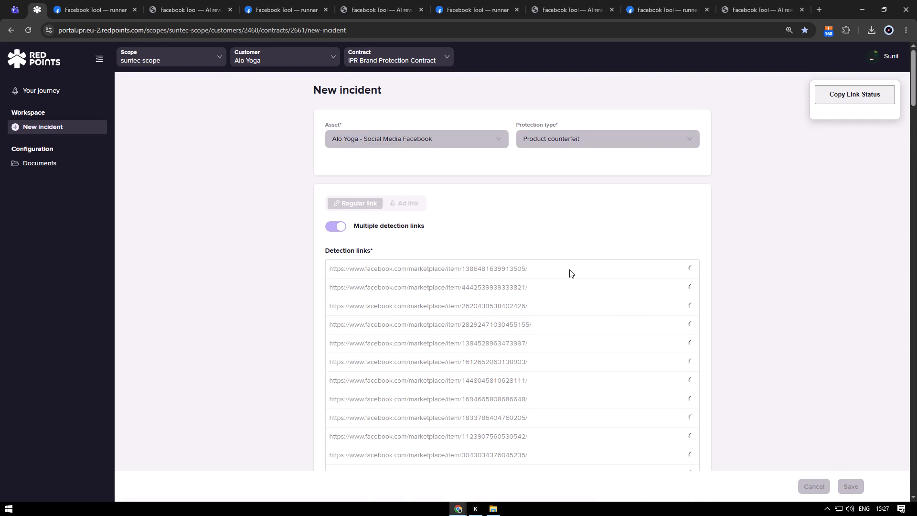
Check the processing status of the submitted detection links through to the end of the list.
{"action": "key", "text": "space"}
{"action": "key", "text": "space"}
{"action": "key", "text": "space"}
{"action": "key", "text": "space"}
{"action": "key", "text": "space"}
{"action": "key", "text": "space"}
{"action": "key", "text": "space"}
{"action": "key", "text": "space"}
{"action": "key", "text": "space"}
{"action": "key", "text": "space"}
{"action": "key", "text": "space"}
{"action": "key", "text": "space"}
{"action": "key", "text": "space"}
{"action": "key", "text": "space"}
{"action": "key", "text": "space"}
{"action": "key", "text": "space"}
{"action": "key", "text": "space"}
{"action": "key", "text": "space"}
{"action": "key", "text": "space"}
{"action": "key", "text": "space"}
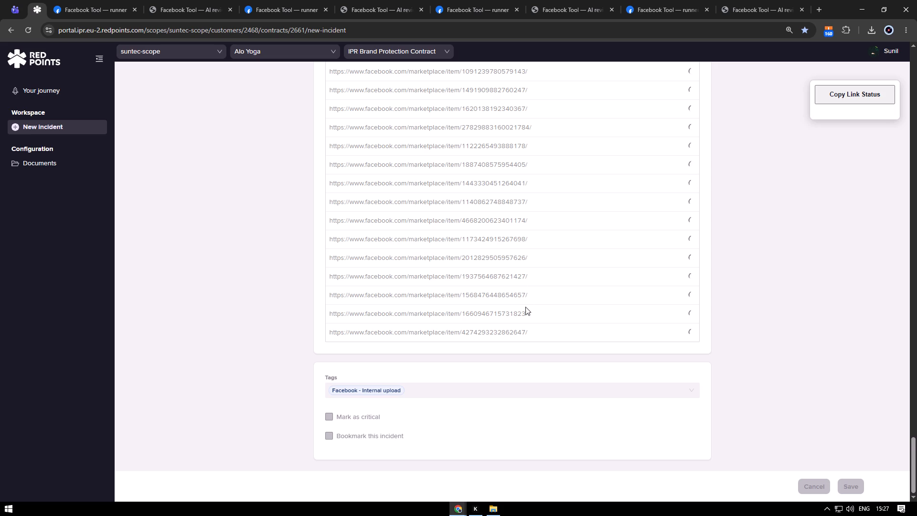
{"action": "key", "text": "alt+Tab"}
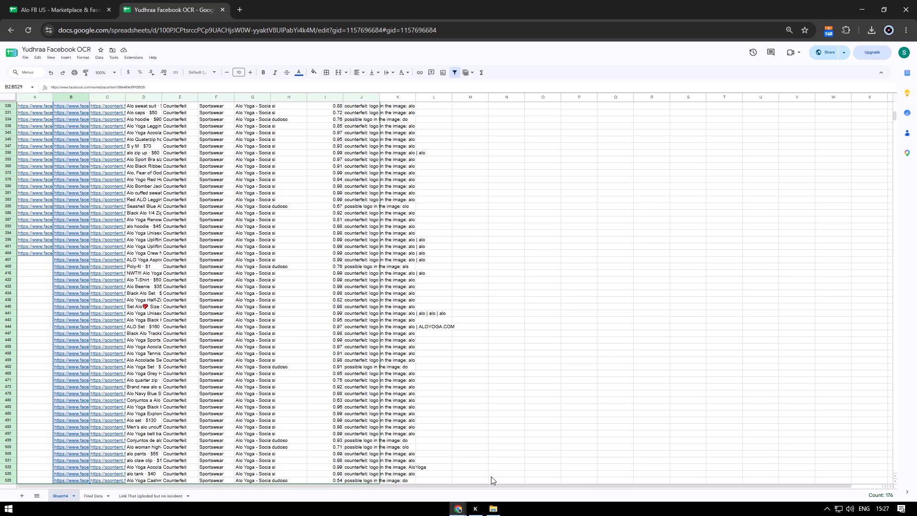
{"action": "key", "text": "alt+Tab"}
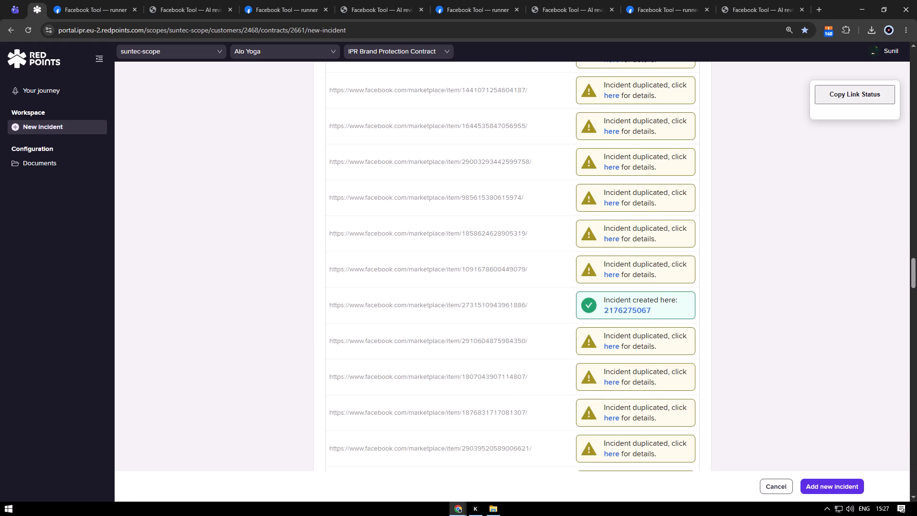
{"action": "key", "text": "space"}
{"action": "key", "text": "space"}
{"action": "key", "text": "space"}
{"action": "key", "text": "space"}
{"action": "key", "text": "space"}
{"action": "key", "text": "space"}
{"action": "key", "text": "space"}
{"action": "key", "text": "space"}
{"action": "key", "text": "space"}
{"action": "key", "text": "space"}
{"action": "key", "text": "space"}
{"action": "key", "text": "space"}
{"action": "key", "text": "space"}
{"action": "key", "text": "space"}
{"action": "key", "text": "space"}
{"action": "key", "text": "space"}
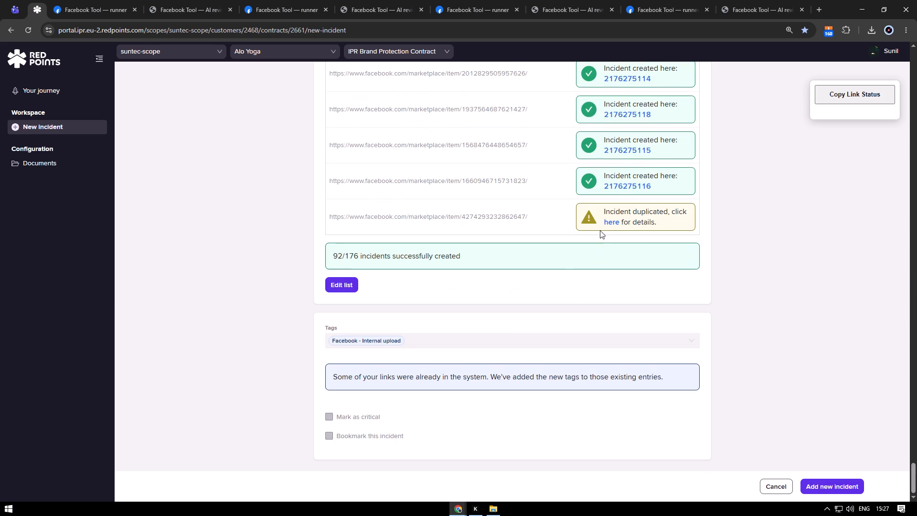
Copy the link status results and paste them at H6698 in the Final Data sheet of Yudhraa Facebook OCR.
{"action": "left_click", "coordinate": [838, 96]}
{"action": "key", "text": "alt+Tab"}
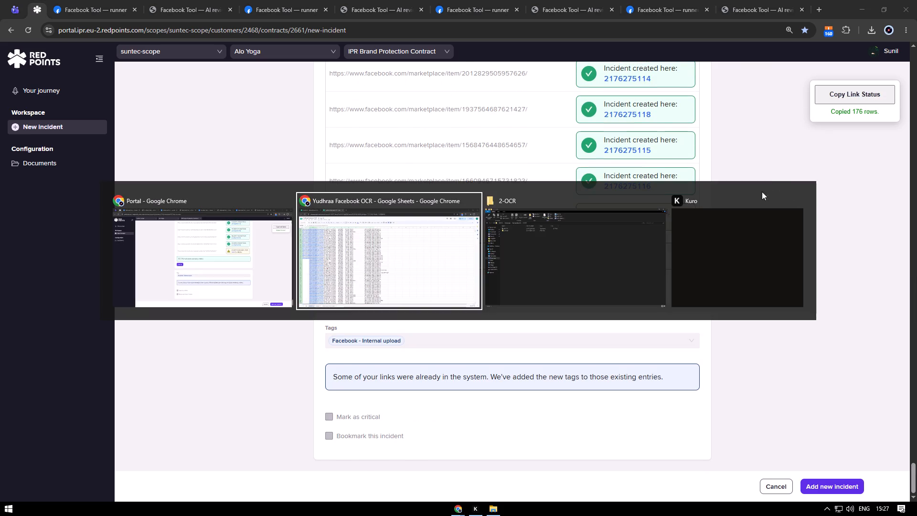
{"action": "key", "text": "alt+Down"}
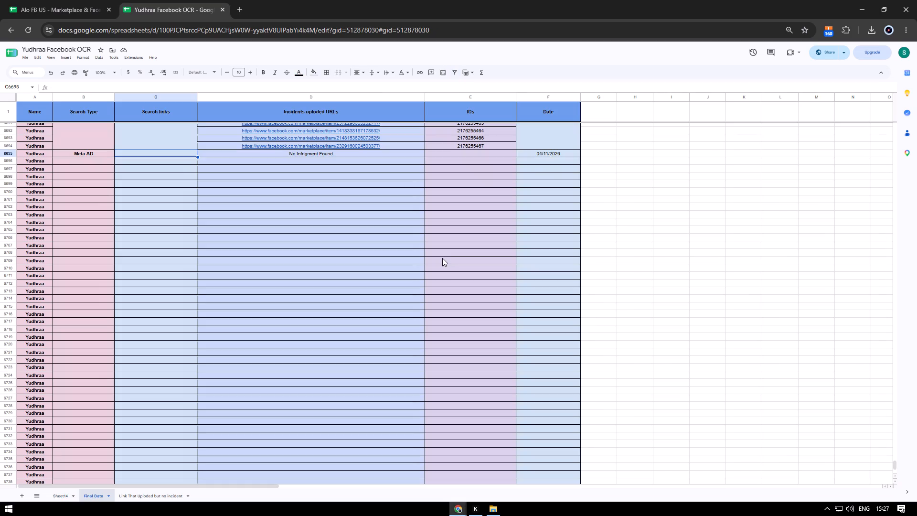
{"action": "key", "text": "ctrl+Right"}
{"action": "key", "text": "ctrl+Right"}
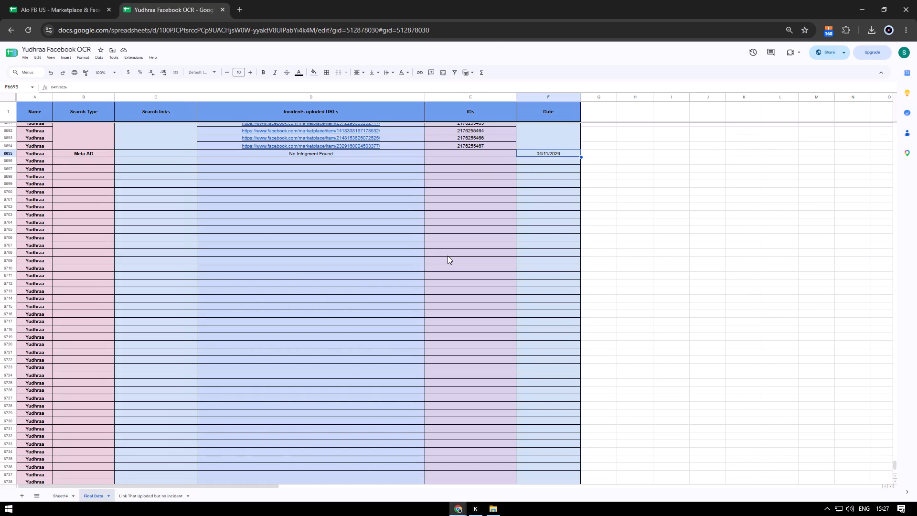
{"action": "key", "text": "Down"}
{"action": "key", "text": "Right"}
{"action": "key", "text": "Down"}
{"action": "key", "text": "Down"}
{"action": "key", "text": "Right"}
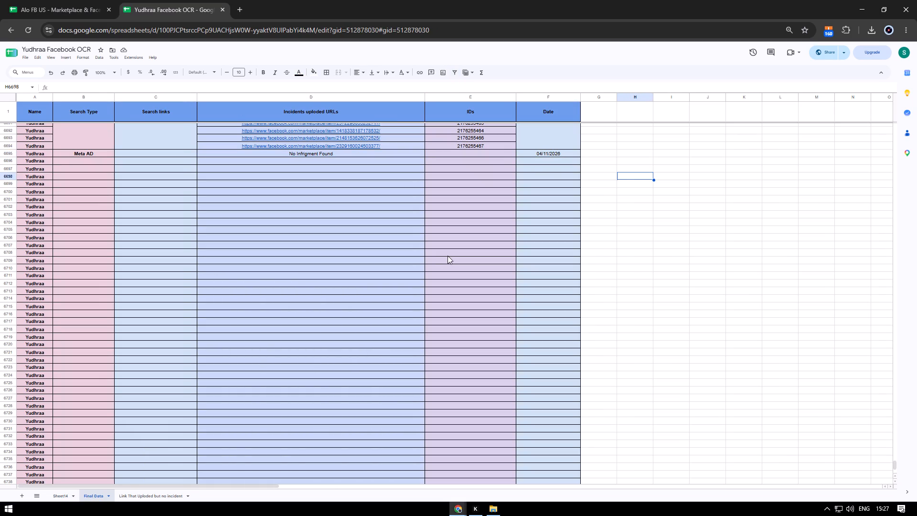
{"action": "key", "text": "ctrl+v"}
Delete the Status column I from the pasted link results in Final Data.
{"action": "key", "text": "Right"}
{"action": "key", "text": "ctrl+shift+x"}
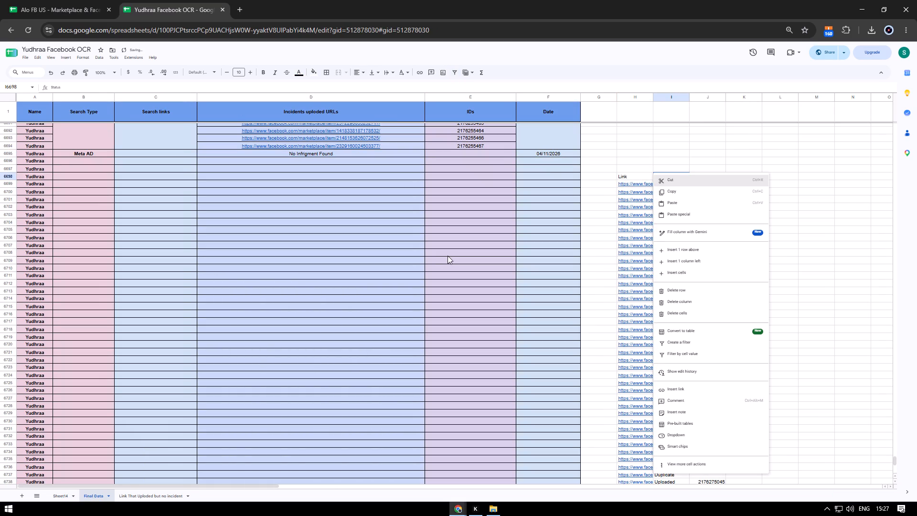
{"action": "key", "text": "Up"}
{"action": "key", "text": "Up"}
{"action": "key", "text": "Up"}
{"action": "key", "text": "Up"}
{"action": "key", "text": "Up"}
{"action": "key", "text": "Up"}
{"action": "key", "text": "Up"}
{"action": "key", "text": "Up"}
{"action": "key", "text": "Up"}
{"action": "key", "text": "Up"}
{"action": "key", "text": "Up"}
{"action": "key", "text": "Up"}
{"action": "key", "text": "Up"}
{"action": "key", "text": "Down"}
{"action": "key", "text": "Up"}
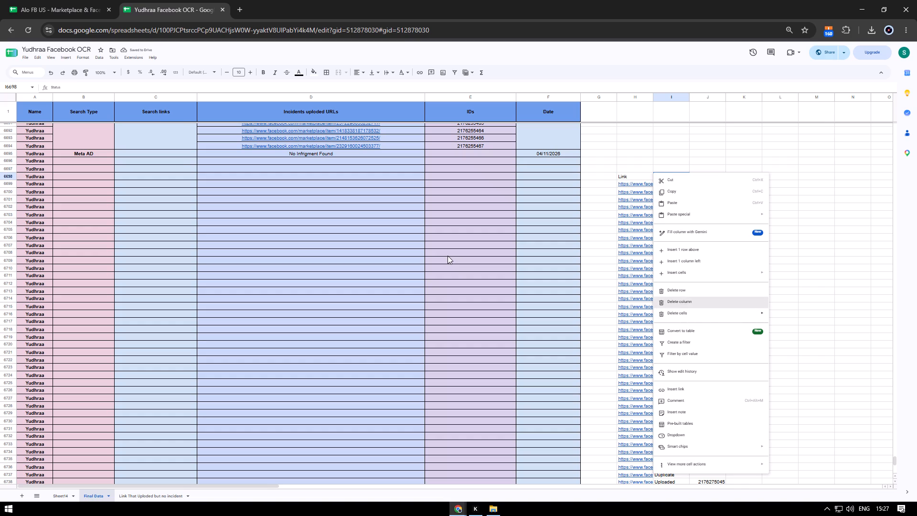
{"action": "key", "text": "Return"}
Add a filter to the Link and Incident Id's headers in row 6698 and show only rows with blank incident IDs.
{"action": "key", "text": "shift+Left"}
{"action": "key", "text": "alt+d"}
{"action": "key", "text": "alt+f"}
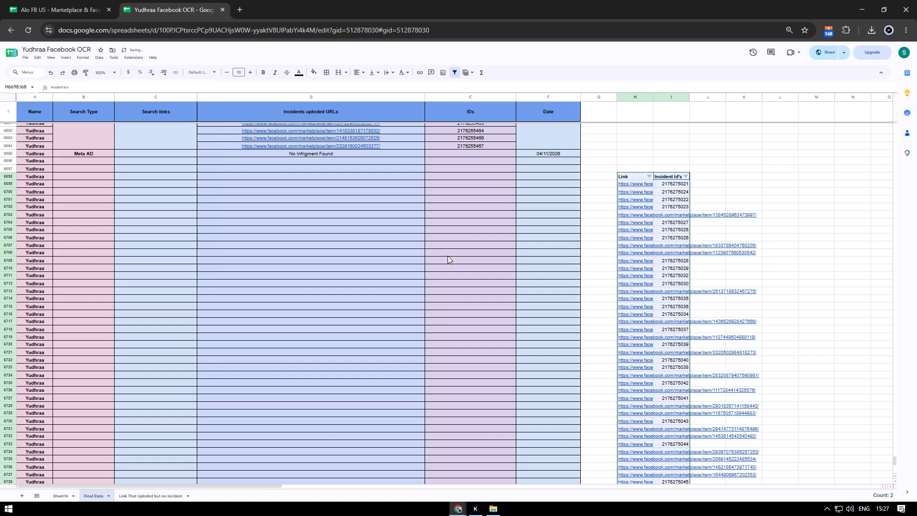
{"action": "left_click", "coordinate": [684, 177]}
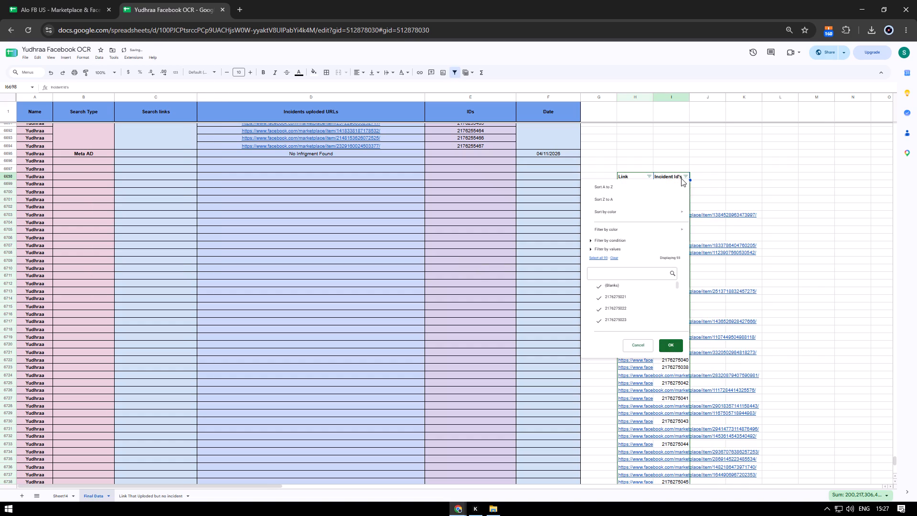
{"action": "left_click", "coordinate": [614, 258]}
{"action": "left_click", "coordinate": [622, 287]}
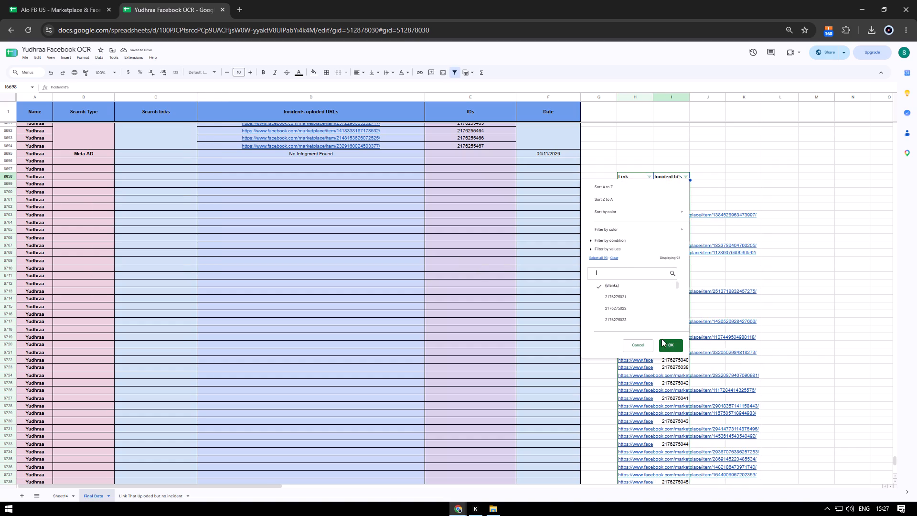
{"action": "left_click", "coordinate": [661, 339]}
Delete all the filtered rows whose links have no incident ID, starting at row 6703.
{"action": "key", "text": "Left"}
{"action": "key", "text": "Down"}
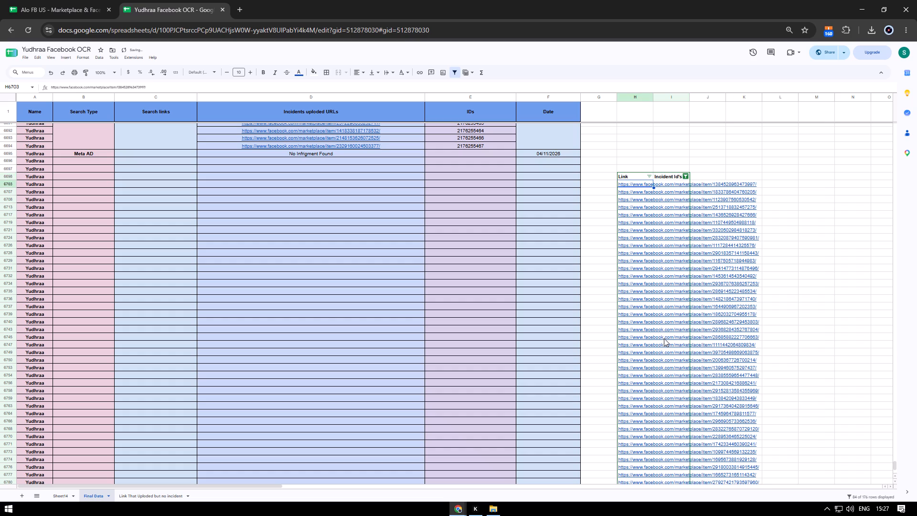
{"action": "key", "text": "ctrl+shift+Down"}
{"action": "key", "text": "ctrl+shift+x"}
{"action": "key", "text": "Up"}
{"action": "key", "text": "Up"}
{"action": "key", "text": "Up"}
{"action": "key", "text": "Up"}
{"action": "key", "text": "Up"}
{"action": "key", "text": "Up"}
{"action": "key", "text": "Up"}
{"action": "key", "text": "Up"}
{"action": "key", "text": "Up"}
{"action": "key", "text": "Up"}
{"action": "key", "text": "Up"}
{"action": "key", "text": "Up"}
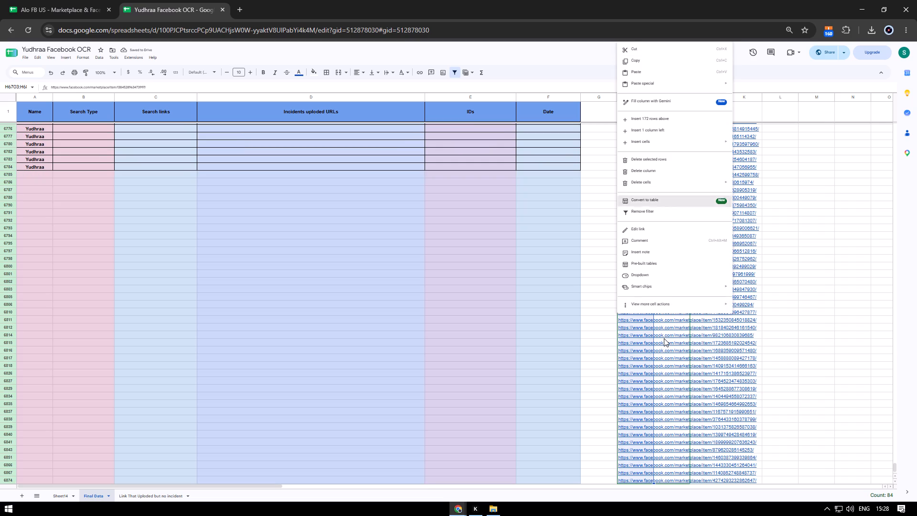
{"action": "key", "text": "Up"}
{"action": "key", "text": "Down"}
{"action": "key", "text": "Return"}
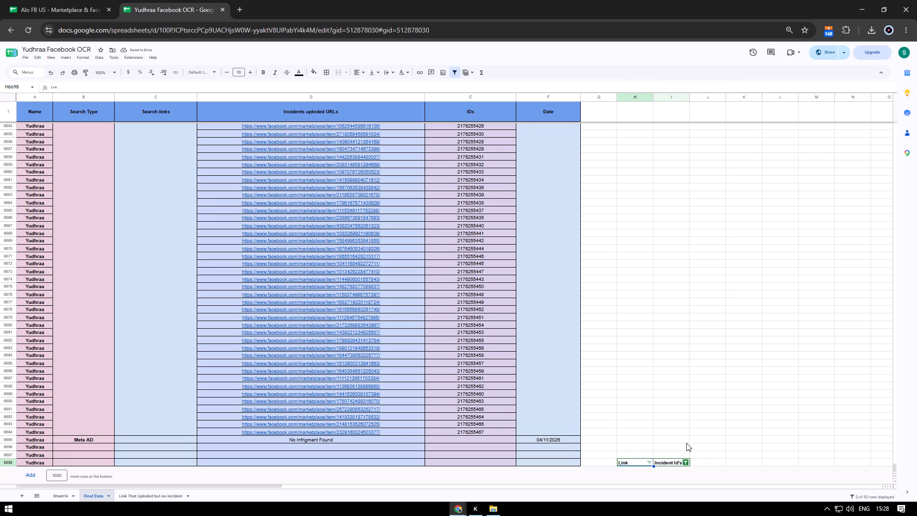
Remove the Incident Id's filter after selecting all values, and clear the Link and Incident Id's header cells in row 6698.
{"action": "left_click", "coordinate": [683, 466]}
{"action": "left_click", "coordinate": [684, 462]}
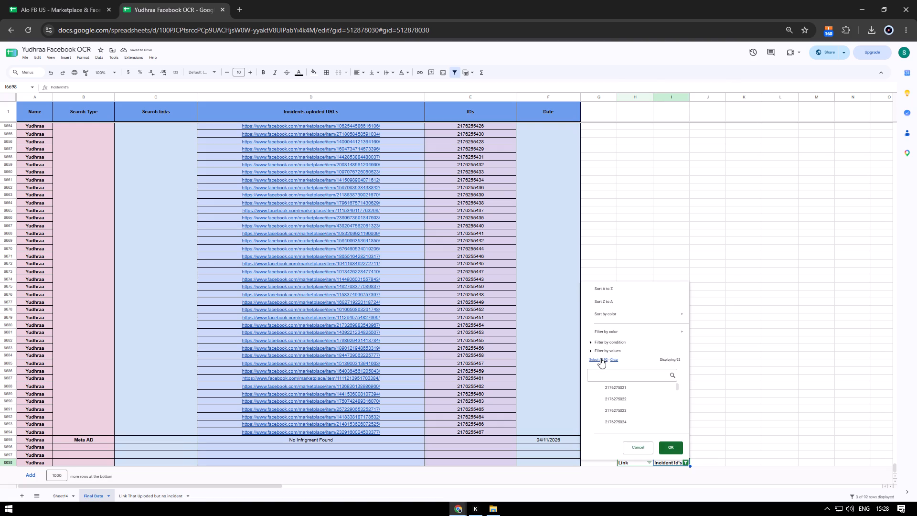
{"action": "left_click", "coordinate": [600, 358]}
{"action": "left_click", "coordinate": [677, 442]}
{"action": "scroll", "coordinate": [630, 437], "scroll_direction": "down", "scroll_amount": 5}
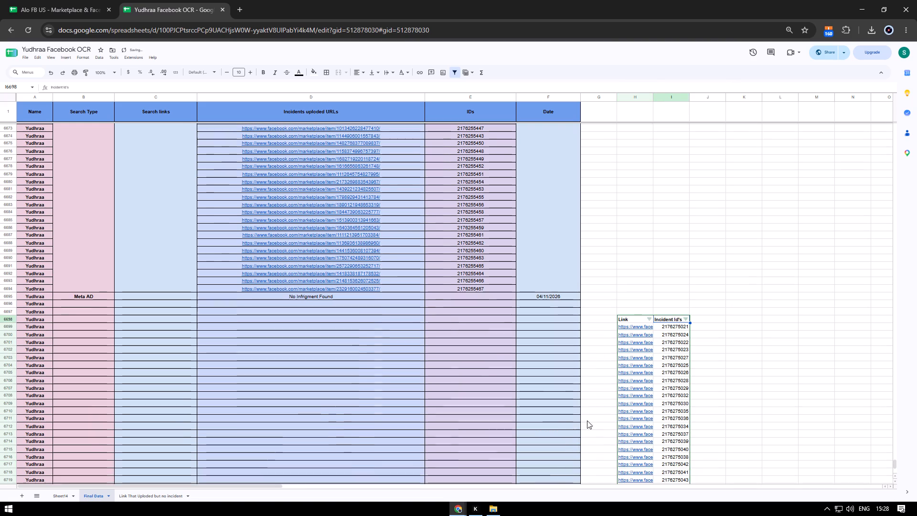
{"action": "key", "text": "shift+Left"}
{"action": "key", "text": "alt+d"}
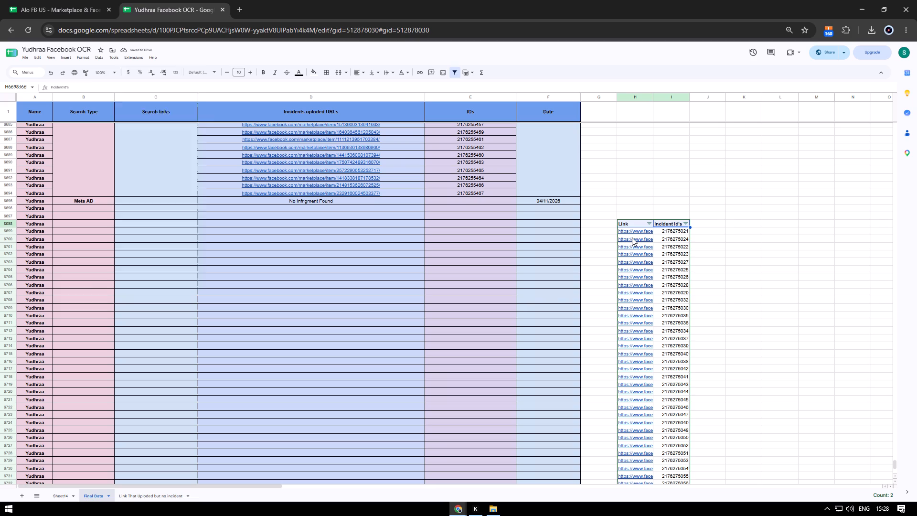
{"action": "key", "text": "alt+f"}
{"action": "key", "text": "Delete"}
Move the remaining links and incident IDs from H6699 to columns D and E starting at row 6696, and centre them.
{"action": "key", "text": "Down"}
{"action": "key", "text": "Left"}
{"action": "key", "text": "ctrl+shift+Right"}
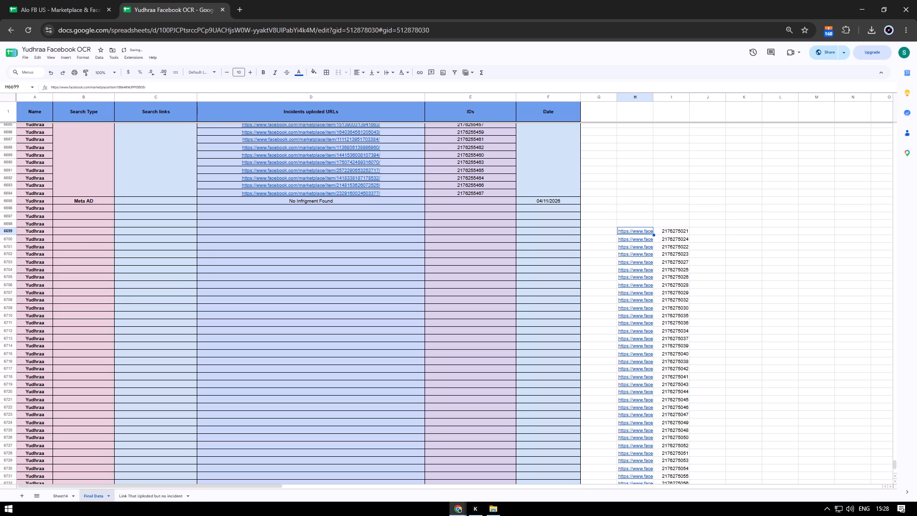
{"action": "key", "text": "ctrl+shift+Down"}
{"action": "key", "text": "ctrl+x"}
{"action": "key", "text": "ctrl+Left"}
{"action": "key", "text": "Right"}
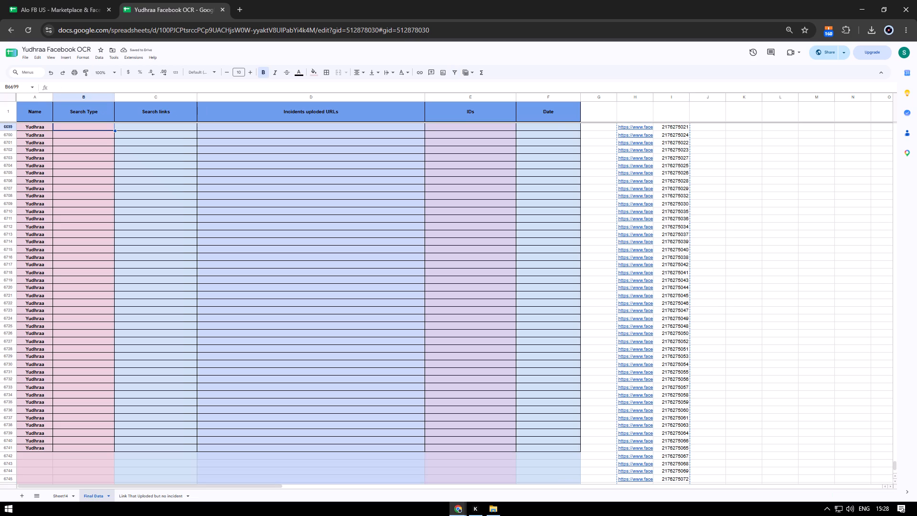
{"action": "key", "text": "Right"}
{"action": "key", "text": "Right"}
{"action": "key", "text": "ctrl+Up"}
{"action": "key", "text": "Down"}
{"action": "key", "text": "ctrl+v"}
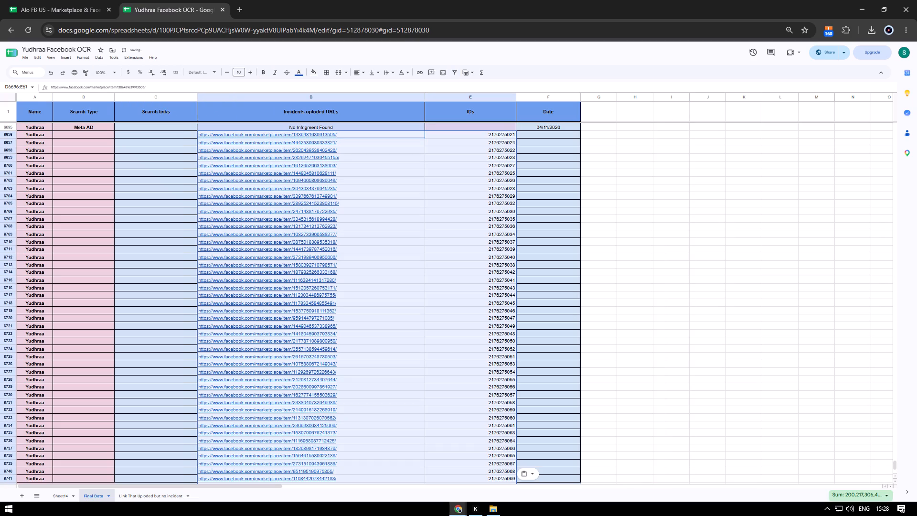
{"action": "key", "text": "ctrl+shift+e"}
Copy the incident URLs from D6696 down into the New York row's Incidents uploaded URLs cell H165 in the US-EAST sheet.
{"action": "key", "text": "shift+Left"}
{"action": "key", "text": "ctrl+c"}
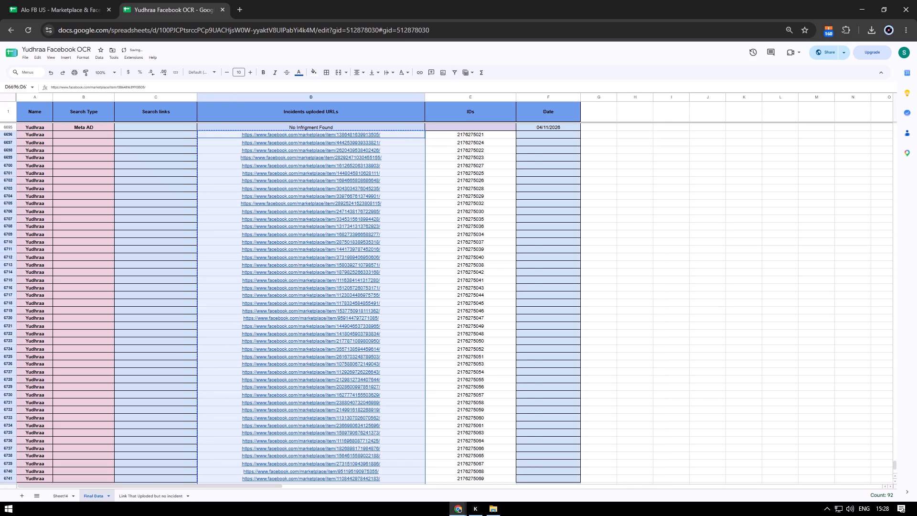
{"action": "key", "text": "ctrl+c"}
{"action": "key", "text": "ctrl+c"}
{"action": "key", "text": "ctrl+shift+Tab"}
{"action": "key", "text": "Return"}
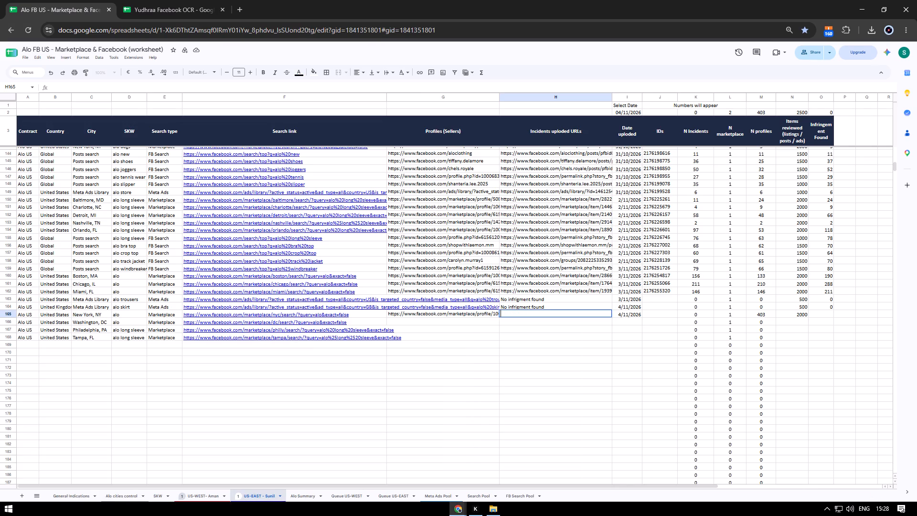
{"action": "key", "text": "ctrl+shift+v"}
{"action": "key", "text": "ctrl+shift+Return"}
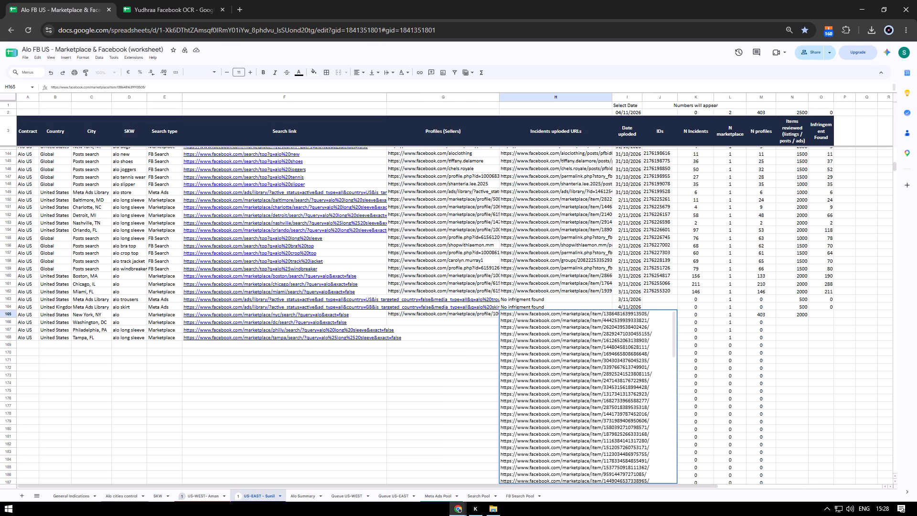
{"action": "key", "text": "Return"}
{"action": "key", "text": "Up"}
Copy the incident IDs from E6696 down into the New York row's IDs cell J165 in the US-EAST sheet.
{"action": "key", "text": "Right"}
{"action": "key", "text": "Right"}
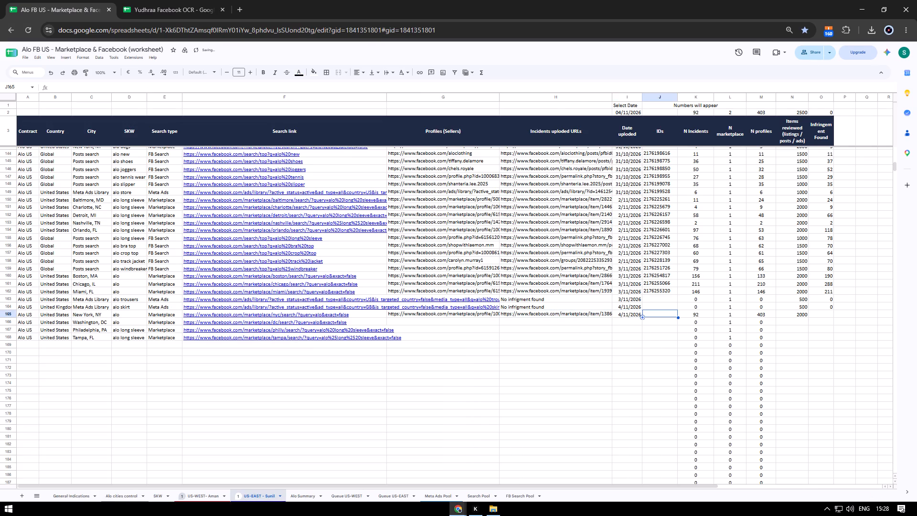
{"action": "key", "text": "ctrl+Tab"}
{"action": "key", "text": "Right"}
{"action": "key", "text": "ctrl+shift+Down"}
{"action": "key", "text": "ctrl+c"}
{"action": "key", "text": "ctrl+c"}
{"action": "key", "text": "ctrl+c"}
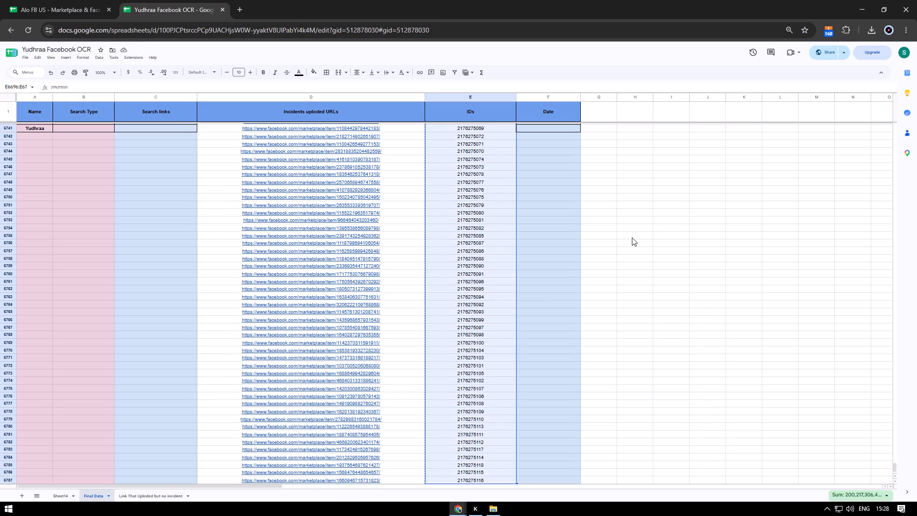
{"action": "key", "text": "ctrl+shift+Tab"}
{"action": "key", "text": "Return"}
{"action": "key", "text": "ctrl+shift+v"}
{"action": "key", "text": "Return"}
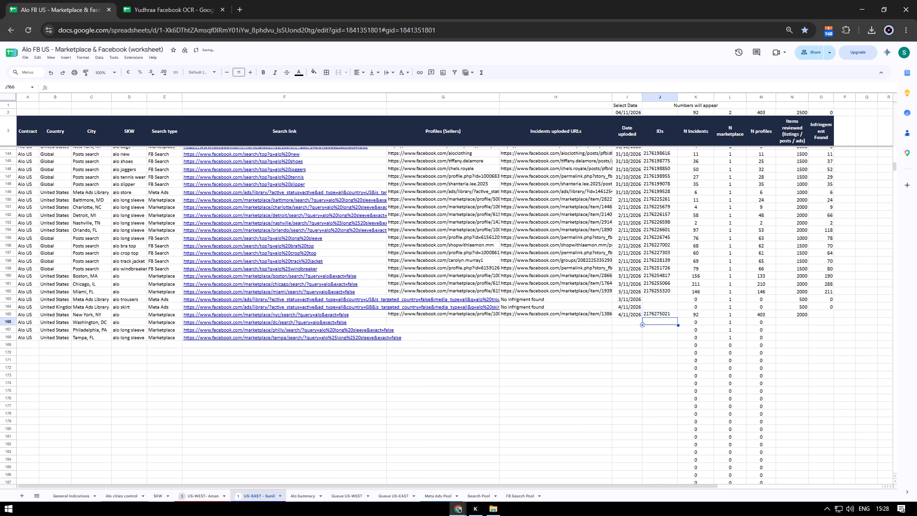
Set the New York row's Infringement Found value in O165 to 176.
{"action": "key", "text": "Up"}
{"action": "key", "text": "Right"}
{"action": "key", "text": "Right"}
{"action": "key", "text": "Right"}
{"action": "key", "text": "Right"}
{"action": "key", "text": "Right"}
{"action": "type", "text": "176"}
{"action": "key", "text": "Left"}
Copy the New York search link from F165 into Search links cell C6696 of Final Data and align it left.
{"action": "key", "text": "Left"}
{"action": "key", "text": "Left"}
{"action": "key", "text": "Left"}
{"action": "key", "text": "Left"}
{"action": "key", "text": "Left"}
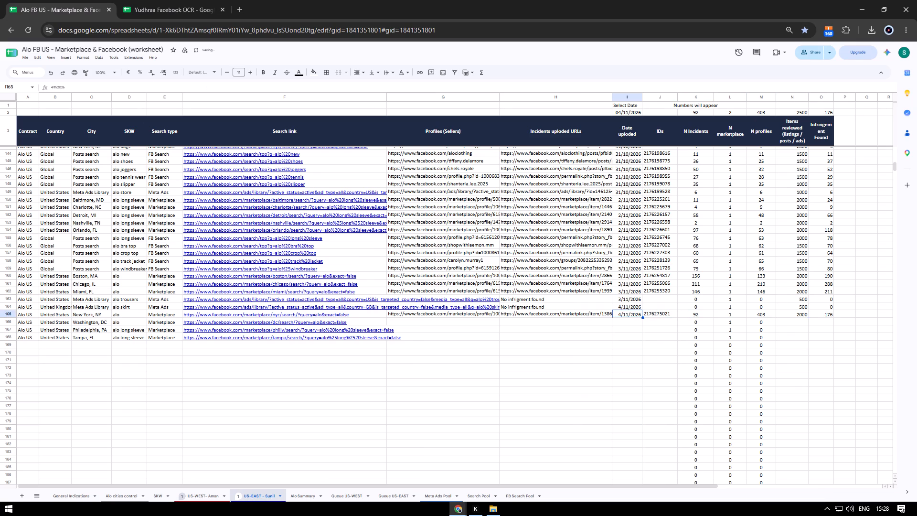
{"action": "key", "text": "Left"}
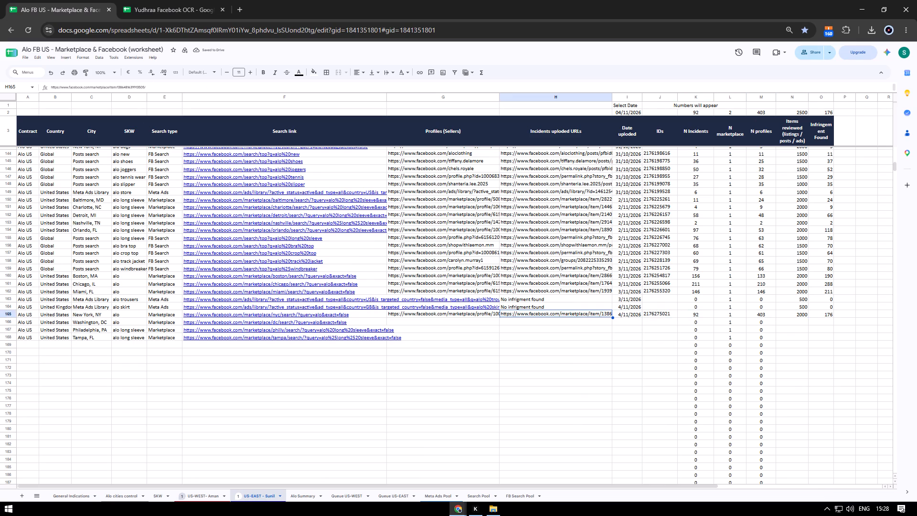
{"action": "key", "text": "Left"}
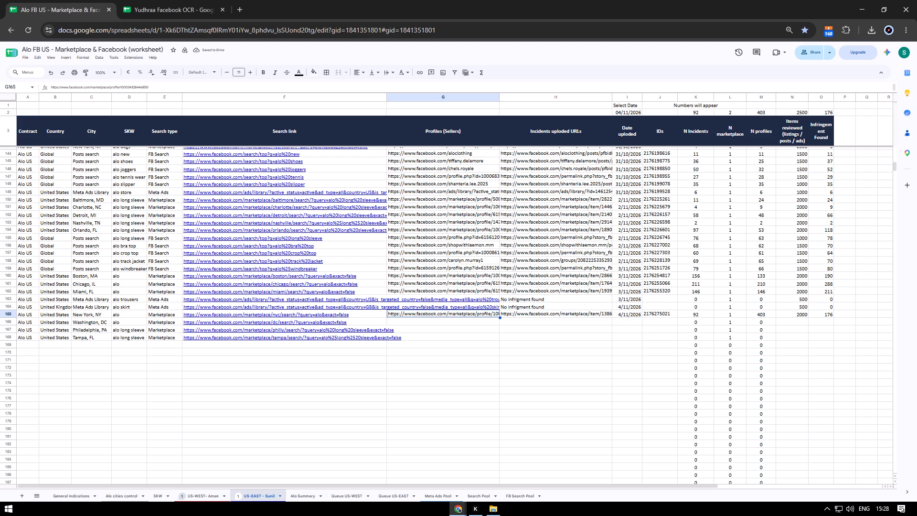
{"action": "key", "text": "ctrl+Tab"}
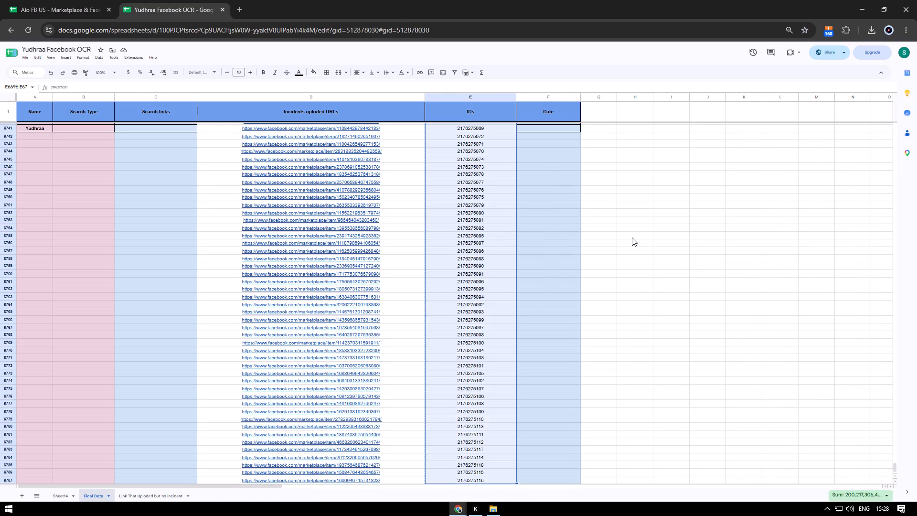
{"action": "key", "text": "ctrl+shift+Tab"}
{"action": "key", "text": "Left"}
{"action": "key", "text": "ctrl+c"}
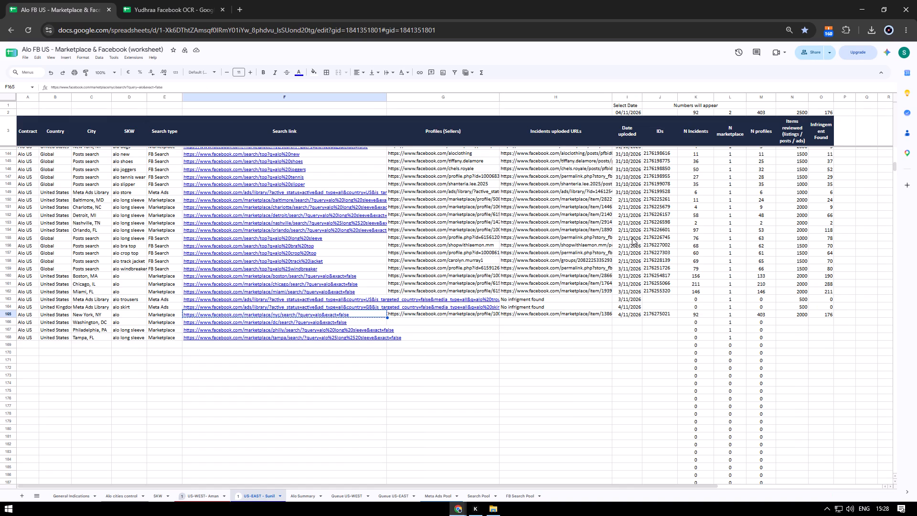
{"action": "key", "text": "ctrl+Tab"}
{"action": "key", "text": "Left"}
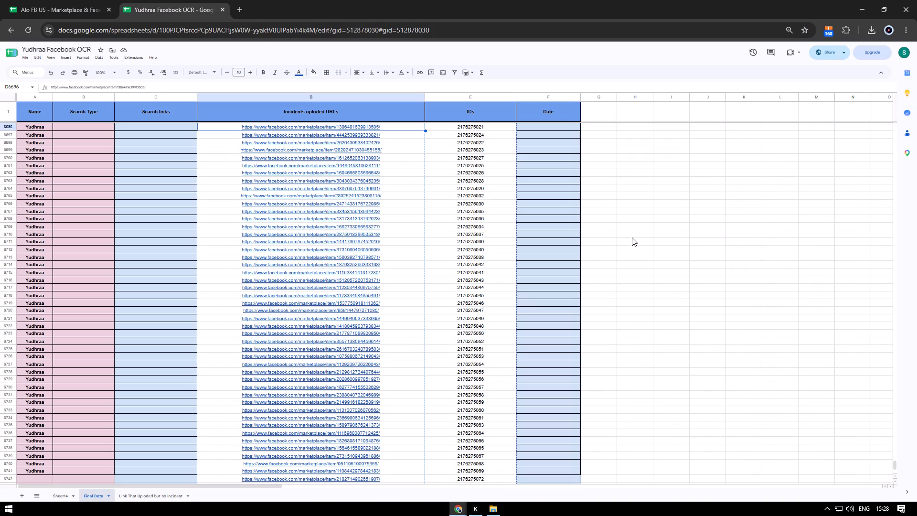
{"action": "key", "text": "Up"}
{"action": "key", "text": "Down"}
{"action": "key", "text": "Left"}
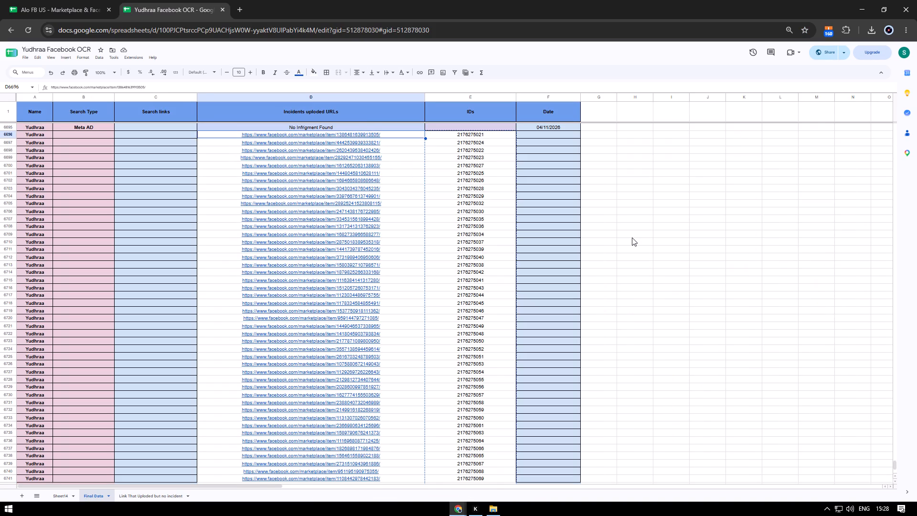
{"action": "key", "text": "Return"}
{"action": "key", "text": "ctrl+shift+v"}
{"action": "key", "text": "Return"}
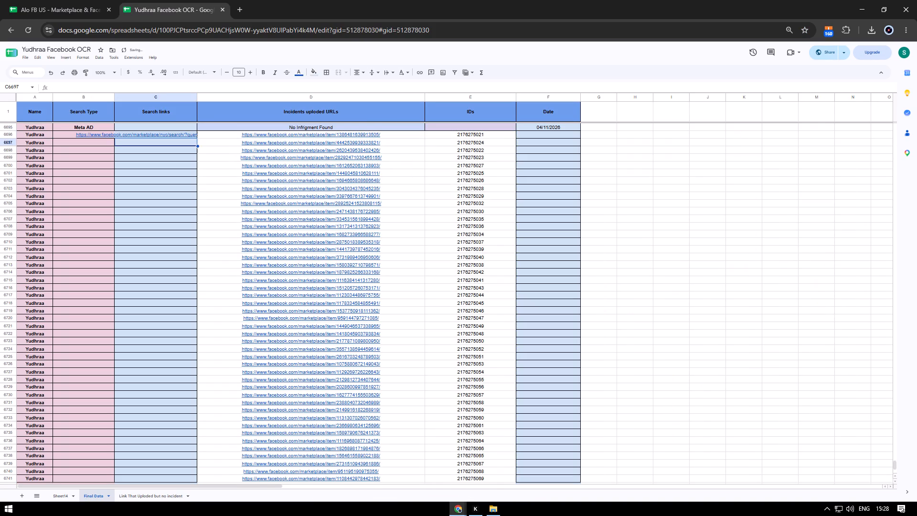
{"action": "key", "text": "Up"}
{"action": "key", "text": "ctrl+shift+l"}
Enter Marketplace as the Search Type in B6696 of Final Data.
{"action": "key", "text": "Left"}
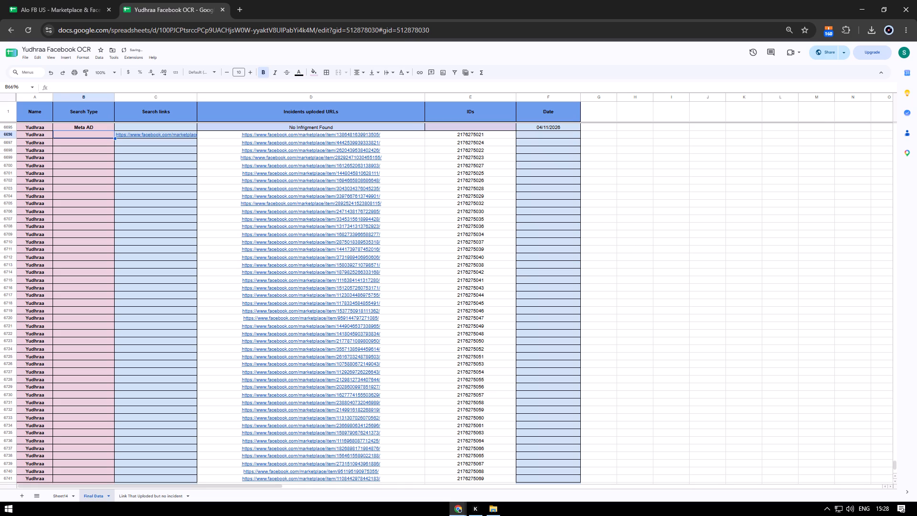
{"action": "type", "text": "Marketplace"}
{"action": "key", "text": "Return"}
Copy the date 04/11/2026 from F6695 into F6696.
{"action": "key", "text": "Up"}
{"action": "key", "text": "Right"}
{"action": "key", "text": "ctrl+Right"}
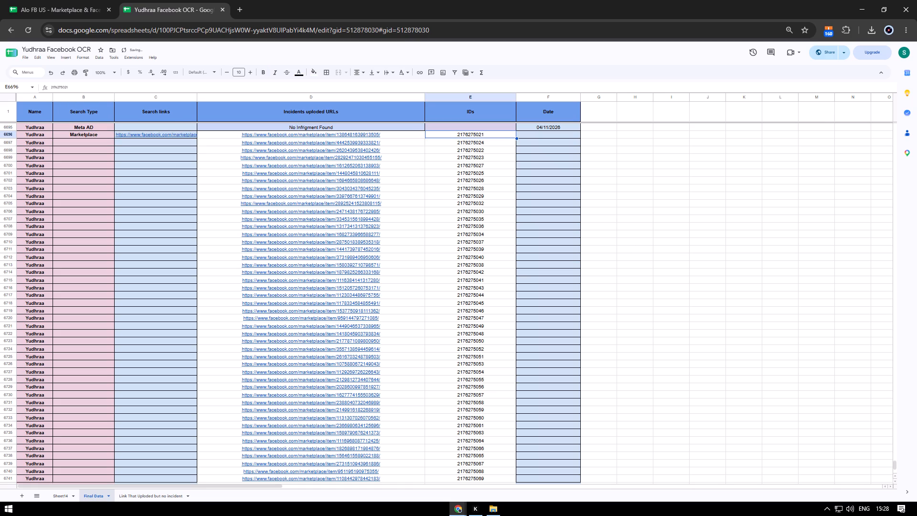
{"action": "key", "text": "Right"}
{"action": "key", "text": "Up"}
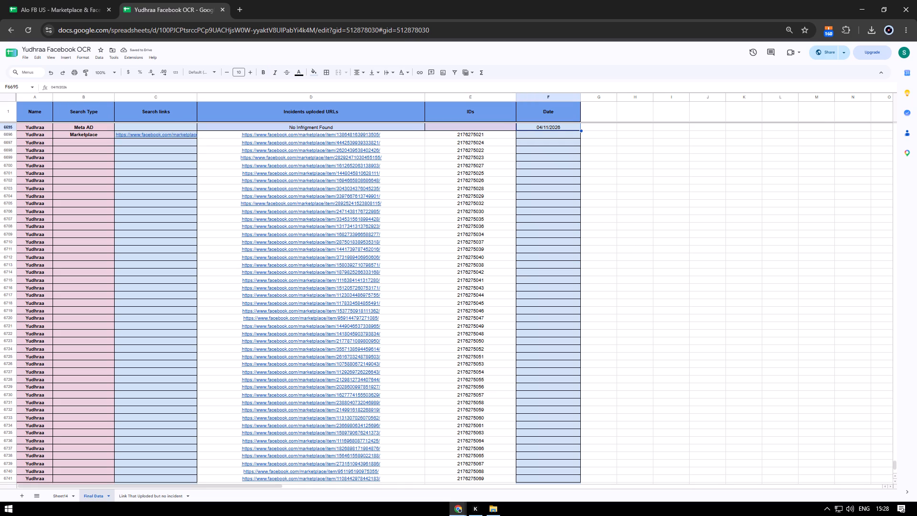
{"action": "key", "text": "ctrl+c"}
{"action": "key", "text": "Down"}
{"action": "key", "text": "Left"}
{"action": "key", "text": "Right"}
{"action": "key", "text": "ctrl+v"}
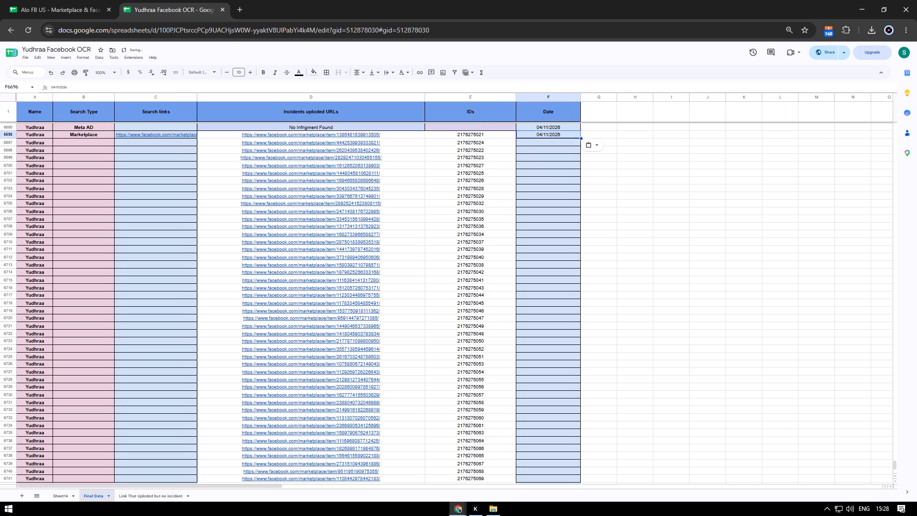
Merge rows 6696 to 6787 separately within the Date, Search links and Search Type columns.
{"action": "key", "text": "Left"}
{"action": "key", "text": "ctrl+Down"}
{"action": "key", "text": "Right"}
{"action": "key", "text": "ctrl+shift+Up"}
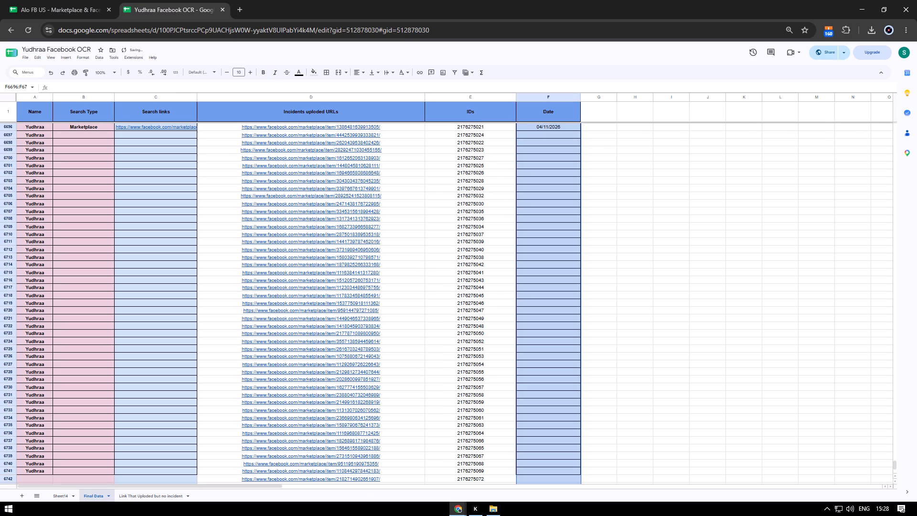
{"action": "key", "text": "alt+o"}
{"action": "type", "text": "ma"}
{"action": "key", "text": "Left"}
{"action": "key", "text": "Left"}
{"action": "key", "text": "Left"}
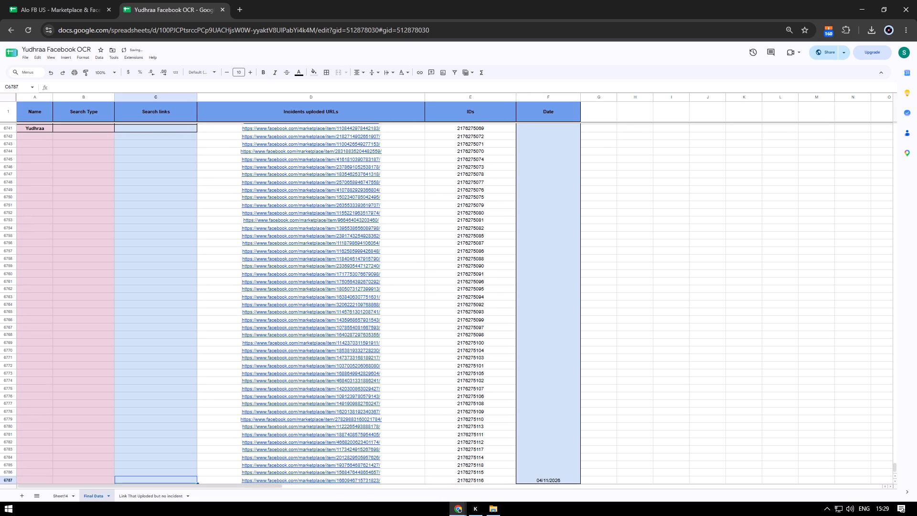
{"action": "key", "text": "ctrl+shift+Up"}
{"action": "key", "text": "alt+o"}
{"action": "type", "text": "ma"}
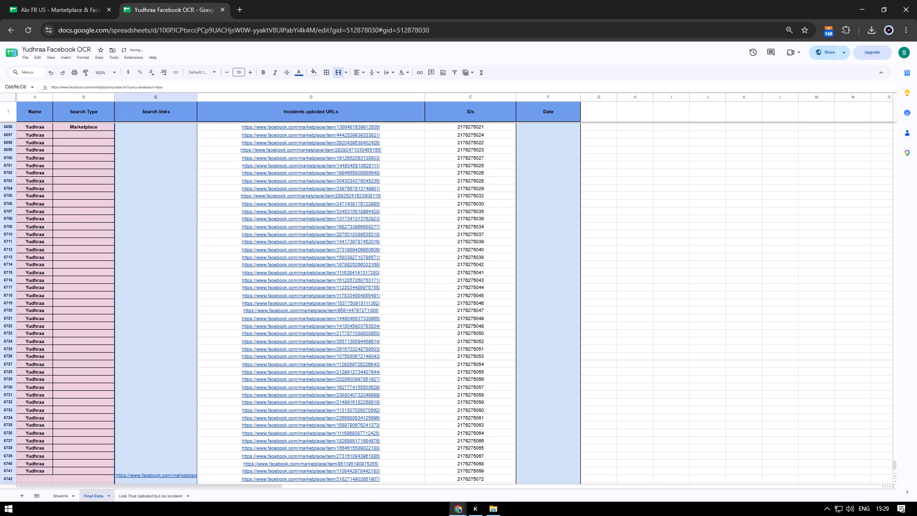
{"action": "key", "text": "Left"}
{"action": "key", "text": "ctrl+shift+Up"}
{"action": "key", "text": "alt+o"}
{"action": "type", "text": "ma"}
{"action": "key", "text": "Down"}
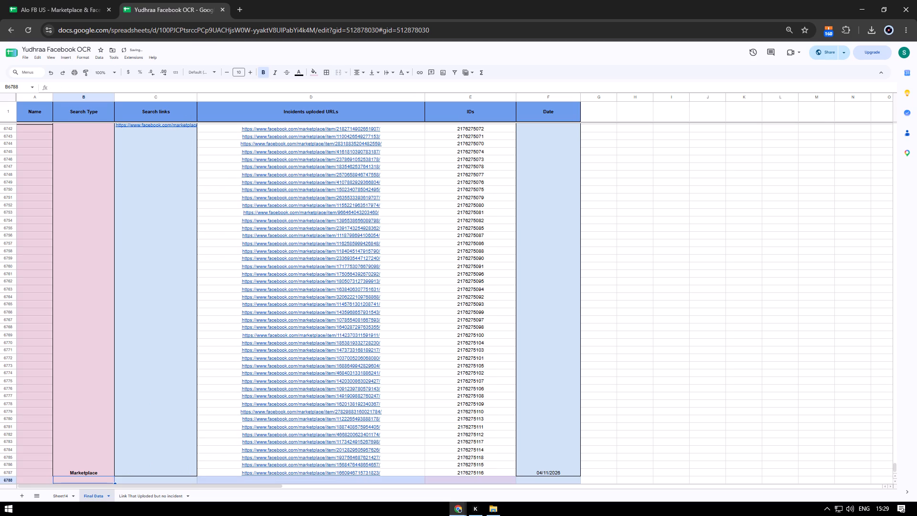
Vertically centre the merged Marketplace and 04/11/2026 cells in the Search Type and Date columns.
{"action": "left_click", "coordinate": [92, 346]}
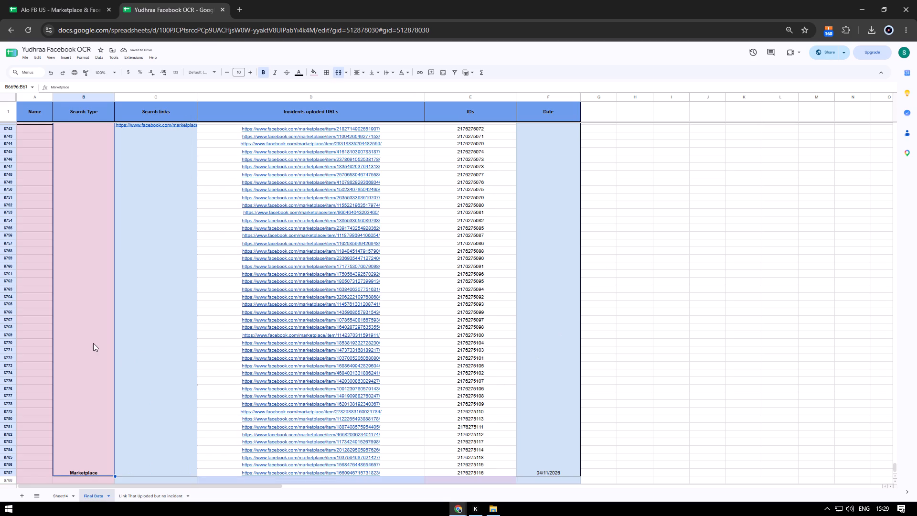
{"action": "left_click", "coordinate": [544, 351], "text": "ctrl"}
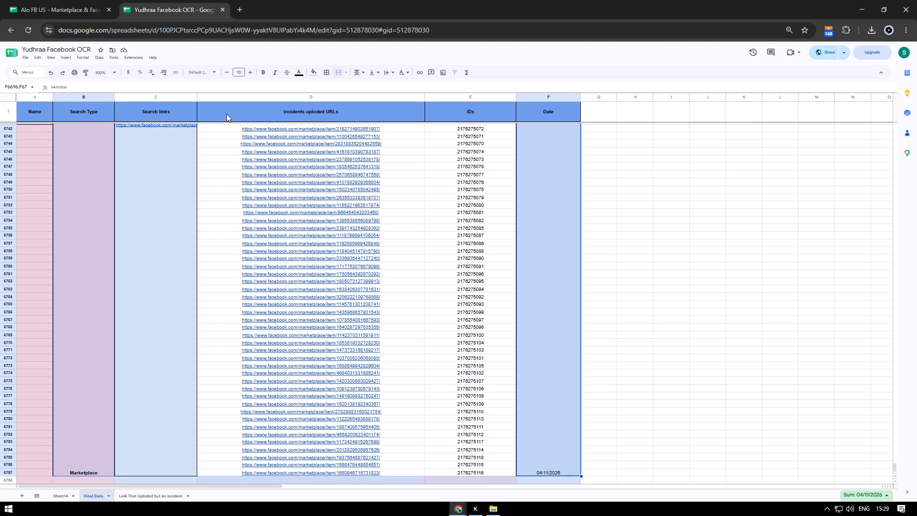
{"action": "left_click", "coordinate": [373, 70]}
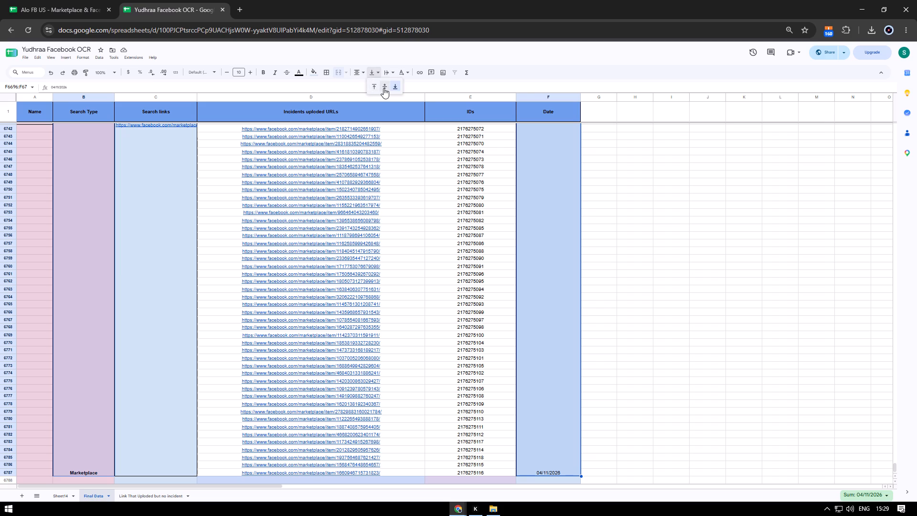
{"action": "left_click", "coordinate": [384, 89]}
Add 1000 more rows at the bottom of the Final Data sheet.
{"action": "scroll", "coordinate": [353, 314], "scroll_direction": "down", "scroll_amount": 6}
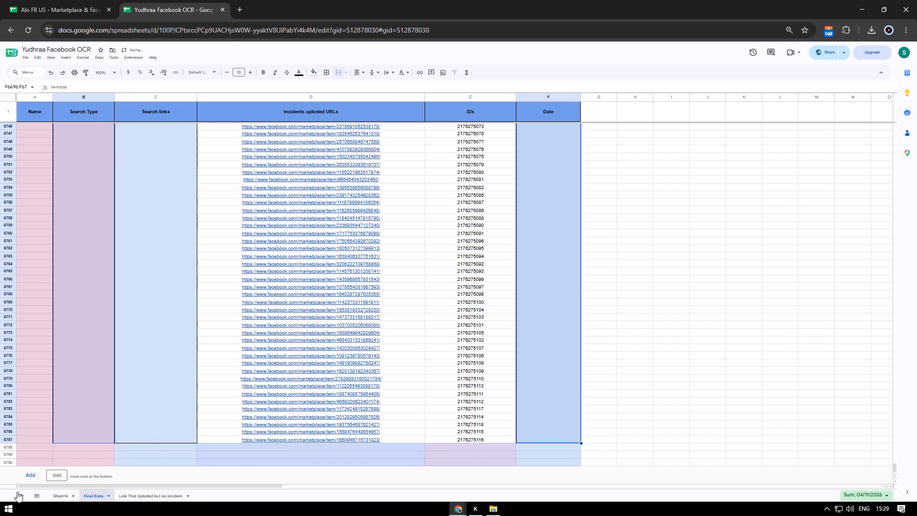
{"action": "left_click", "coordinate": [23, 474]}
{"action": "left_click", "coordinate": [105, 433]}
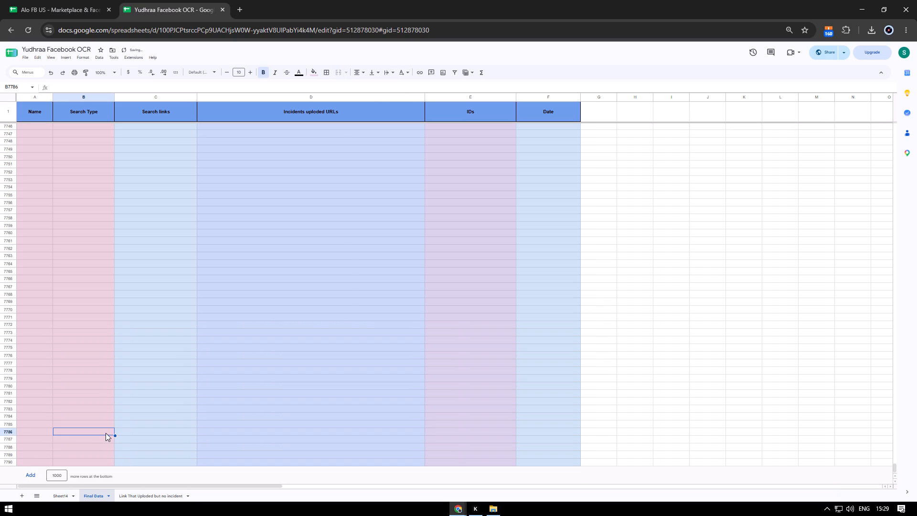
Enter "Marketplace" as the search type in row 6788 of Final Data, the first row below the logged incident URLs.
{"action": "key", "text": "Right"}
{"action": "key", "text": "ctrl+Up"}
{"action": "key", "text": "Down"}
{"action": "key", "text": "Left"}
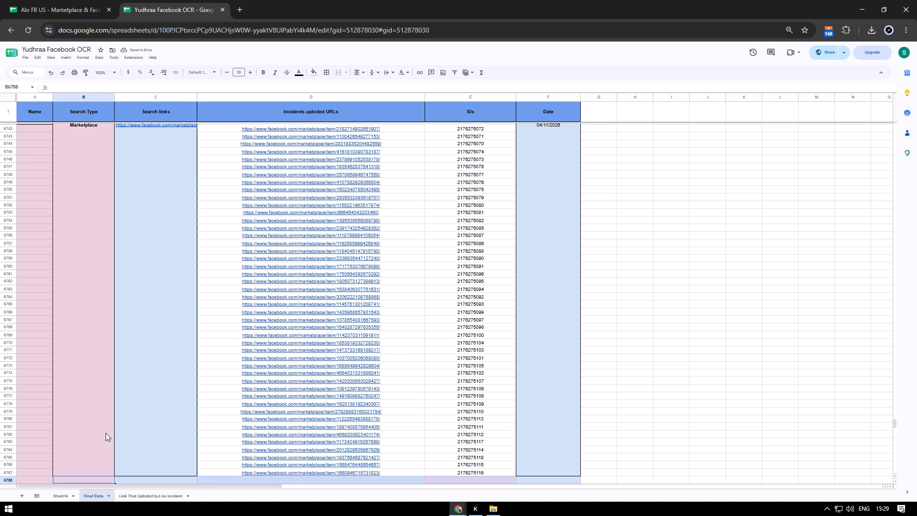
{"action": "key", "text": "Right"}
{"action": "key", "text": "Down"}
{"action": "key", "text": "Down"}
{"action": "key", "text": "Down"}
{"action": "key", "text": "Down"}
{"action": "key", "text": "Down"}
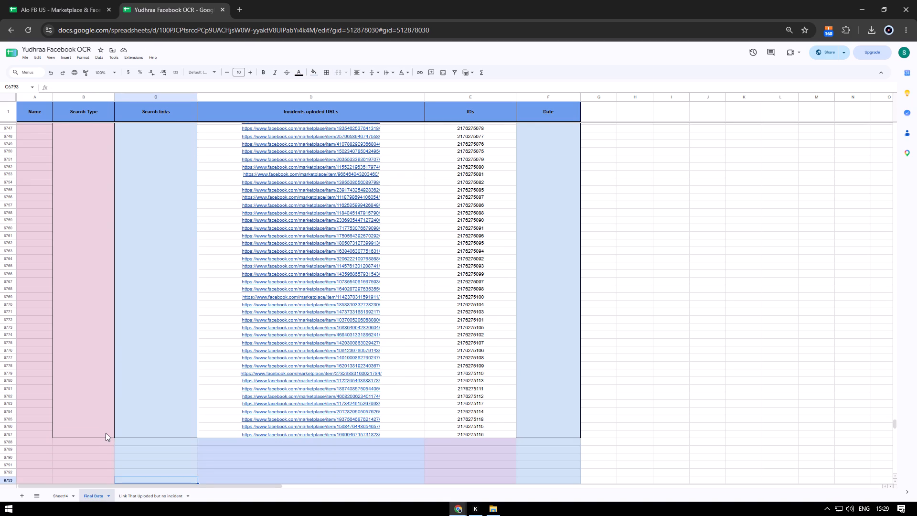
{"action": "key", "text": "Down"}
{"action": "key", "text": "Down"}
{"action": "key", "text": "Down"}
{"action": "key", "text": "Down"}
{"action": "key", "text": "Down"}
{"action": "key", "text": "Down"}
{"action": "key", "text": "Down"}
{"action": "key", "text": "Down"}
{"action": "key", "text": "Down"}
{"action": "key", "text": "Down"}
{"action": "key", "text": "Down"}
{"action": "key", "text": "Down"}
{"action": "key", "text": "Down"}
{"action": "key", "text": "Down"}
{"action": "key", "text": "Right"}
{"action": "key", "text": "ctrl+Up"}
{"action": "key", "text": "Down"}
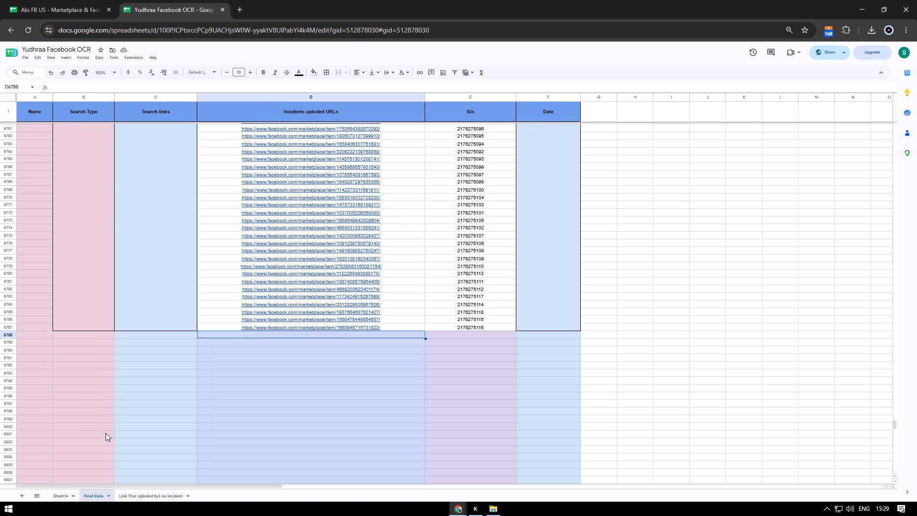
{"action": "key", "text": "Left"}
{"action": "key", "text": "Left"}
{"action": "type", "text": "Marketplace"}
{"action": "key", "text": "Return"}
{"action": "key", "text": "Up"}
{"action": "key", "text": "Right"}
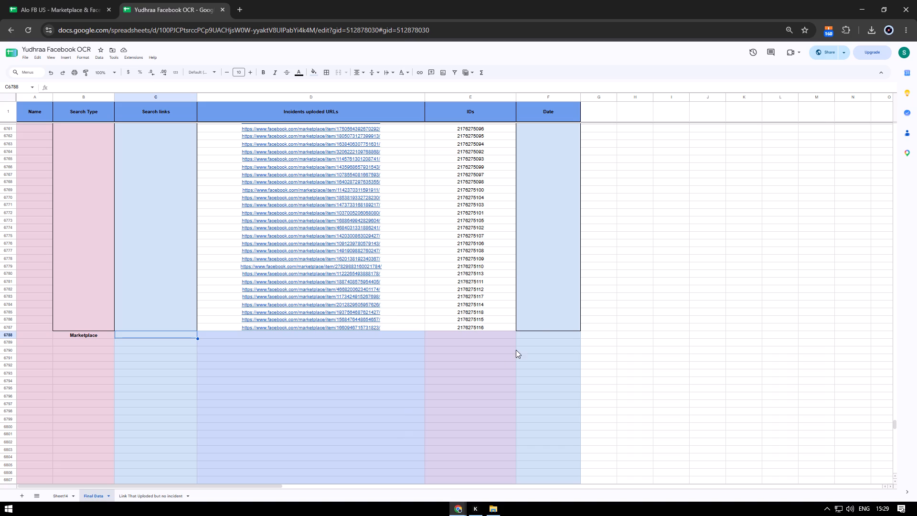
Enter the date 04/11/2026 in row 6788 and centre it horizontally.
{"action": "left_click", "coordinate": [540, 334]}
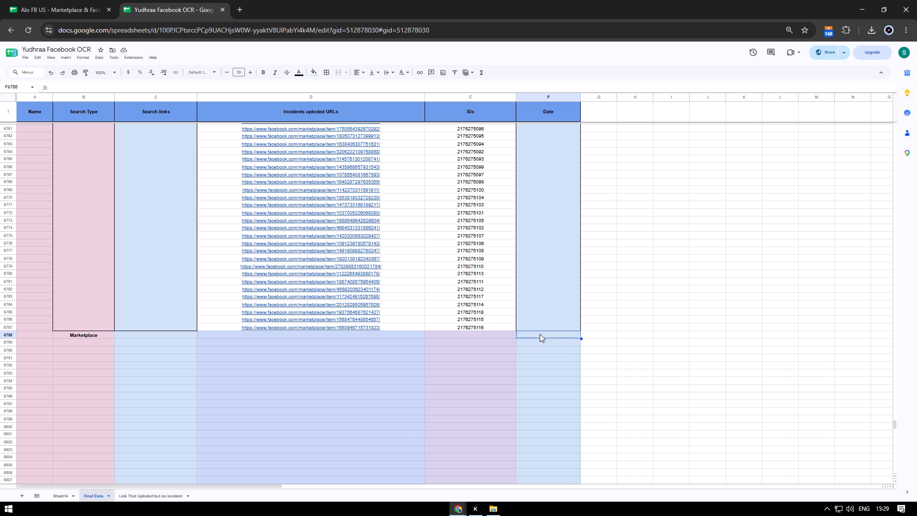
{"action": "type", "text": "04/11/2026"}
{"action": "key", "text": "Return"}
{"action": "key", "text": "Up"}
{"action": "key", "text": "ctrl+shift+e"}
{"action": "key", "text": "Left"}
{"action": "key", "text": "Left"}
{"action": "key", "text": "Left"}
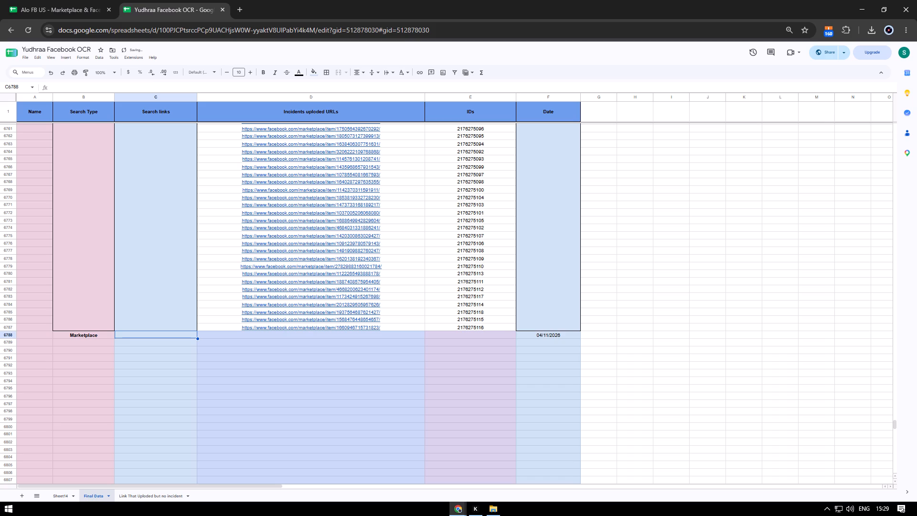
{"action": "key", "text": "alt+Tab"}
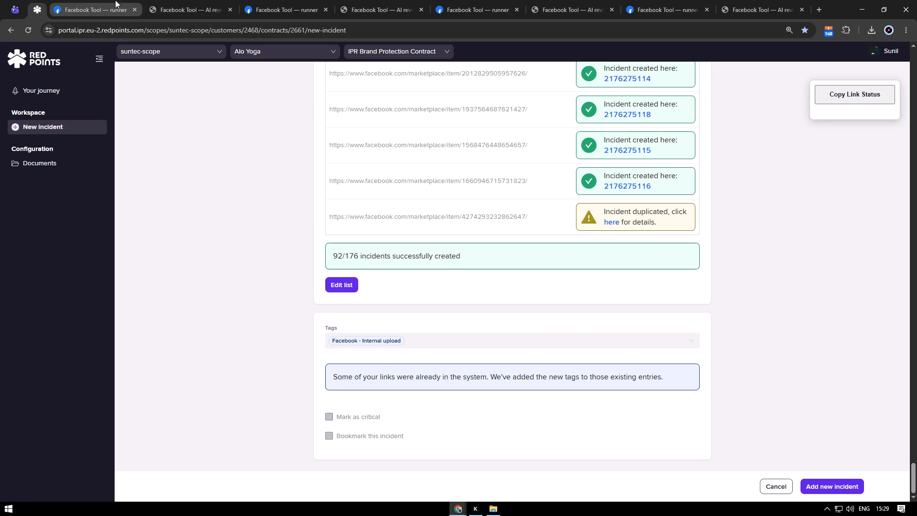
Close the runner and AI review tabs of the already logged New York search.
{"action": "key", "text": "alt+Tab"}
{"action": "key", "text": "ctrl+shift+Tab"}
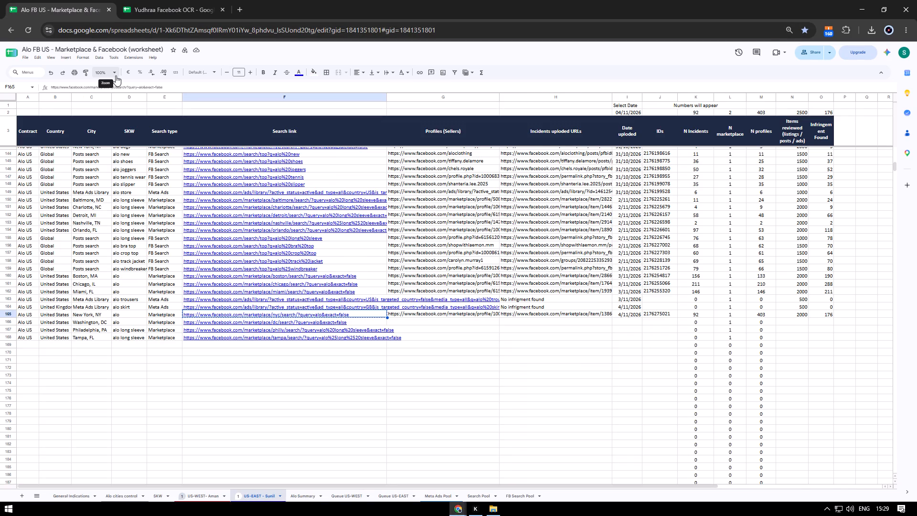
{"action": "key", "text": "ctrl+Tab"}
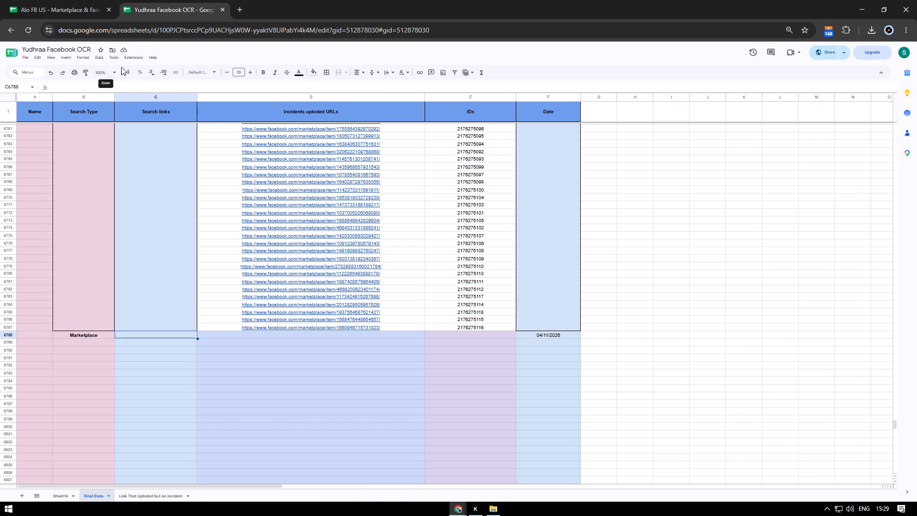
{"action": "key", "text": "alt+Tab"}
{"action": "middle_click", "coordinate": [86, 0]}
{"action": "middle_click", "coordinate": [86, 0]}
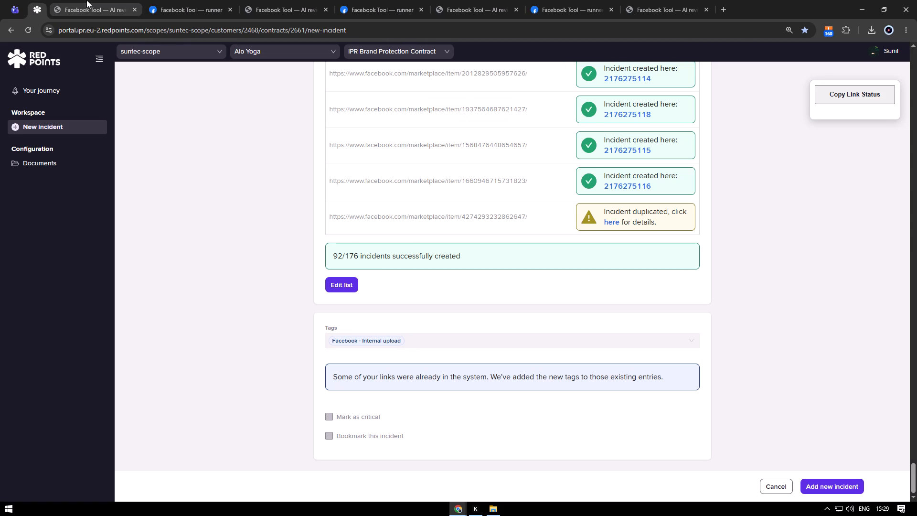
Remove the filter from Sheet14 in the Yudhraa Facebook OCR spreadsheet and delete all of the sheet's data.
{"action": "key", "text": "alt+Tab"}
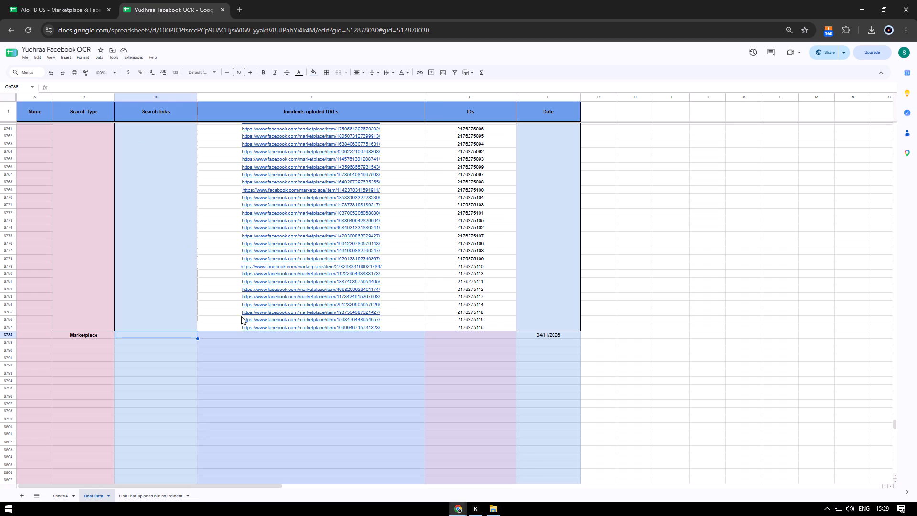
{"action": "left_click", "coordinate": [61, 497]}
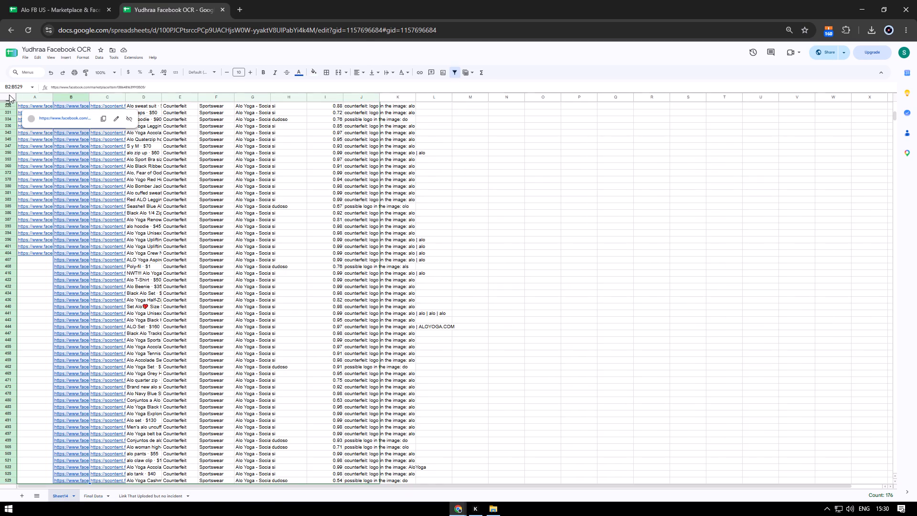
{"action": "left_click", "coordinate": [9, 99]}
{"action": "left_click", "coordinate": [451, 70]}
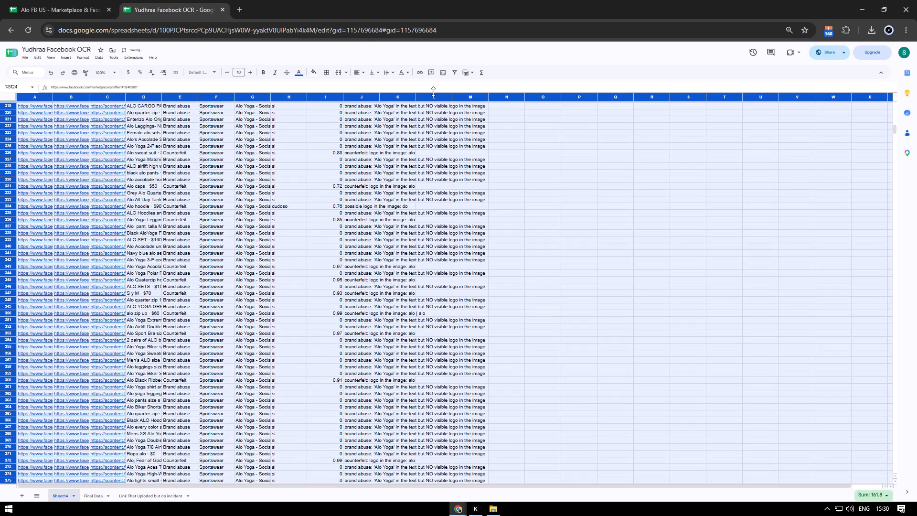
{"action": "key", "text": "Delete"}
{"action": "key", "text": "ctrl+Up"}
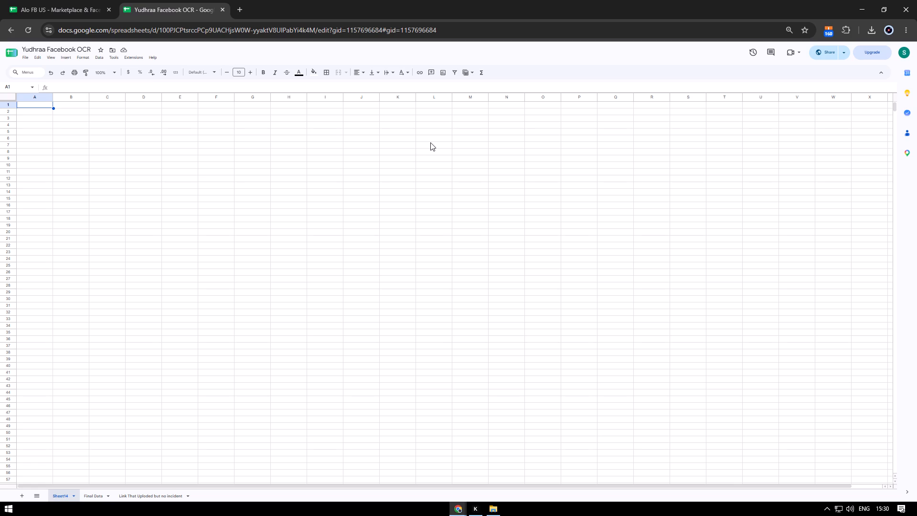
{"action": "key", "text": "Up"}
{"action": "key", "text": "Down"}
{"action": "key", "text": "Right"}
{"action": "key", "text": "Left"}
{"action": "key", "text": "Up"}
{"action": "key", "text": "alt+Tab"}
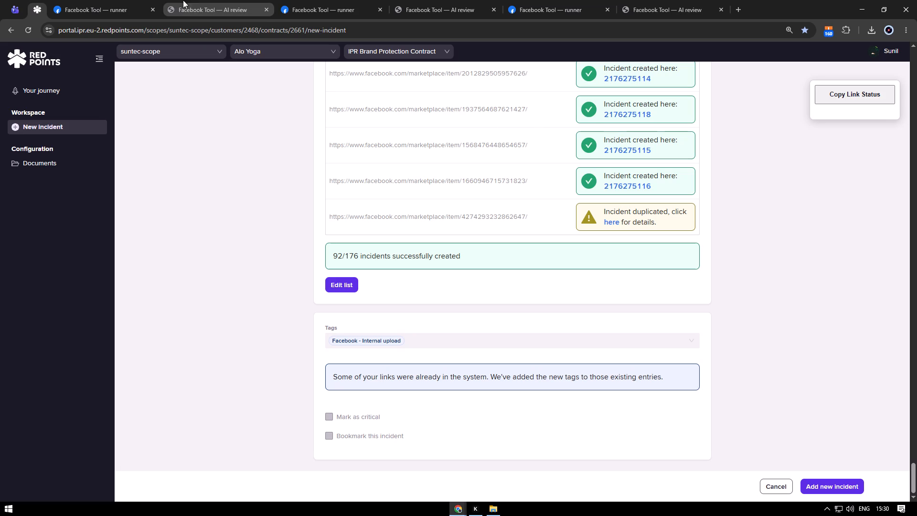
{"action": "left_click", "coordinate": [197, 0]}
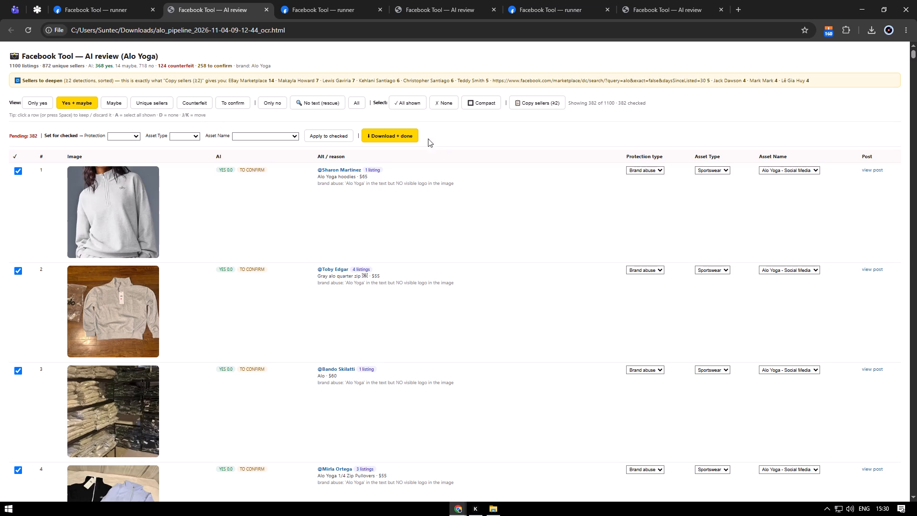
{"action": "left_click", "coordinate": [391, 133]}
Upload ai_reviewed (1).csv to the Yudhraa Facebook OCR spreadsheet for import into the emptied Sheet14.
{"action": "key", "text": "alt+Tab"}
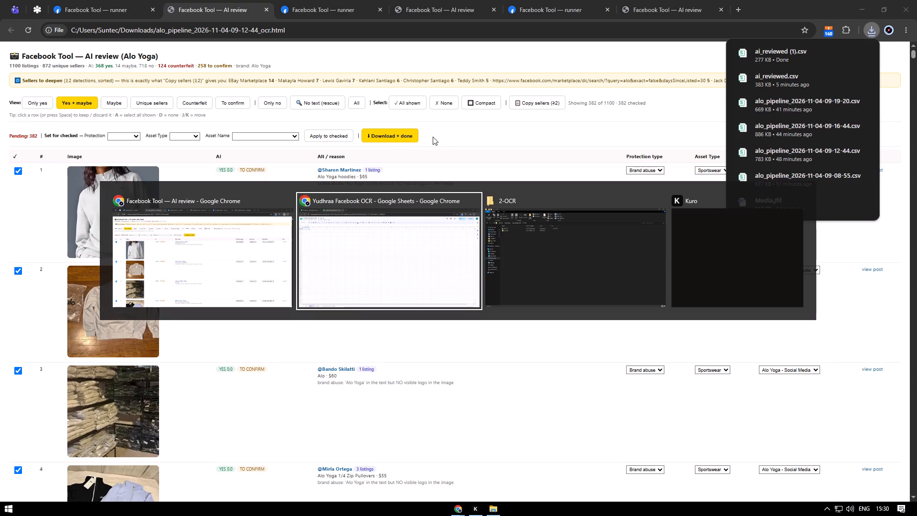
{"action": "left_click", "coordinate": [27, 56]}
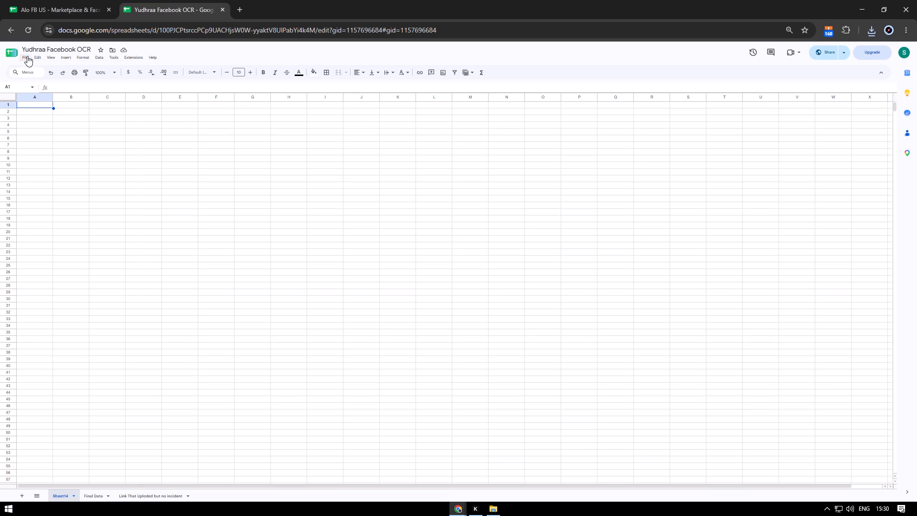
{"action": "left_click", "coordinate": [45, 87]}
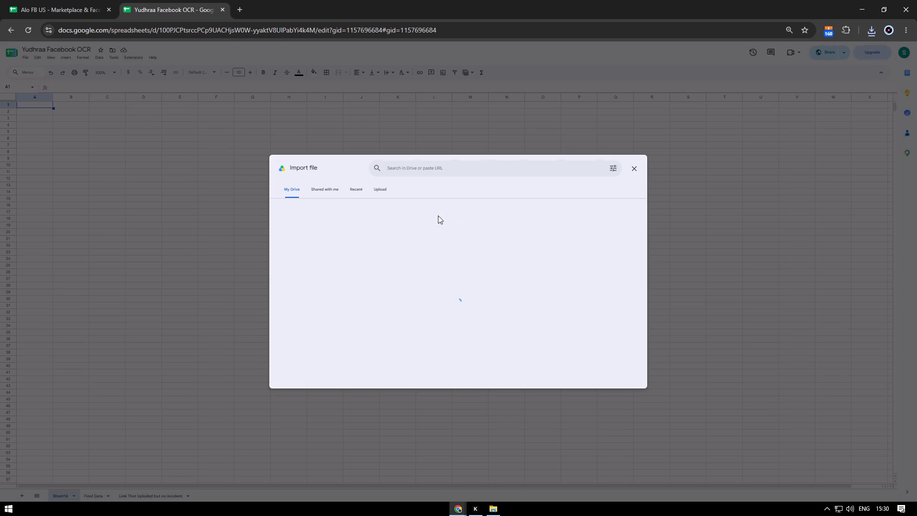
{"action": "left_click", "coordinate": [385, 190]}
{"action": "left_click", "coordinate": [457, 314]}
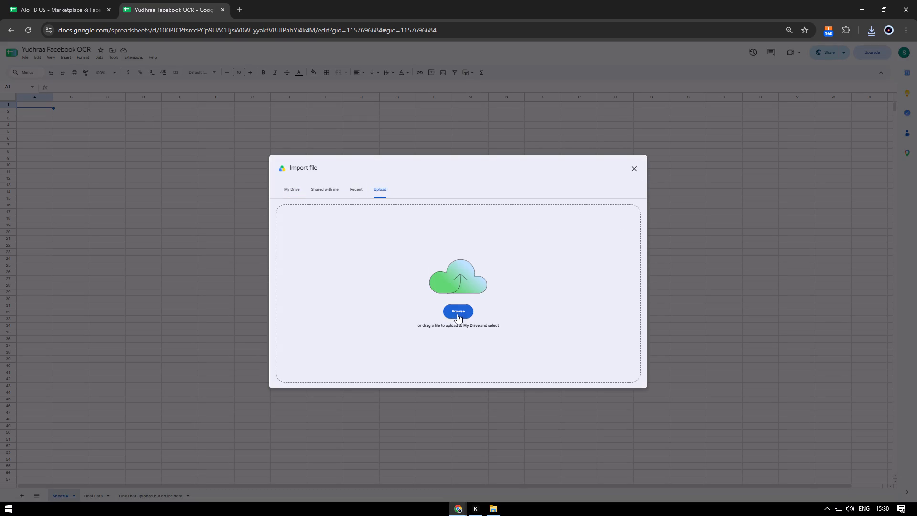
{"action": "double_click", "coordinate": [410, 309]}
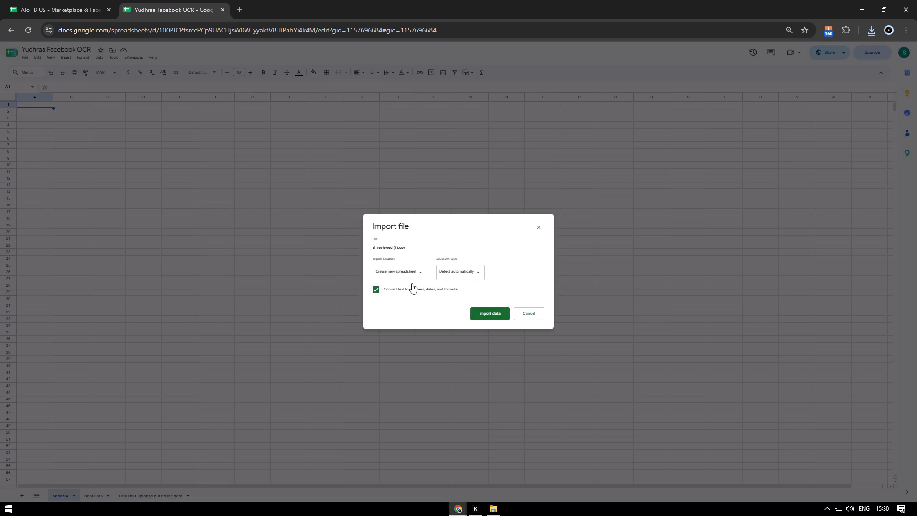
Import ai_reviewed (1).csv into the blank working sheet, appending its data to the current sheet.
{"action": "left_click", "coordinate": [412, 273]}
{"action": "left_click", "coordinate": [412, 320]}
{"action": "left_click", "coordinate": [478, 314]}
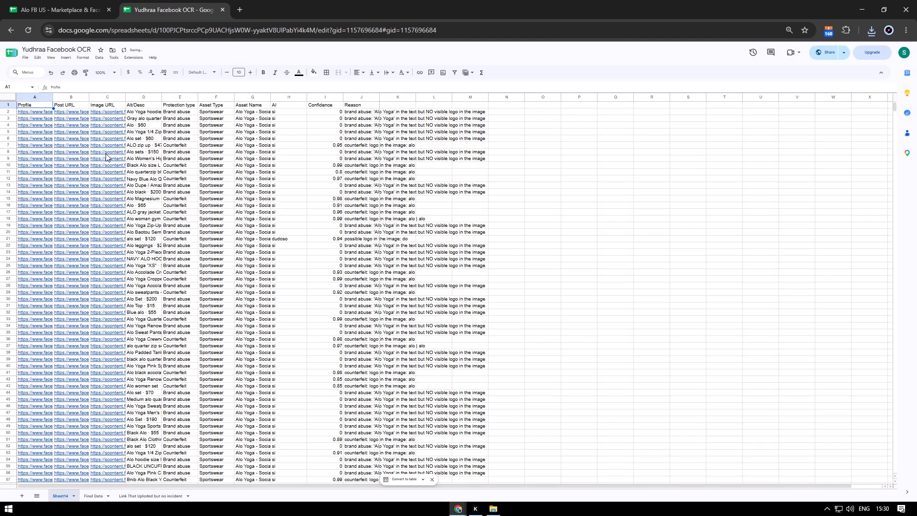
Remove duplicate profile links from the imported sheet's Profile column, rows 2 to 383.
{"action": "key", "text": "Down"}
{"action": "key", "text": "Right"}
{"action": "key", "text": "ctrl+shift+Down"}
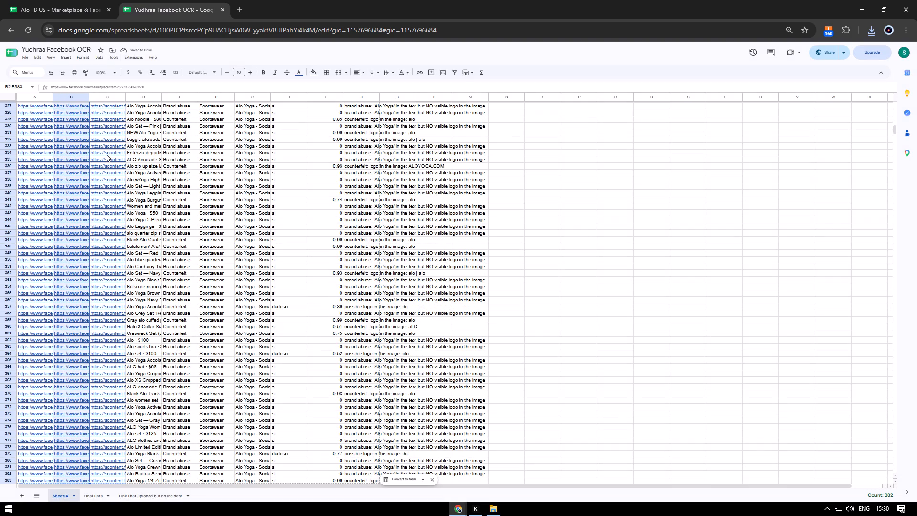
{"action": "key", "text": "Up"}
{"action": "key", "text": "Left"}
{"action": "key", "text": "Down"}
{"action": "key", "text": "ctrl+shift+Down"}
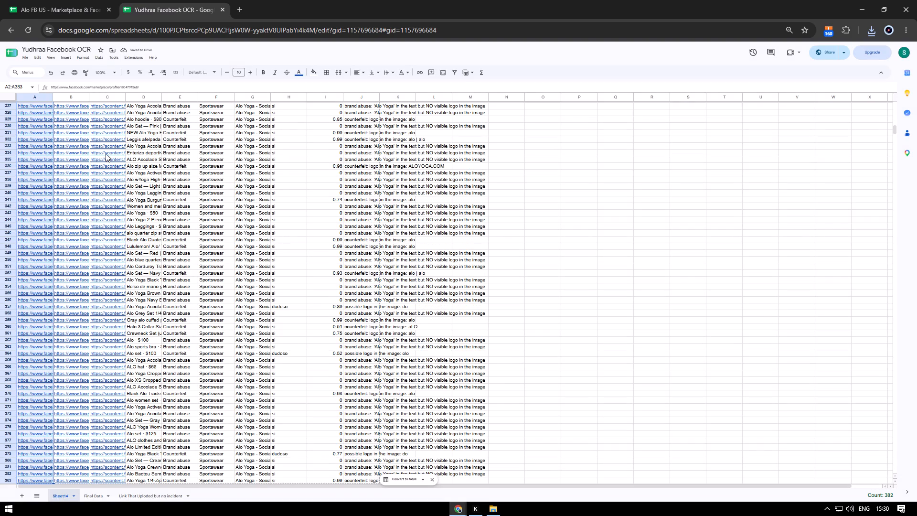
{"action": "key", "text": "alt+o"}
{"action": "key", "text": "Right"}
{"action": "key", "text": "Down"}
{"action": "key", "text": "Up"}
{"action": "key", "text": "Up"}
{"action": "key", "text": "Up"}
{"action": "key", "text": "Down"}
{"action": "key", "text": "Down"}
{"action": "key", "text": "Down"}
{"action": "key", "text": "Down"}
{"action": "key", "text": "Down"}
{"action": "key", "text": "Down"}
{"action": "key", "text": "Down"}
{"action": "key", "text": "Down"}
{"action": "key", "text": "Down"}
{"action": "key", "text": "Down"}
{"action": "key", "text": "Down"}
{"action": "key", "text": "Down"}
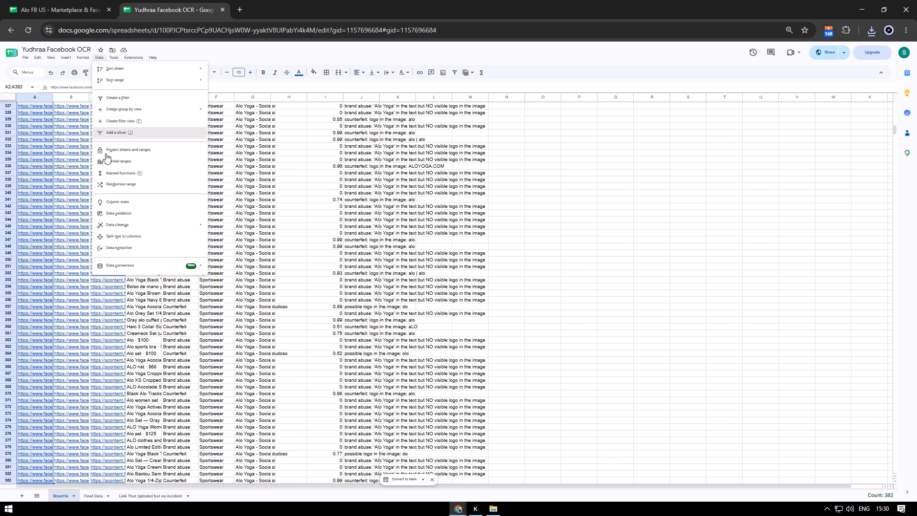
{"action": "key", "text": "Up"}
{"action": "key", "text": "Up"}
{"action": "key", "text": "Up"}
{"action": "key", "text": "Up"}
{"action": "key", "text": "Right"}
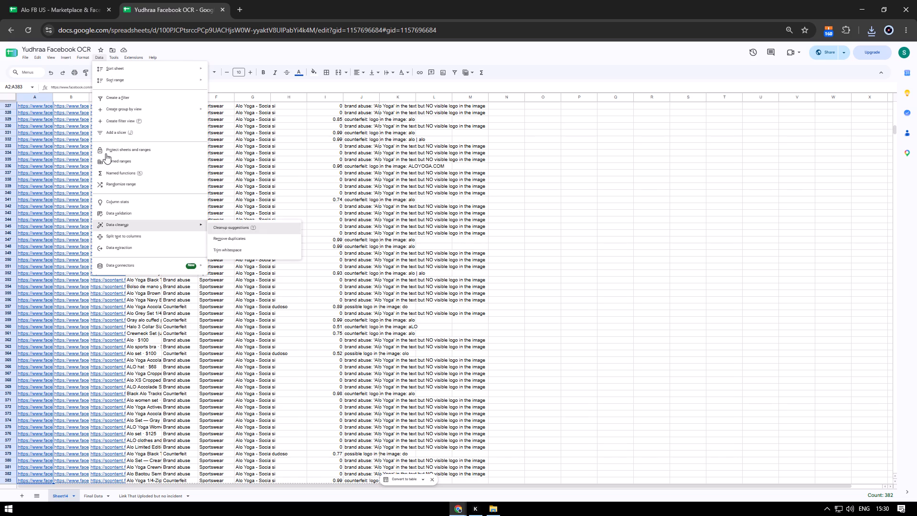
{"action": "key", "text": "Down"}
{"action": "key", "text": "Return"}
{"action": "key", "text": "shift+Tab"}
{"action": "key", "text": "Return"}
{"action": "key", "text": "shift+Tab"}
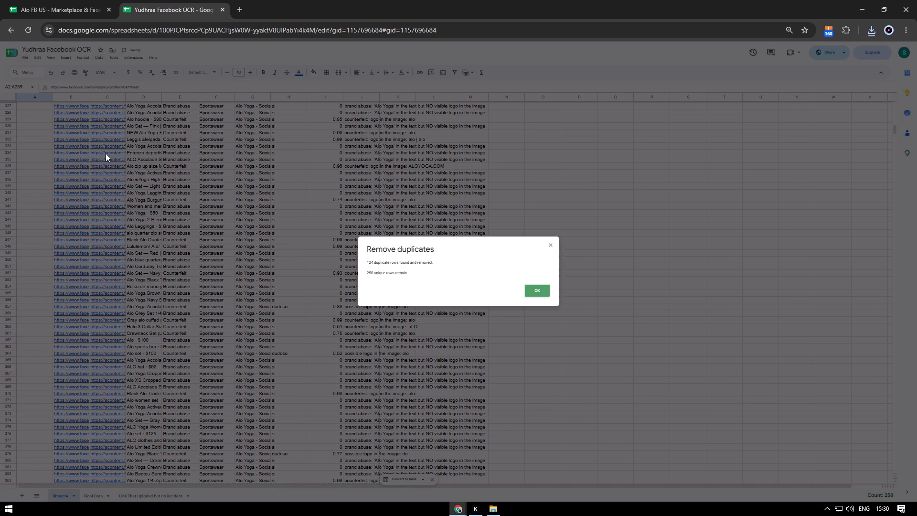
{"action": "key", "text": "Return"}
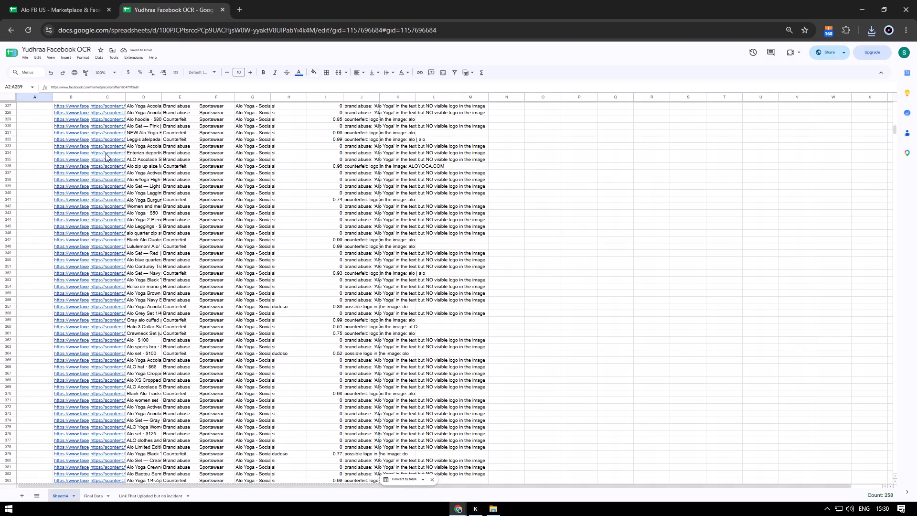
Copy the deduplicated profile links A2:A259 into the Profiles (Sellers) cell of the Washington, DC row in the US-EAST worksheet.
{"action": "key", "text": "shift+Up"}
{"action": "key", "text": "shift+Down"}
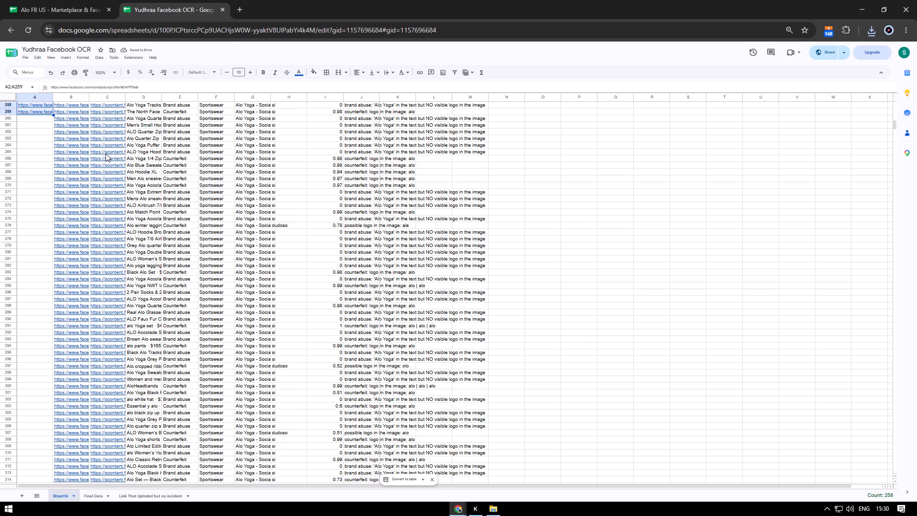
{"action": "key", "text": "ctrl+c"}
{"action": "key", "text": "ctrl+c"}
{"action": "key", "text": "ctrl+c"}
{"action": "key", "text": "ctrl+shift+Tab"}
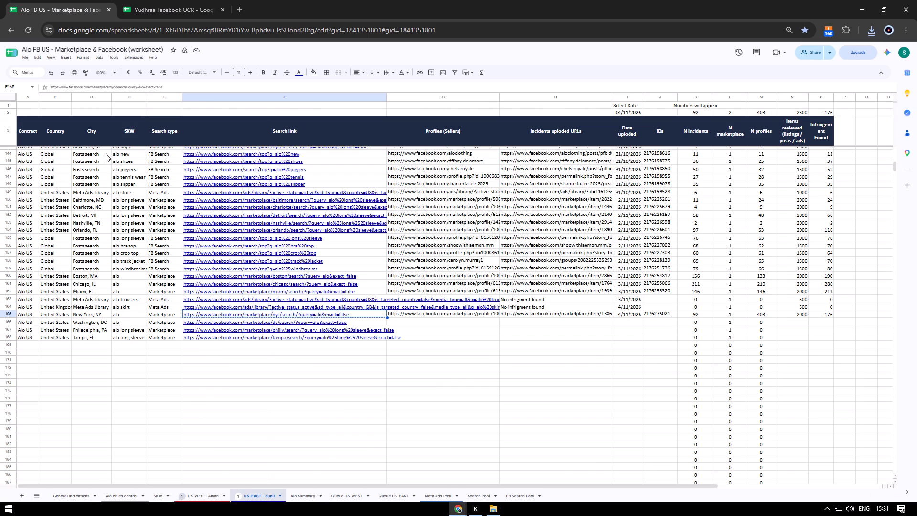
{"action": "key", "text": "Down"}
{"action": "key", "text": "Right"}
{"action": "key", "text": "Return"}
{"action": "key", "text": "ctrl+shift+v"}
{"action": "key", "text": "Return"}
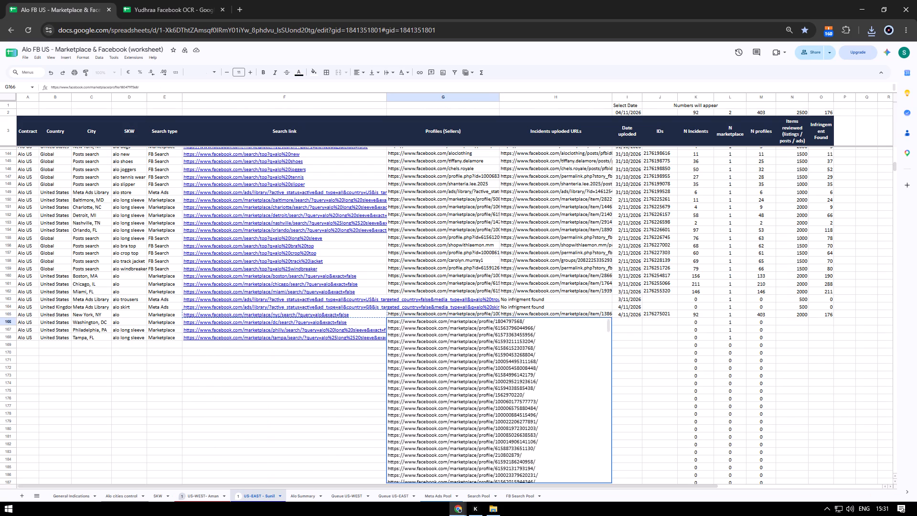
Enter 4/11/2026 as the upload date in the Washington, DC row.
{"action": "key", "text": "Up"}
{"action": "key", "text": "Right"}
{"action": "key", "text": "Right"}
{"action": "key", "text": "ctrl+semicolon"}
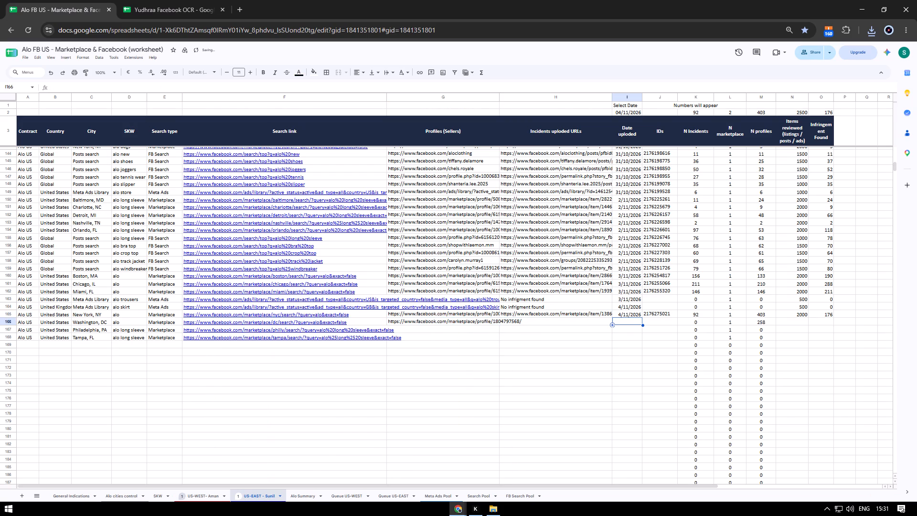
Set the items reviewed for the Washington, DC row to 3000.
{"action": "key", "text": "Right"}
{"action": "key", "text": "Right"}
{"action": "key", "text": "Right"}
{"action": "key", "text": "Right"}
{"action": "key", "text": "Right"}
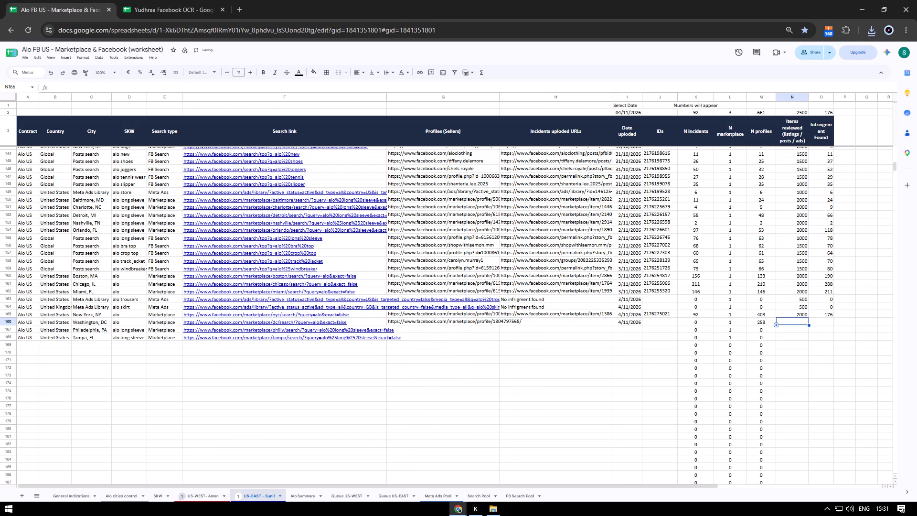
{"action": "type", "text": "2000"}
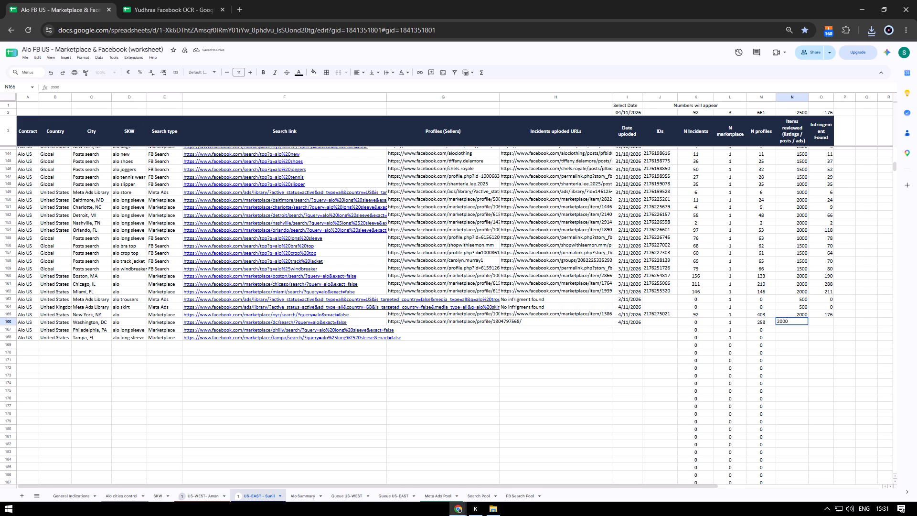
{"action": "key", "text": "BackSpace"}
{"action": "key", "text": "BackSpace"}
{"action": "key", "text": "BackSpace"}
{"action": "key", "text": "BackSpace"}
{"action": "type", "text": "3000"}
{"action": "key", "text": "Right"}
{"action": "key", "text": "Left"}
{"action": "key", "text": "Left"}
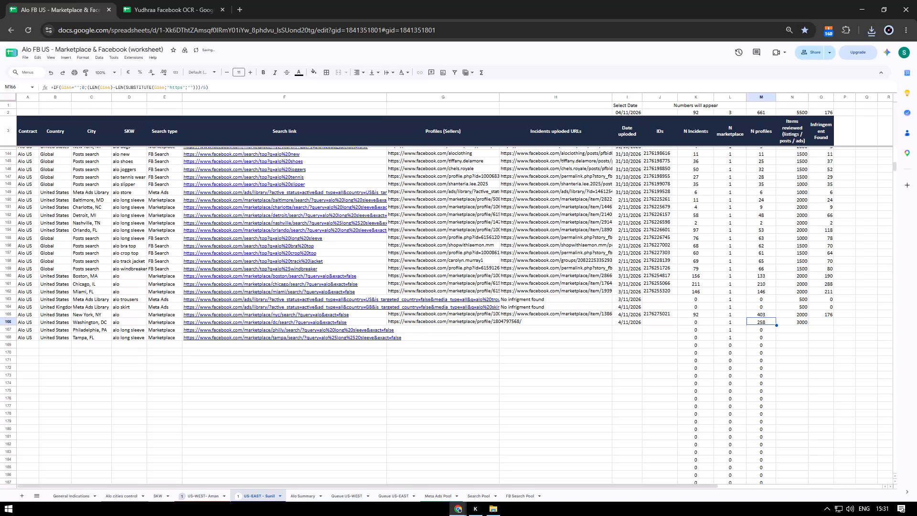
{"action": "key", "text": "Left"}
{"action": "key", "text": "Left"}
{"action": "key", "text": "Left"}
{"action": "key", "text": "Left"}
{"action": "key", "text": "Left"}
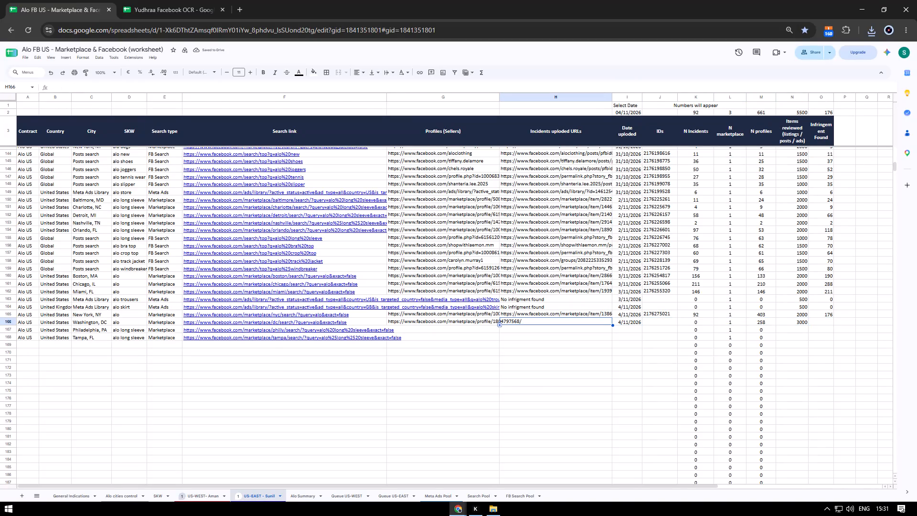
Replace the detection links in the Red Points incident form with the imported listing URLs B2:B383 and save the incidents.
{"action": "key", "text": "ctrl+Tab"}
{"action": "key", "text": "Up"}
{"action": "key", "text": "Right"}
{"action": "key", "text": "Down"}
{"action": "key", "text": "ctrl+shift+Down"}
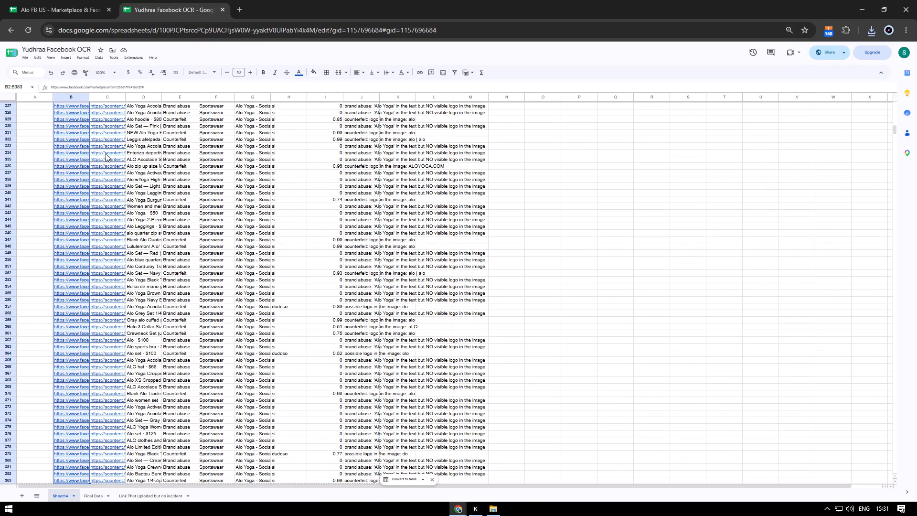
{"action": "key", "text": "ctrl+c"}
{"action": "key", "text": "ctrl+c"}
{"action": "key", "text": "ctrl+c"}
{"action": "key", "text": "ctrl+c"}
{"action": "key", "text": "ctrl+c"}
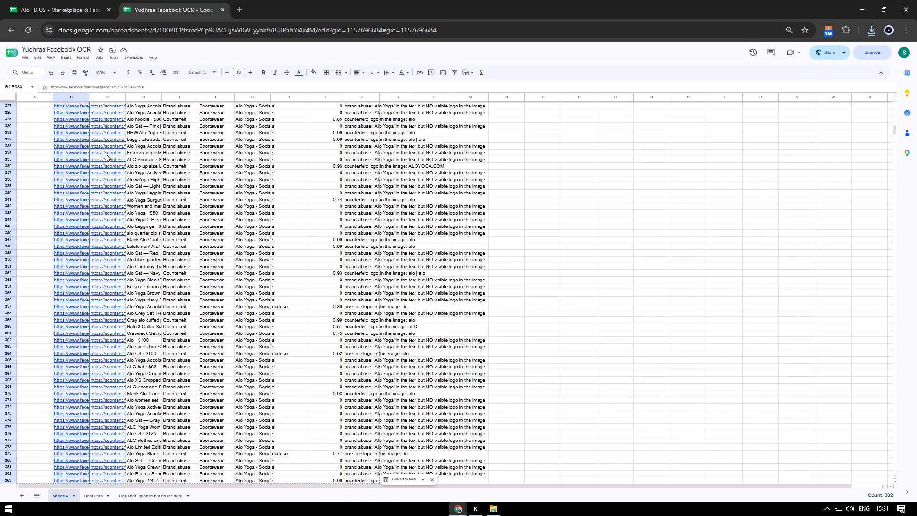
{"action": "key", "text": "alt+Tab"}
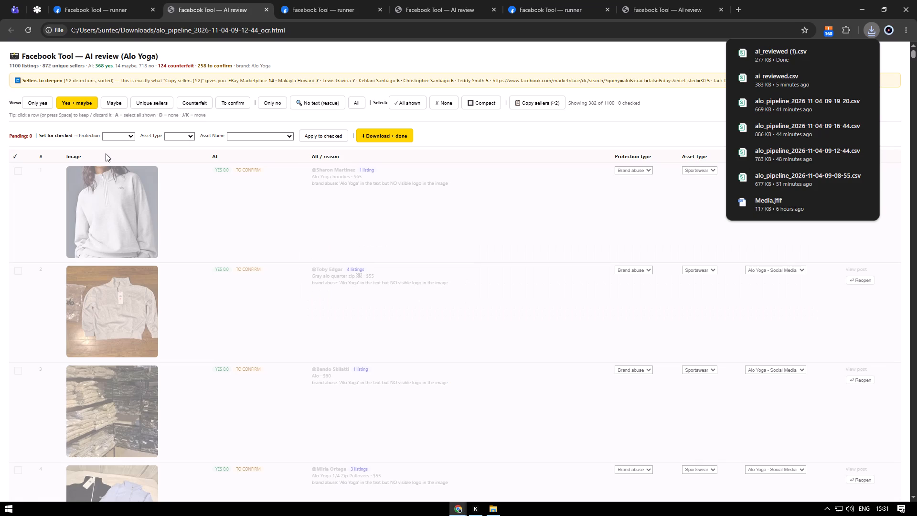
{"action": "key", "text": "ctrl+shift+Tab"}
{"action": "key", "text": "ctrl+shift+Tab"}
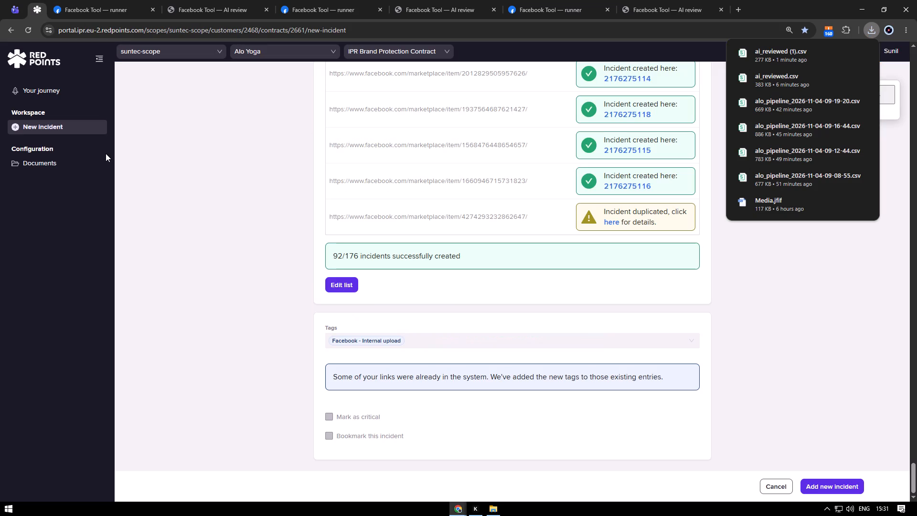
{"action": "left_click", "coordinate": [356, 289]}
{"action": "left_click", "coordinate": [352, 277]}
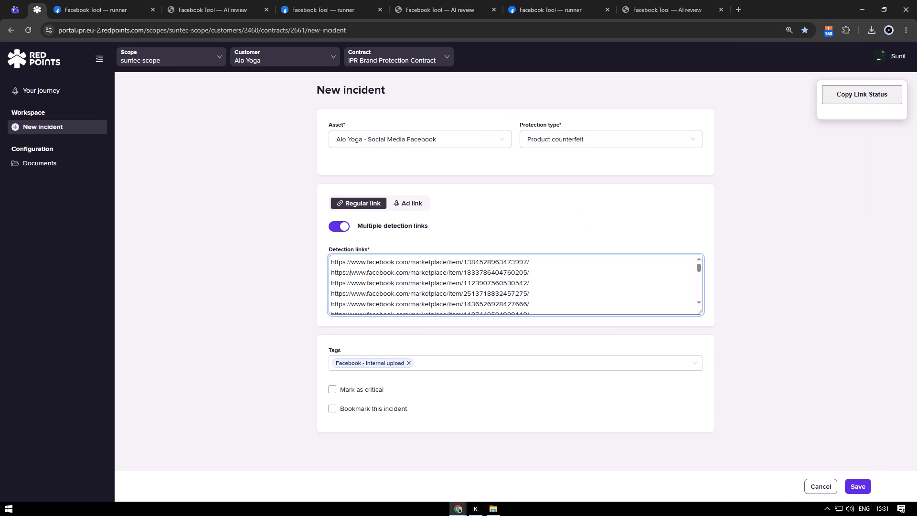
{"action": "key", "text": "ctrl+a"}
{"action": "key", "text": "Delete"}
{"action": "key", "text": "ctrl+v"}
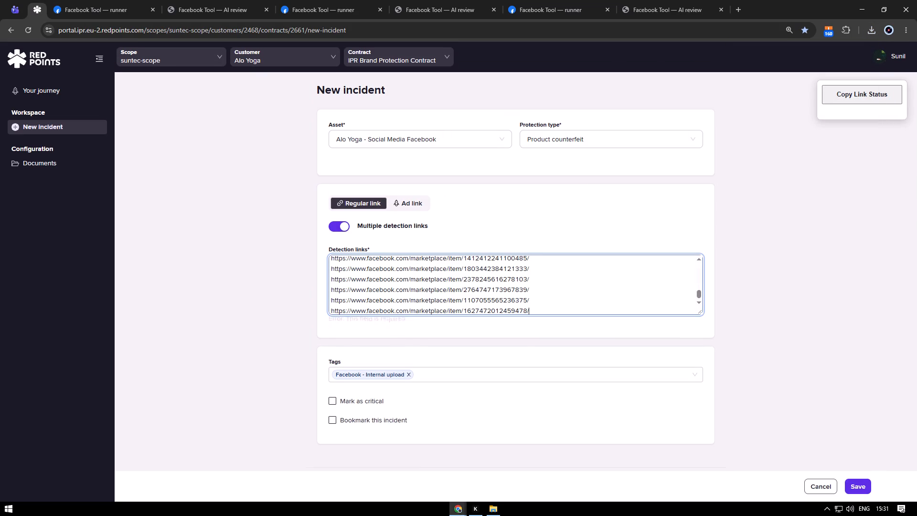
{"action": "left_click", "coordinate": [862, 486]}
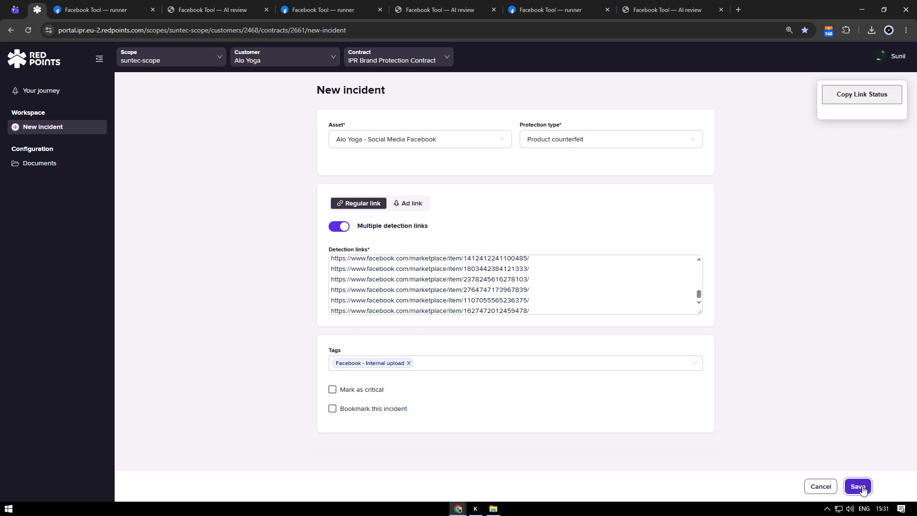
Enter 382 as the infringements found in the Washington, DC row of the US-EAST worksheet.
{"action": "key", "text": "alt+Tab"}
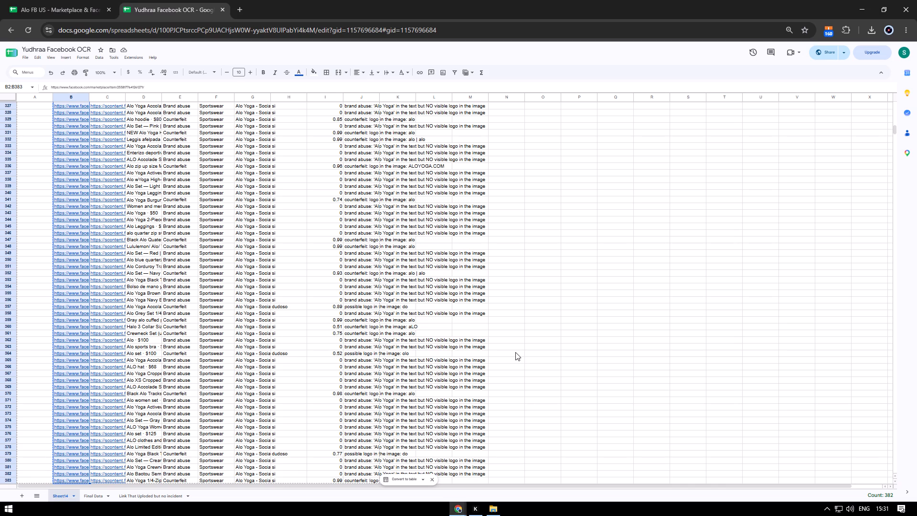
{"action": "left_click", "coordinate": [49, 0]}
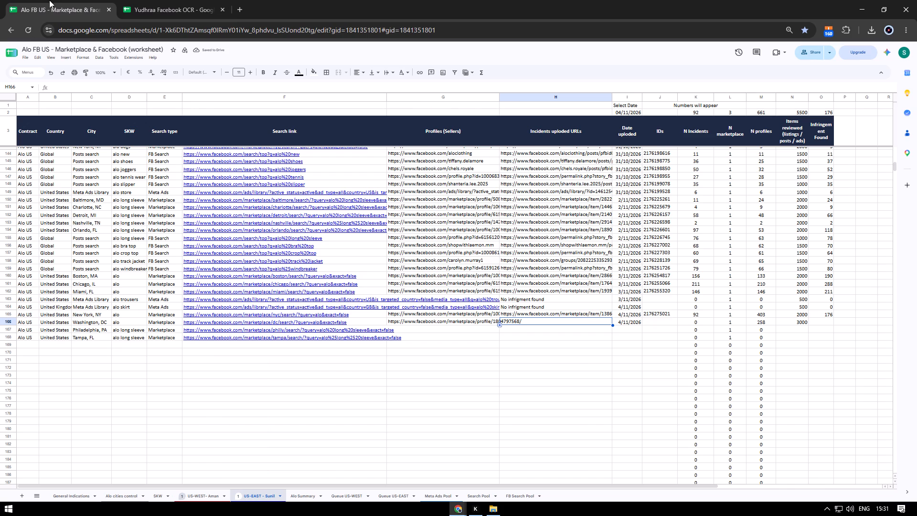
{"action": "key", "text": "ctrl+Right"}
{"action": "key", "text": "ctrl+Right"}
{"action": "key", "text": "Right"}
{"action": "key", "text": "Right"}
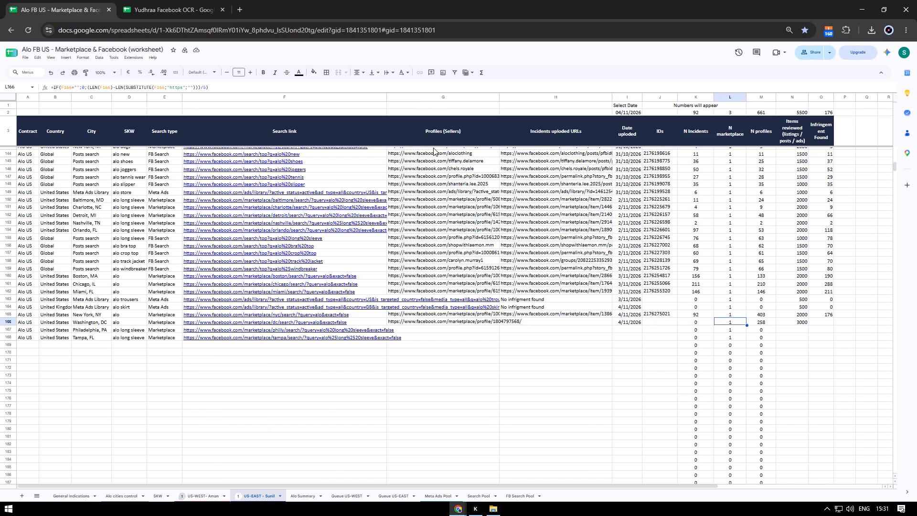
{"action": "key", "text": "ctrl+Right"}
{"action": "key", "text": "Right"}
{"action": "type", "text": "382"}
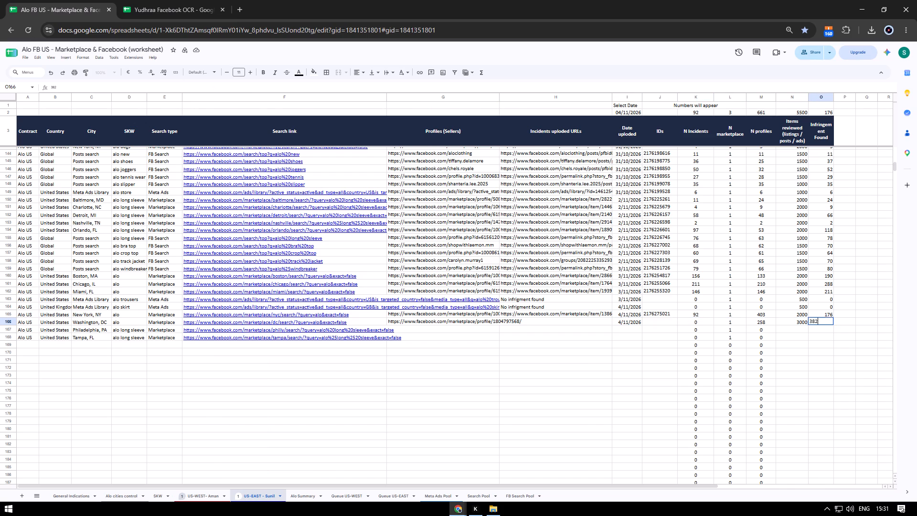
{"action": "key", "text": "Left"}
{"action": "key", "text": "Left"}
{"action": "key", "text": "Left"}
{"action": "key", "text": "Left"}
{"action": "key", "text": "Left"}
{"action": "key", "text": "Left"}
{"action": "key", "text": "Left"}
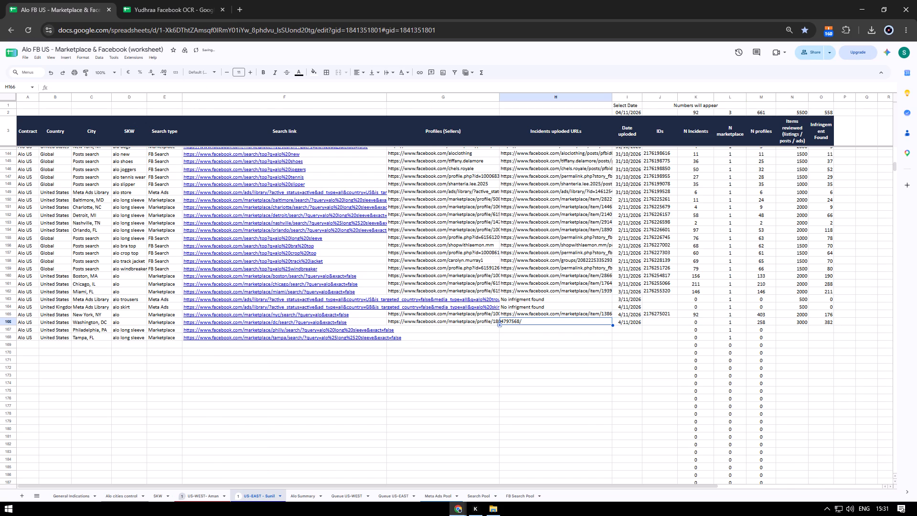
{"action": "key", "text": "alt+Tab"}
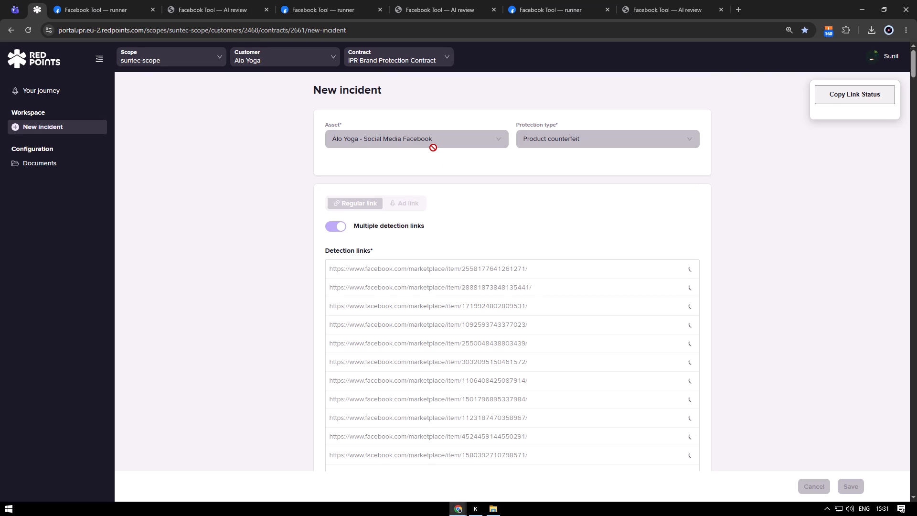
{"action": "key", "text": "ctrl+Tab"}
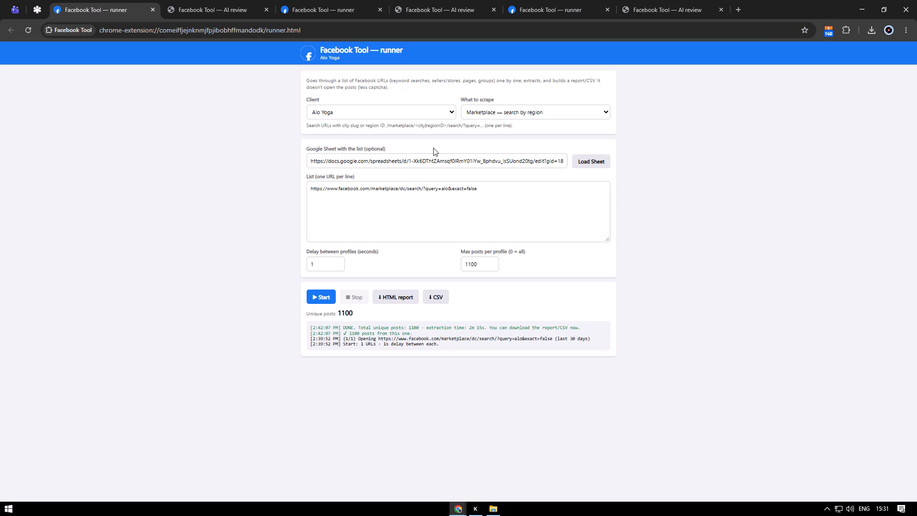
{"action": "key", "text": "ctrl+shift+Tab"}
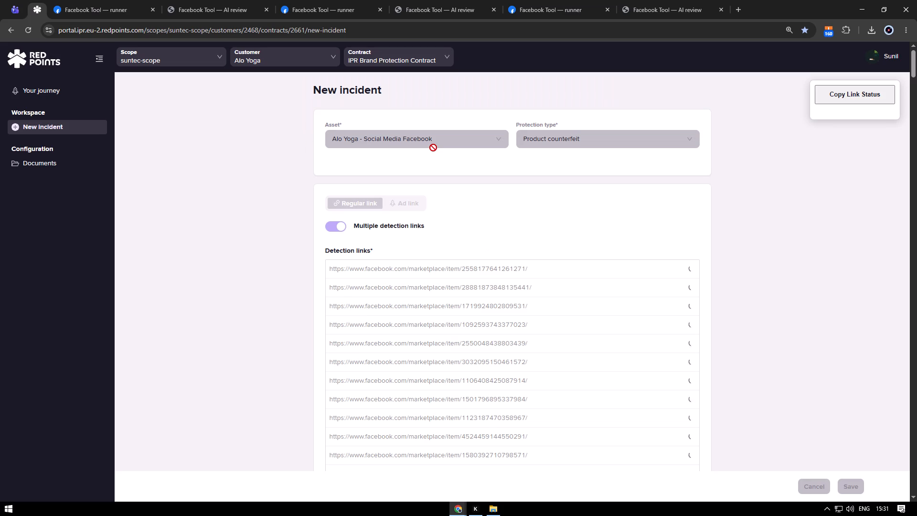
Copy the Washington, DC search link into the Search links cell of Final Data row 6788 and left-align it.
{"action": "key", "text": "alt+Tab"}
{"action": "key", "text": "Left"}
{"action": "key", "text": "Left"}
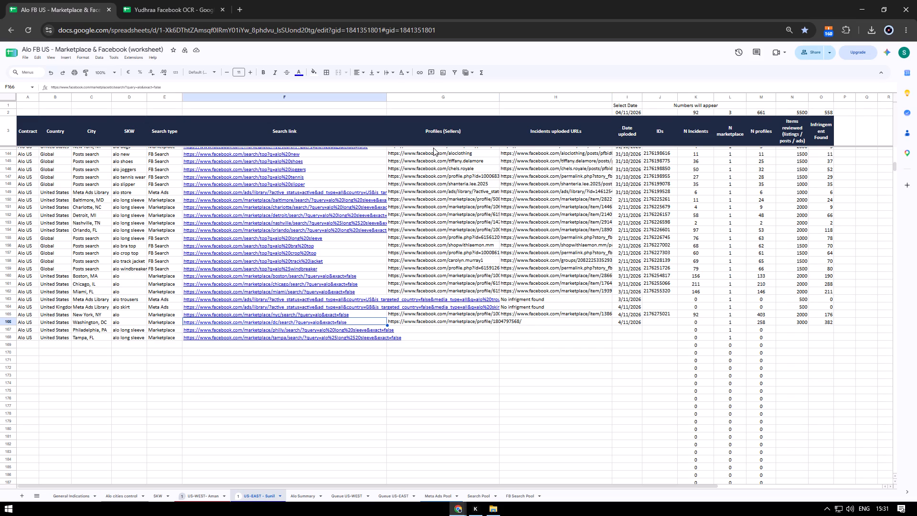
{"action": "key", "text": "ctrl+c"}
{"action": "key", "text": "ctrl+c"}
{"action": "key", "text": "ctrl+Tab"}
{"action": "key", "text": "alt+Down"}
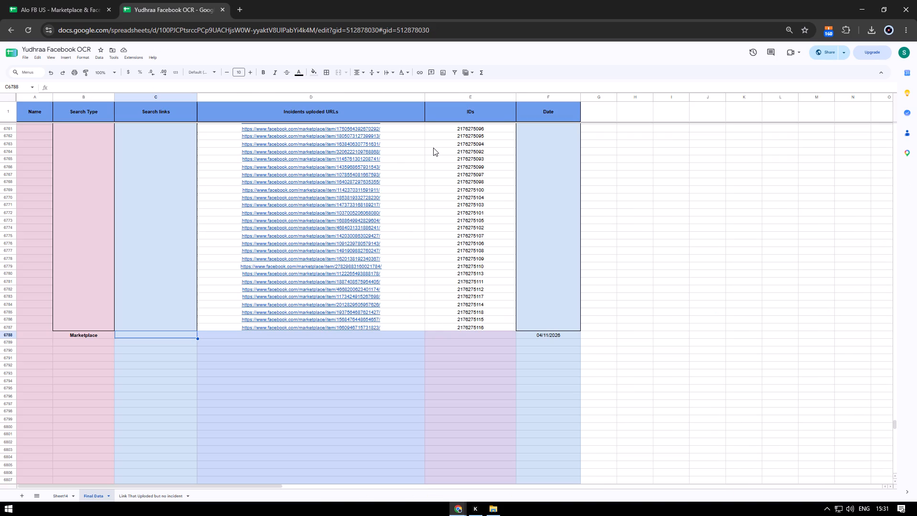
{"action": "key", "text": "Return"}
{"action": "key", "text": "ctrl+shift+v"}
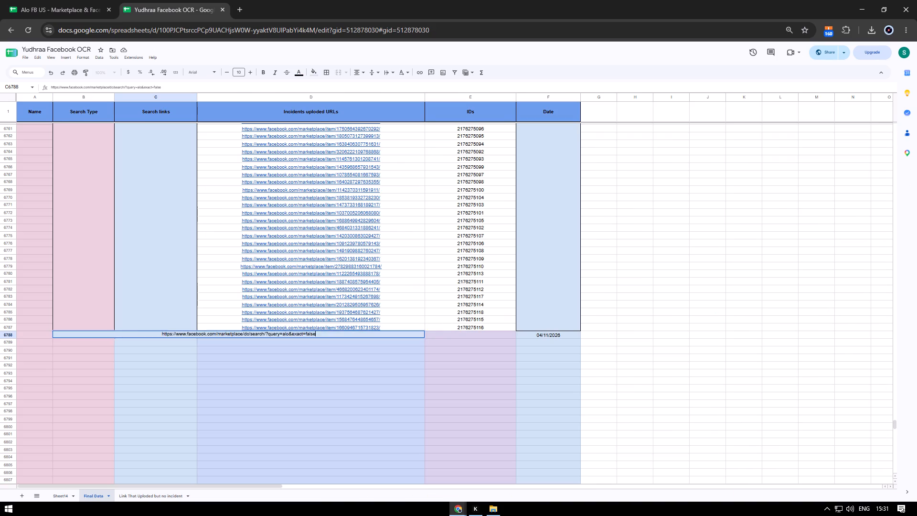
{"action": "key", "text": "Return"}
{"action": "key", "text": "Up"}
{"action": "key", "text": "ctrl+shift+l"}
Fill the Name column of Final Data with Yudhraa from row 6741 down to the sheet's last row, 7790.
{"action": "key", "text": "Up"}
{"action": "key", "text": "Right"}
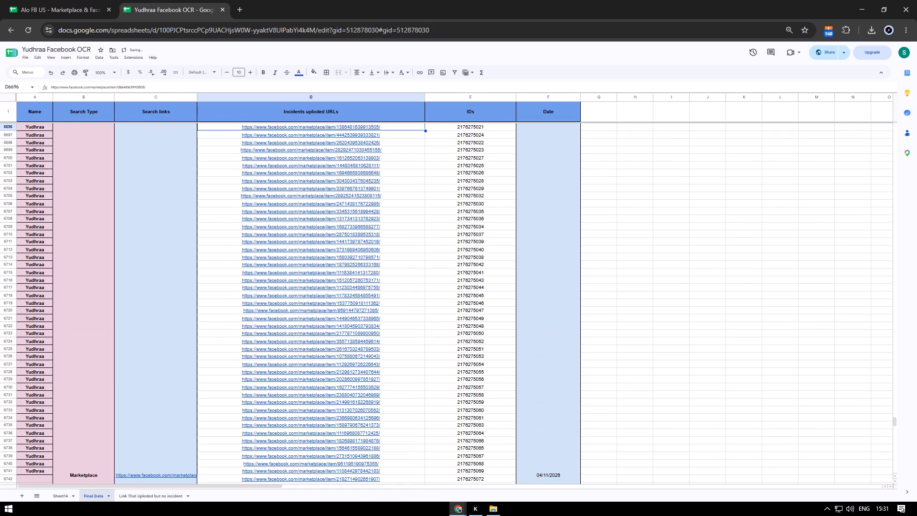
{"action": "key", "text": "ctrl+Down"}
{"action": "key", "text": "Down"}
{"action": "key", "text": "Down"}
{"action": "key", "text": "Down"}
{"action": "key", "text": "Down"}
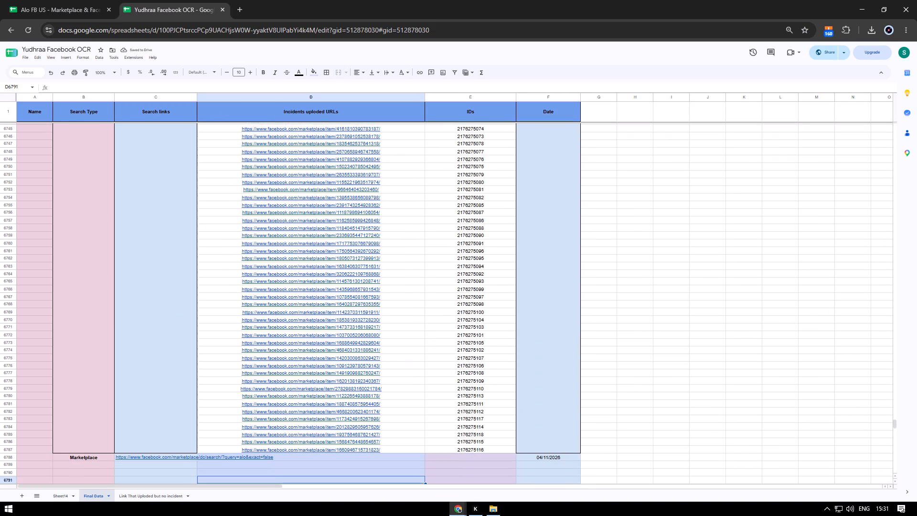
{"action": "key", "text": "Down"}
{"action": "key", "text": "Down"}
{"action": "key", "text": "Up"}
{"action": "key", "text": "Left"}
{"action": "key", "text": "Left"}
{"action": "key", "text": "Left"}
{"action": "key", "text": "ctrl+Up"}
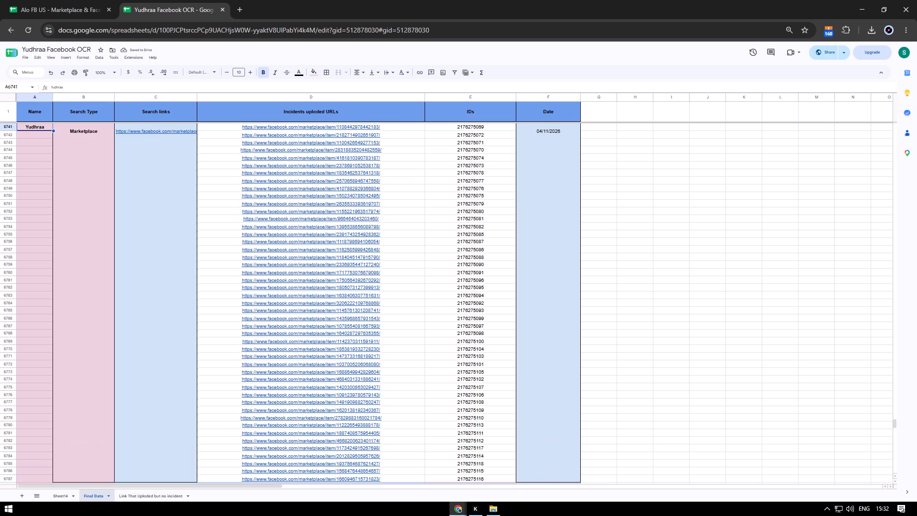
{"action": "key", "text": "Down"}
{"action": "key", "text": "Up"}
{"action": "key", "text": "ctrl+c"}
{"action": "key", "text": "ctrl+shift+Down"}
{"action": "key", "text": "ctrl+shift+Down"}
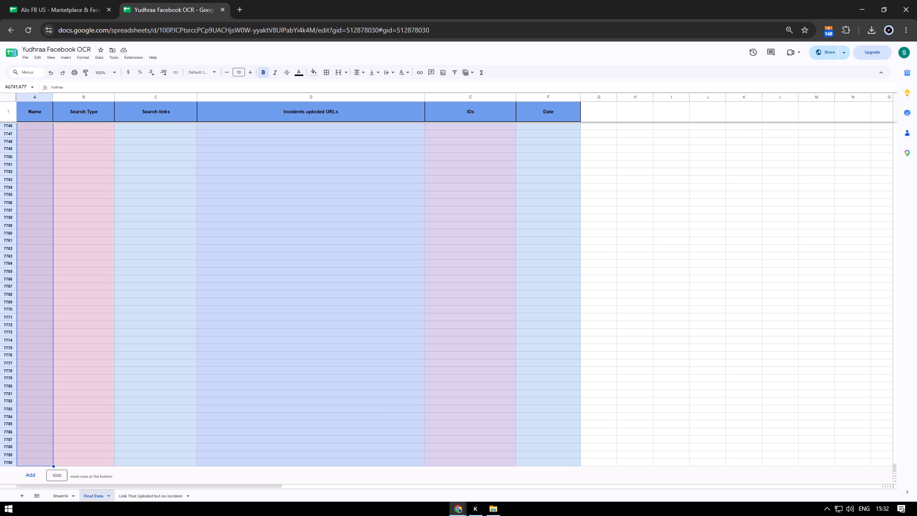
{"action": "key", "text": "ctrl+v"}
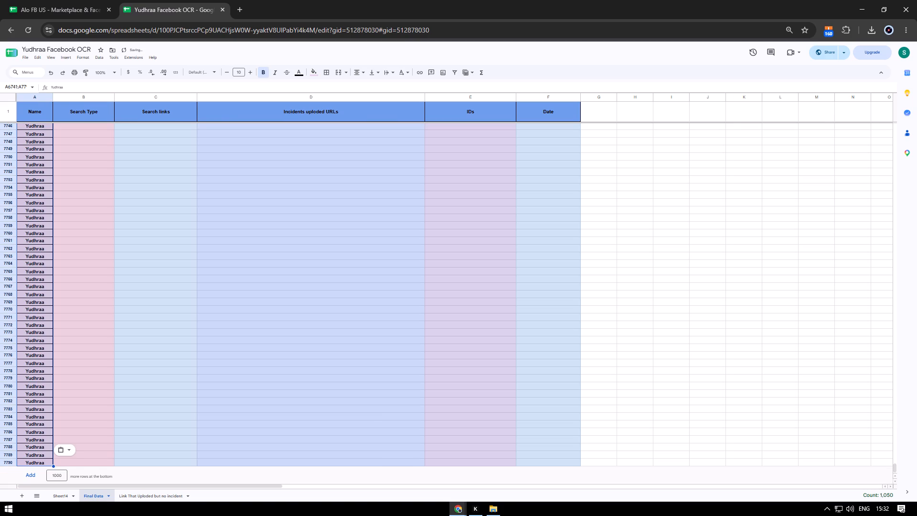
Add 100000 more rows at the bottom of the Final Data sheet.
{"action": "left_click", "coordinate": [64, 478]}
{"action": "type", "text": "00"}
{"action": "left_click", "coordinate": [33, 480]}
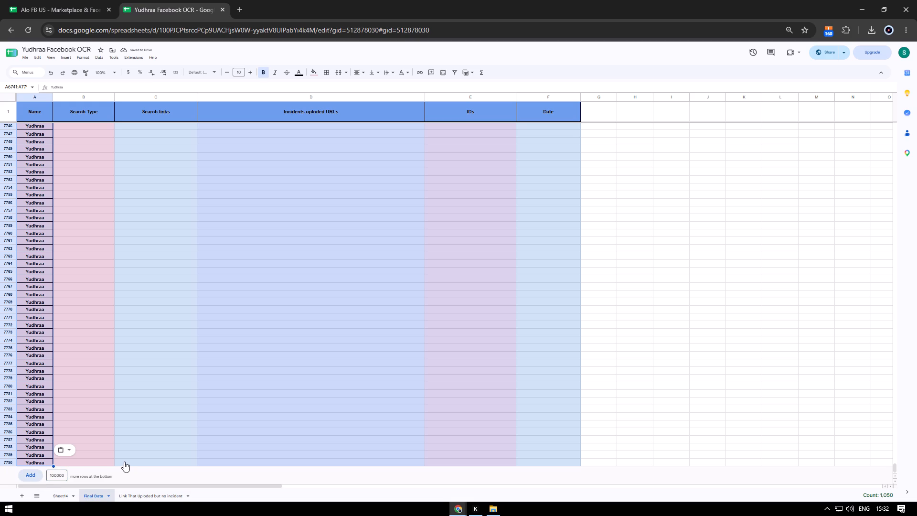
Copy the name "Yudhraa" from row 6789 down the Name column through row 107790.
{"action": "left_click", "coordinate": [103, 451]}
{"action": "key", "text": "Right"}
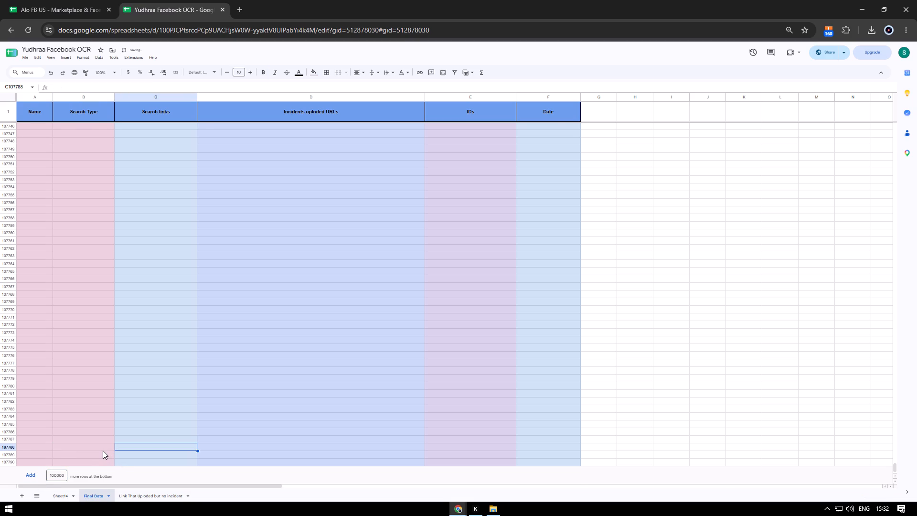
{"action": "key", "text": "ctrl+Up"}
{"action": "key", "text": "Down"}
{"action": "key", "text": "Left"}
{"action": "key", "text": "Left"}
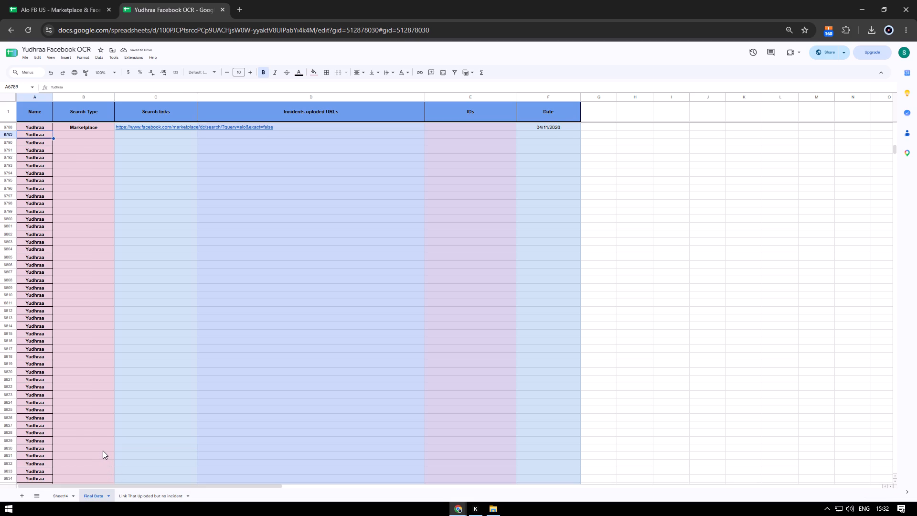
{"action": "key", "text": "ctrl+c"}
{"action": "key", "text": "ctrl+c"}
{"action": "key", "text": "ctrl+shift+Down"}
{"action": "key", "text": "ctrl+shift+Down"}
{"action": "key", "text": "ctrl+shift+Down"}
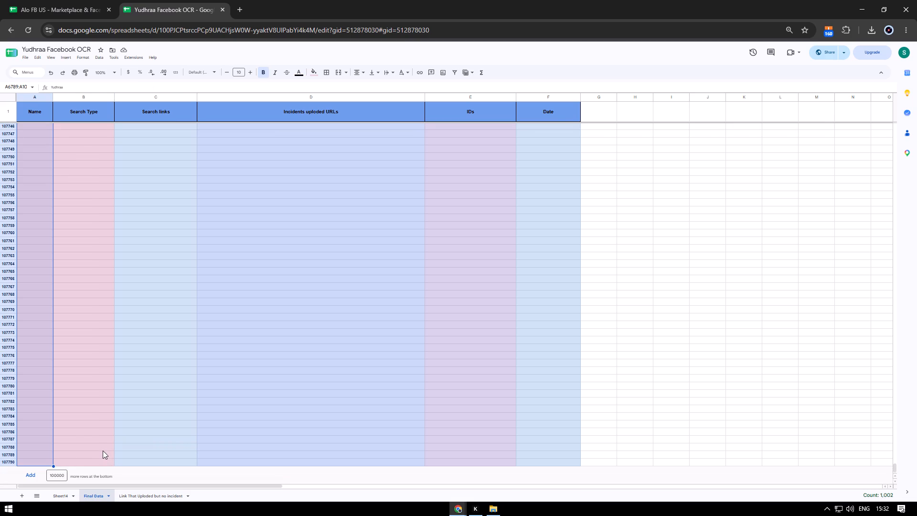
{"action": "key", "text": "ctrl+v"}
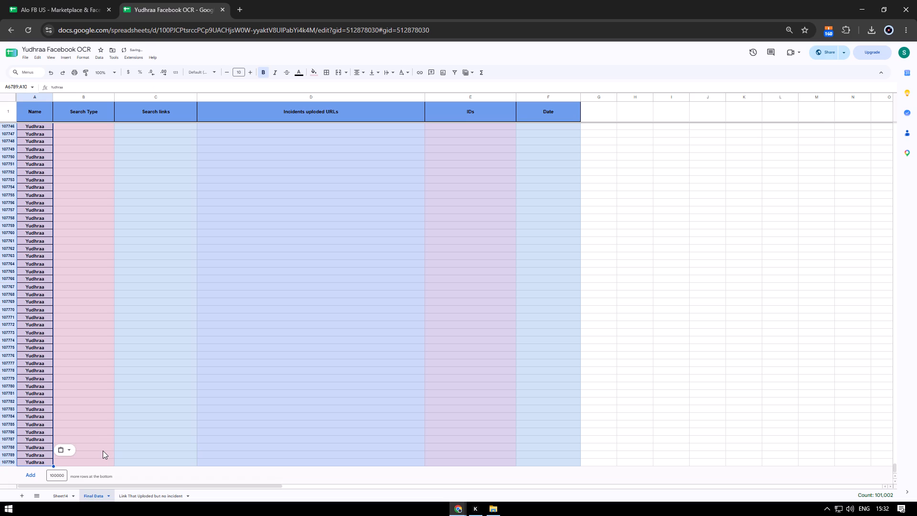
Apply all borders to the Name through Date columns in rows 6789 to 107790.
{"action": "key", "text": "shift+Right"}
{"action": "key", "text": "shift+Right"}
{"action": "key", "text": "shift+Right"}
{"action": "key", "text": "shift+Right"}
{"action": "key", "text": "shift+Right"}
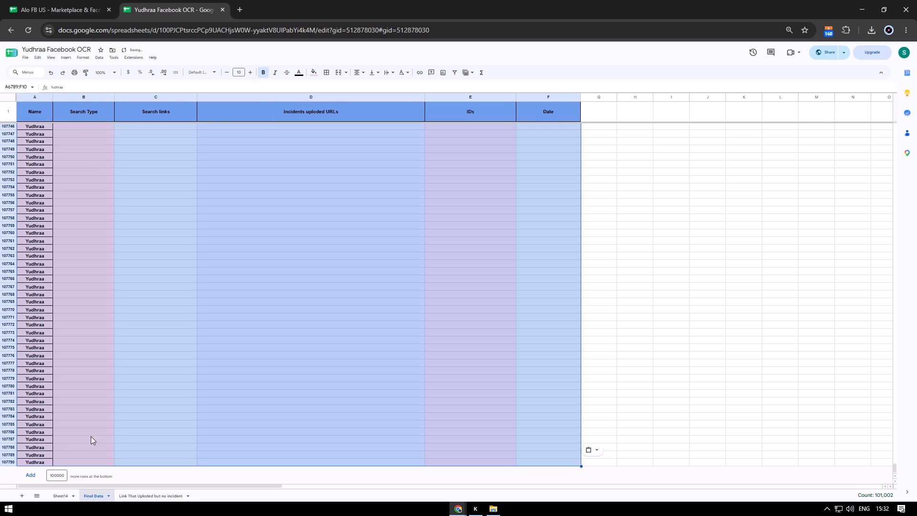
{"action": "left_click", "coordinate": [331, 73]}
{"action": "left_click", "coordinate": [332, 89]}
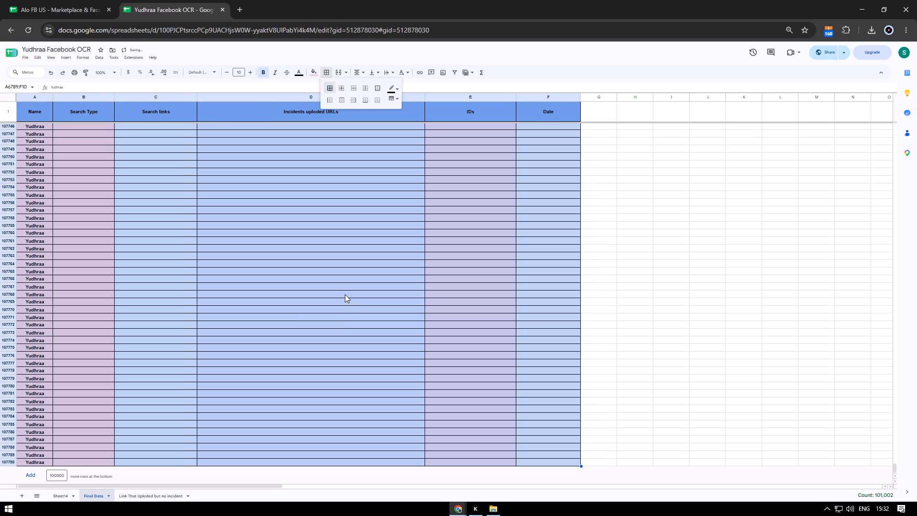
{"action": "key", "text": "Up"}
Apply all borders to row 6788 from the Search Type cell through the Date cell.
{"action": "left_click", "coordinate": [246, 280]}
{"action": "key", "text": "ctrl+Up"}
{"action": "key", "text": "Down"}
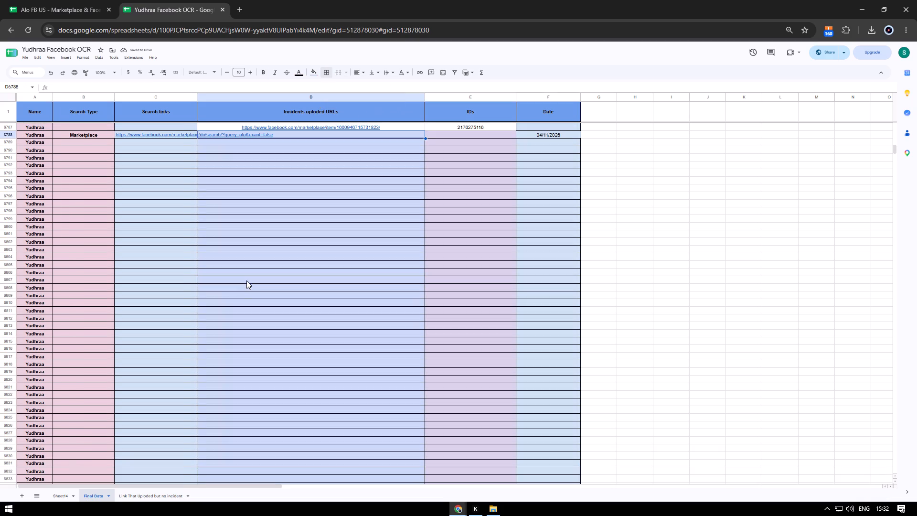
{"action": "key", "text": "Up"}
{"action": "key", "text": "Up"}
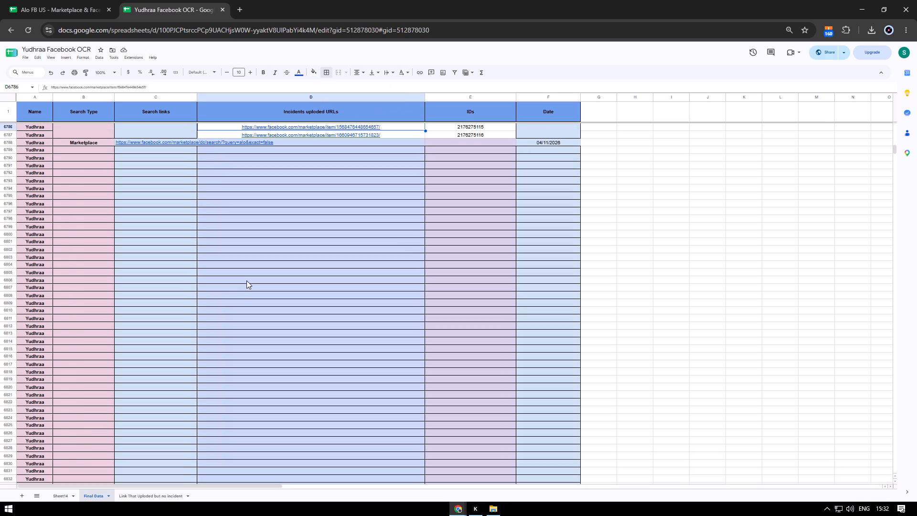
{"action": "key", "text": "Down"}
{"action": "key", "text": "Down"}
{"action": "key", "text": "Left"}
{"action": "key", "text": "Left"}
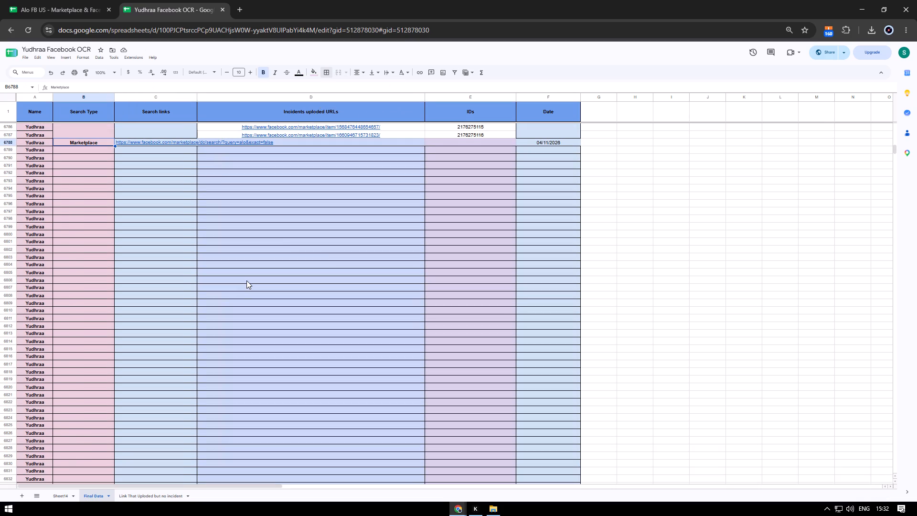
{"action": "key", "text": "shift+Right"}
{"action": "key", "text": "shift+Right"}
{"action": "key", "text": "shift+Right"}
{"action": "key", "text": "shift+Right"}
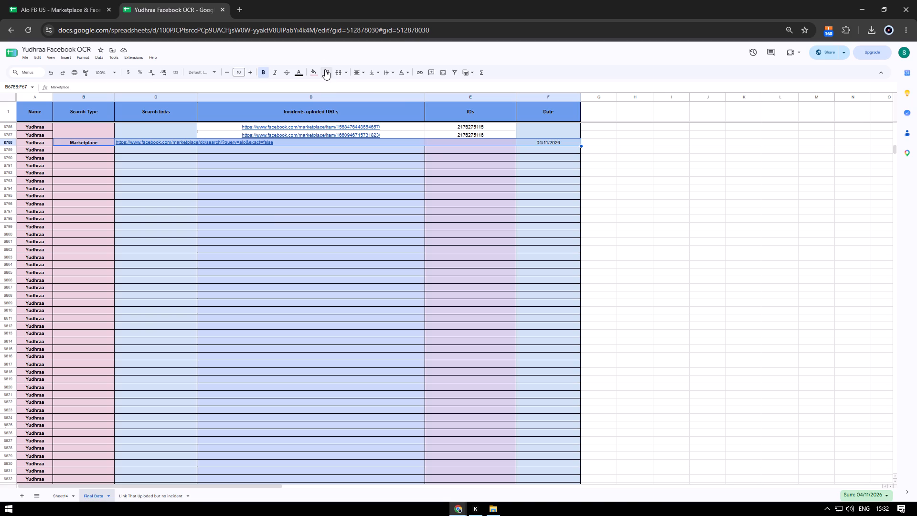
{"action": "left_click", "coordinate": [325, 69]}
{"action": "left_click", "coordinate": [328, 86]}
{"action": "left_click", "coordinate": [267, 201]}
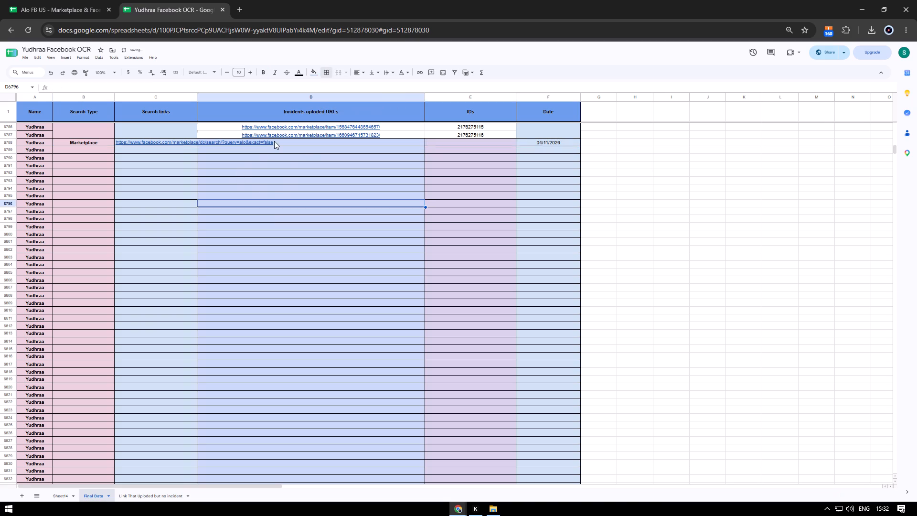
Select row 6788's incident URL cell, copy the link statuses from the Red Points new incident page, and return to Final Data.
{"action": "left_click", "coordinate": [274, 141]}
{"action": "key", "text": "alt+Tab"}
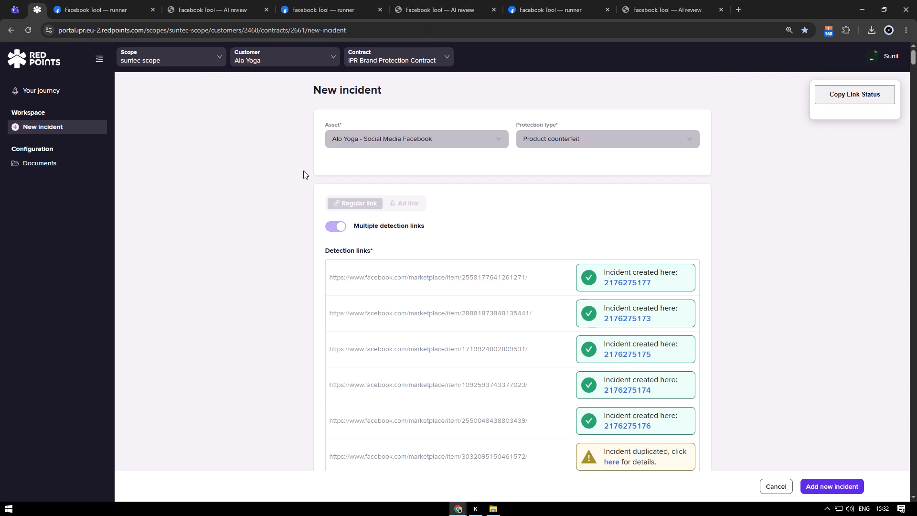
{"action": "key", "text": "space"}
{"action": "key", "text": "space"}
{"action": "key", "text": "space"}
{"action": "key", "text": "space"}
{"action": "key", "text": "space"}
{"action": "key", "text": "space"}
{"action": "key", "text": "space"}
{"action": "key", "text": "space"}
{"action": "key", "text": "space"}
{"action": "key", "text": "space"}
{"action": "key", "text": "space"}
{"action": "key", "text": "space"}
{"action": "key", "text": "space"}
{"action": "key", "text": "space"}
{"action": "key", "text": "space"}
{"action": "key", "text": "space"}
{"action": "key", "text": "space"}
{"action": "key", "text": "space"}
{"action": "key", "text": "space"}
{"action": "key", "text": "space"}
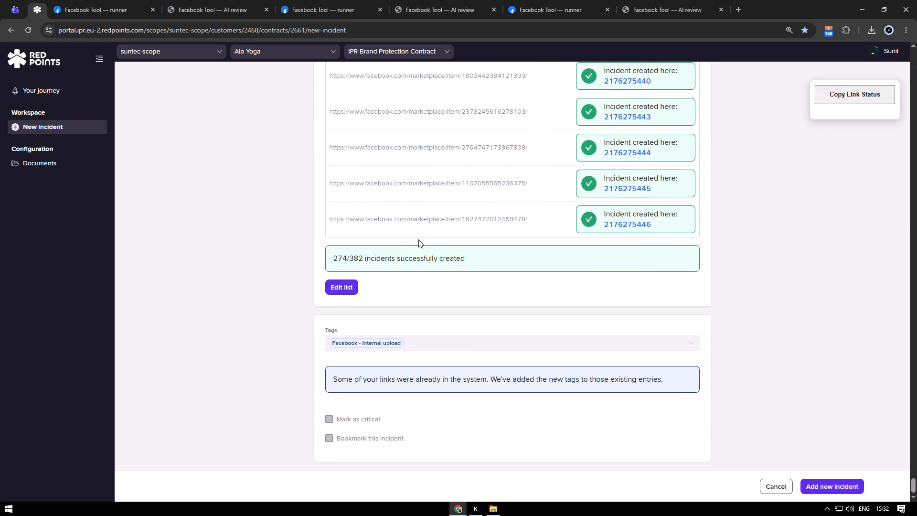
{"action": "left_click", "coordinate": [888, 91]}
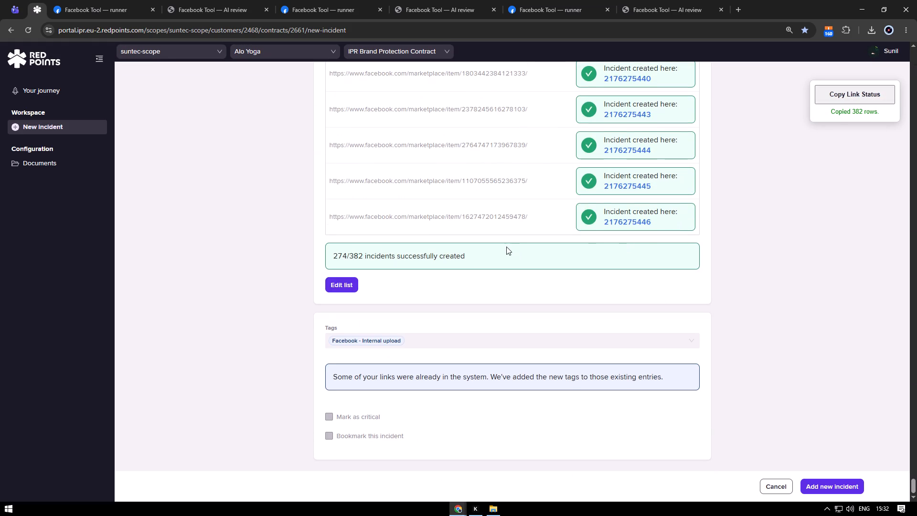
{"action": "key", "text": "alt+Tab"}
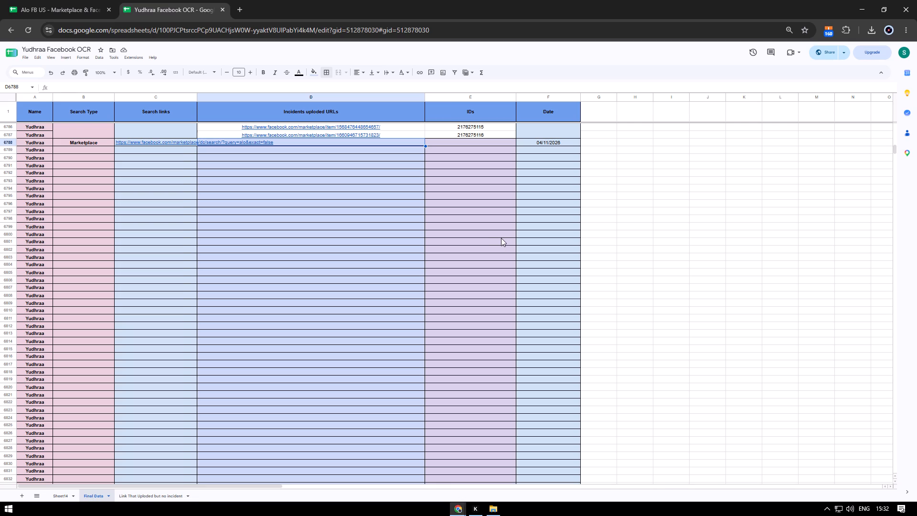
Paste the copied link statuses beside the Final Data table, starting at cell H6790.
{"action": "key", "text": "ctrl+Right"}
{"action": "key", "text": "Down"}
{"action": "key", "text": "Right"}
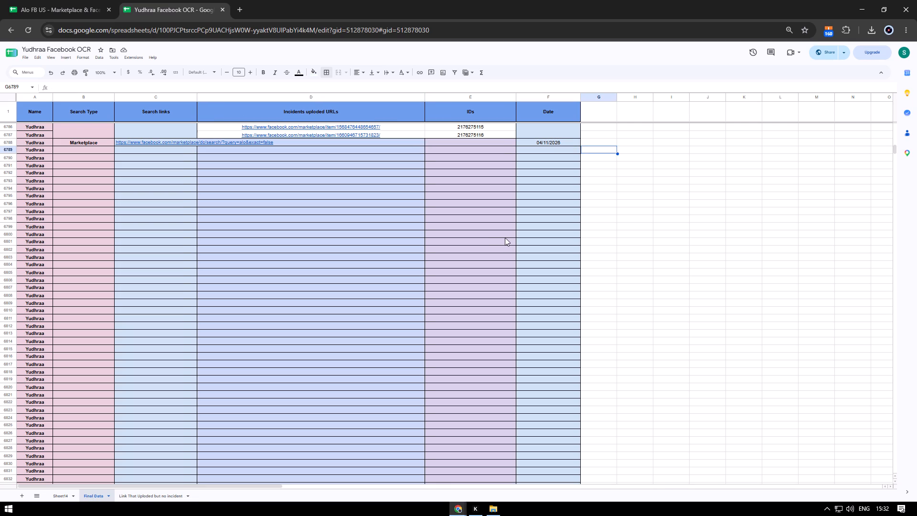
{"action": "key", "text": "Down"}
{"action": "key", "text": "Right"}
{"action": "key", "text": "ctrl+v"}
Delete the column holding the Status values from the pasted data.
{"action": "key", "text": "Right"}
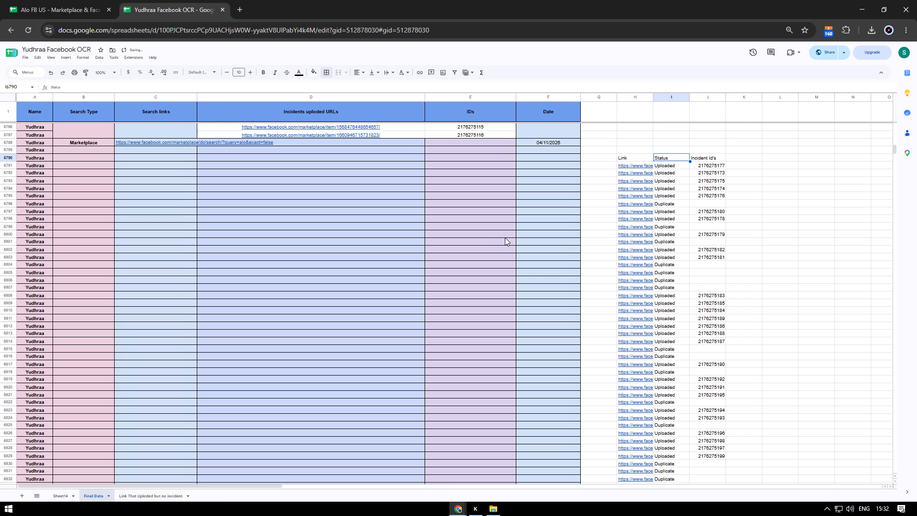
{"action": "key", "text": "ctrl+shift+x"}
{"action": "key", "text": "Up"}
{"action": "key", "text": "Up"}
{"action": "key", "text": "Up"}
{"action": "key", "text": "Up"}
{"action": "key", "text": "Up"}
{"action": "key", "text": "Up"}
{"action": "key", "text": "Up"}
{"action": "key", "text": "Up"}
{"action": "key", "text": "Up"}
{"action": "key", "text": "Up"}
{"action": "key", "text": "Up"}
{"action": "key", "text": "Up"}
{"action": "key", "text": "Up"}
{"action": "key", "text": "Up"}
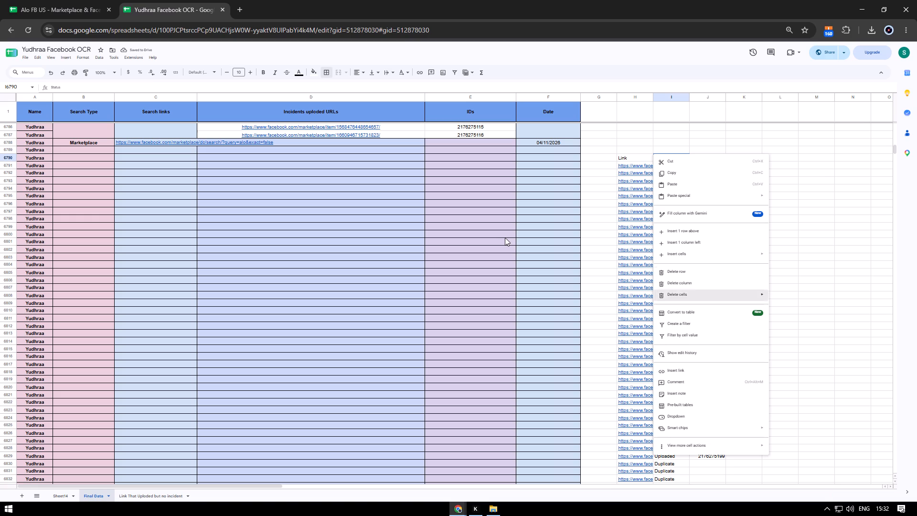
{"action": "key", "text": "Down"}
{"action": "key", "text": "Return"}
Create a filter on the pasted Link and Incident Id's columns and show only rows with blank incident IDs.
{"action": "key", "text": "shift+Left"}
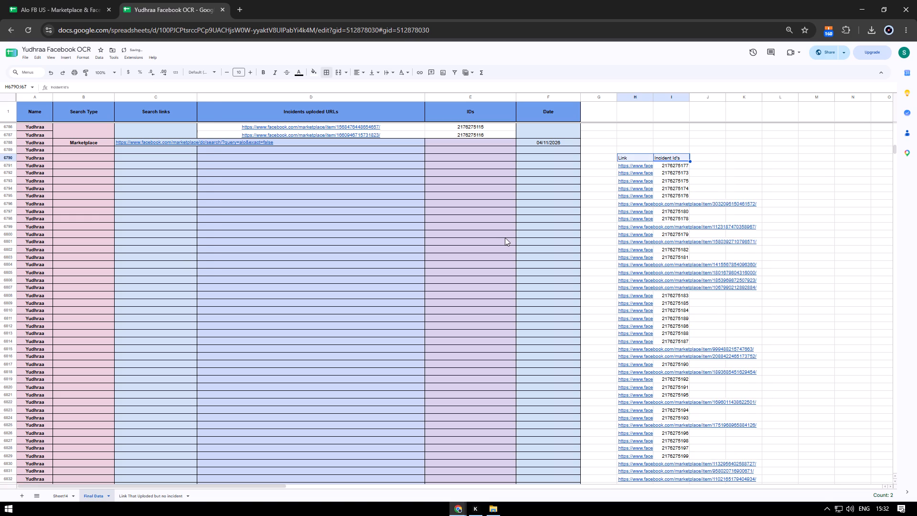
{"action": "key", "text": "alt+d"}
{"action": "key", "text": "alt+f"}
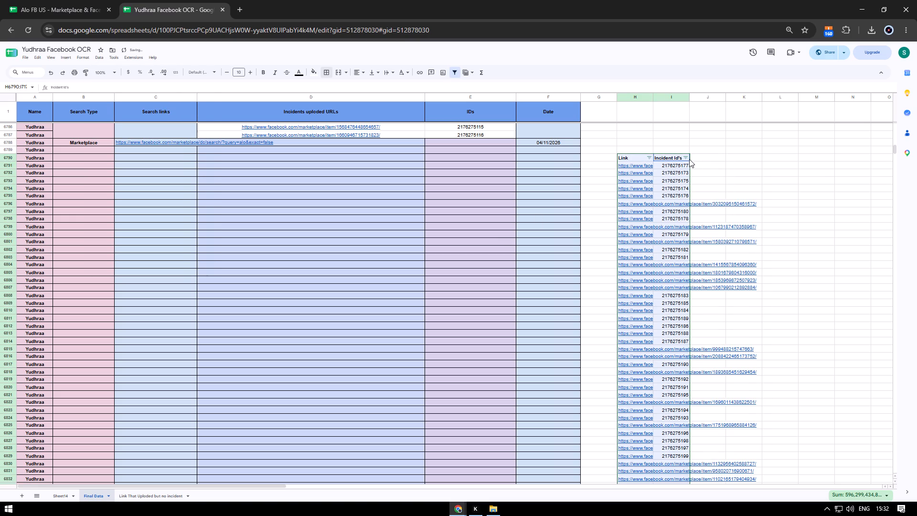
{"action": "left_click", "coordinate": [686, 159]}
{"action": "left_click", "coordinate": [618, 238]}
{"action": "left_click", "coordinate": [620, 261]}
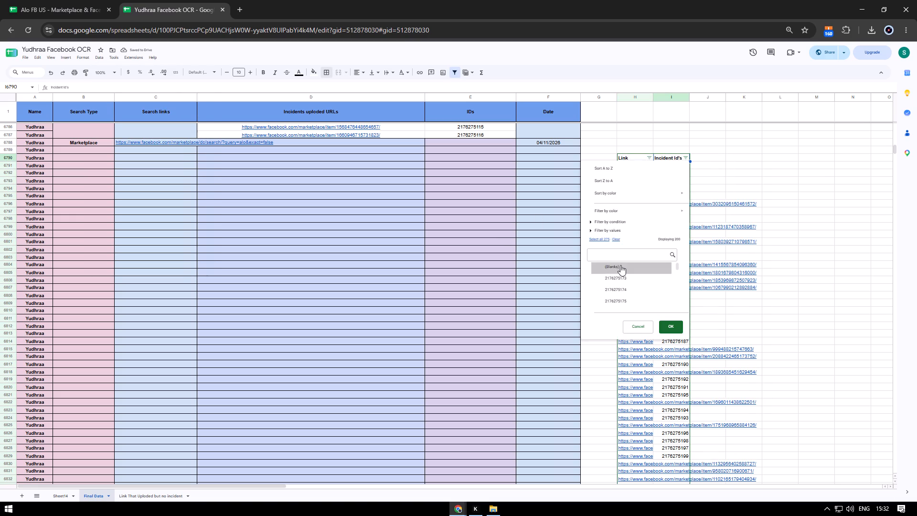
{"action": "left_click", "coordinate": [620, 265]}
{"action": "left_click", "coordinate": [672, 322]}
Delete all the filtered rows with blank incident IDs, from row 6796 to the end of the pasted data.
{"action": "left_click", "coordinate": [639, 164]}
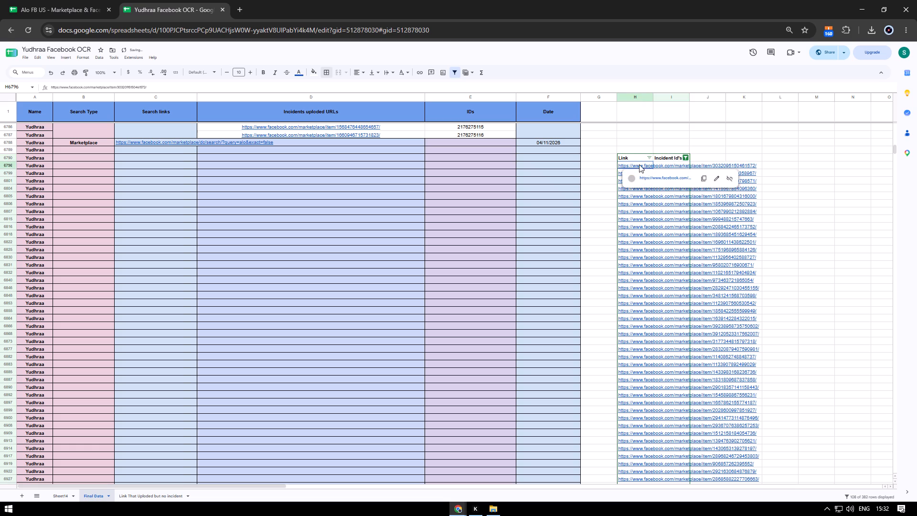
{"action": "key", "text": "ctrl+shift+Down"}
{"action": "key", "text": "ctrl+shift+x"}
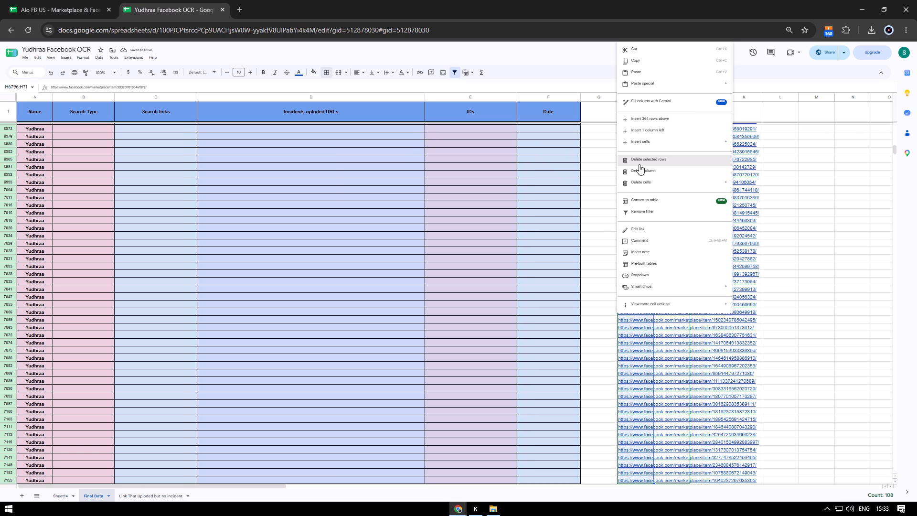
{"action": "key", "text": "Down"}
{"action": "key", "text": "Up"}
{"action": "key", "text": "Return"}
Set the Incident Id's filter back to select all values so every remaining row is shown.
{"action": "key", "text": "Up"}
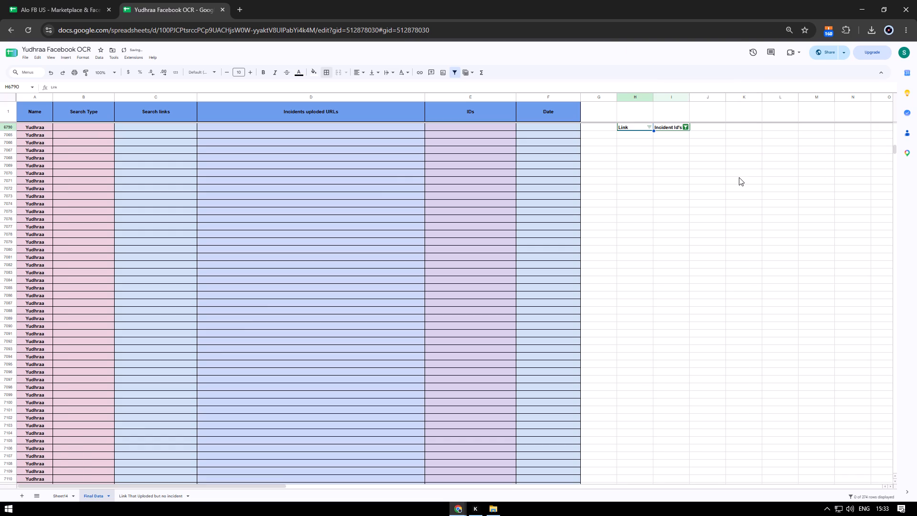
{"action": "left_click", "coordinate": [684, 128]}
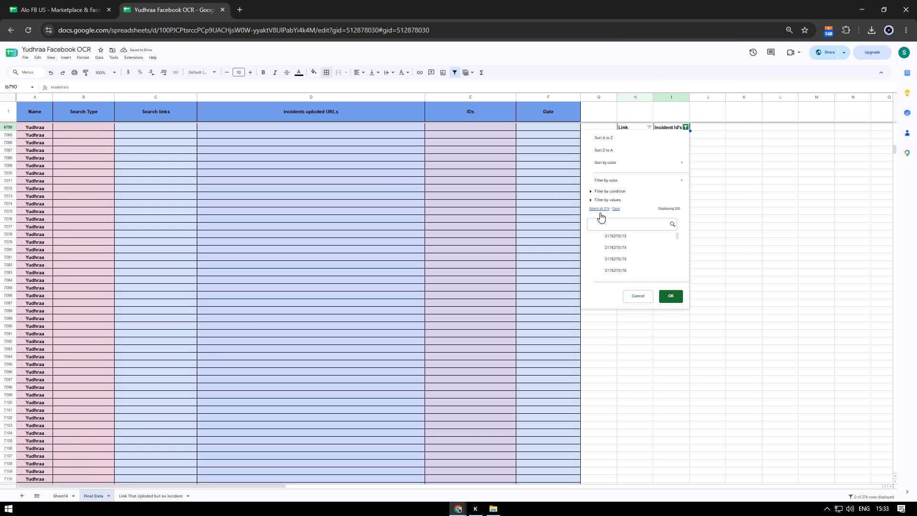
{"action": "left_click", "coordinate": [597, 209]}
{"action": "left_click", "coordinate": [670, 296]}
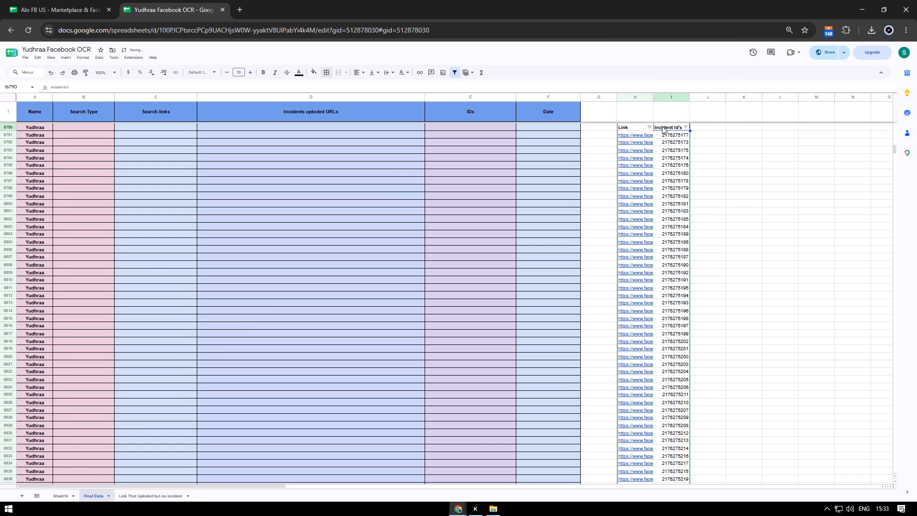
Remove the filter and clear the Link and Incident Id's heading cells in row 6790.
{"action": "key", "text": "shift+Left"}
{"action": "key", "text": "alt+d"}
{"action": "key", "text": "alt+f"}
{"action": "key", "text": "Delete"}
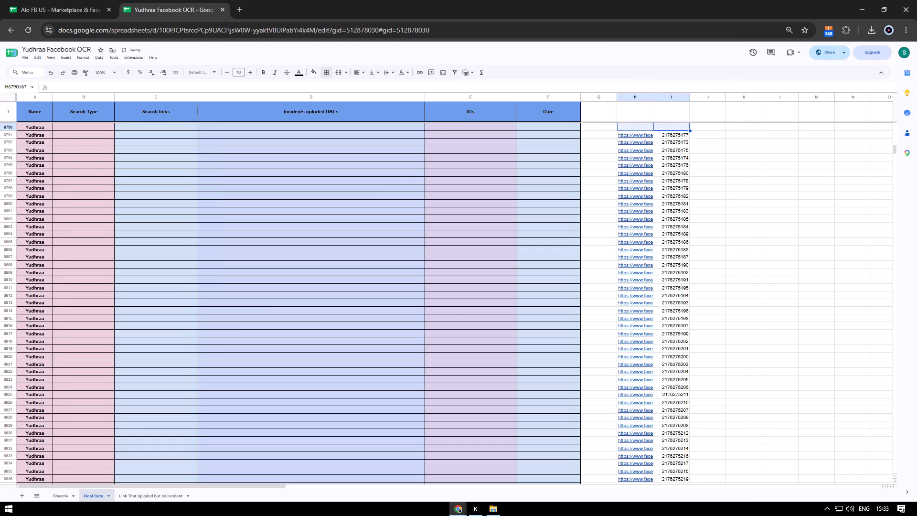
Move all the links and incident IDs into the Incidents uploded URLs and IDs columns, starting at D6788, and centre-align them.
{"action": "key", "text": "Down"}
{"action": "key", "text": "Left"}
{"action": "key", "text": "ctrl+shift+Right"}
{"action": "key", "text": "ctrl+shift+Down"}
{"action": "key", "text": "ctrl+shift+Down"}
{"action": "key", "text": "ctrl+shift+Up"}
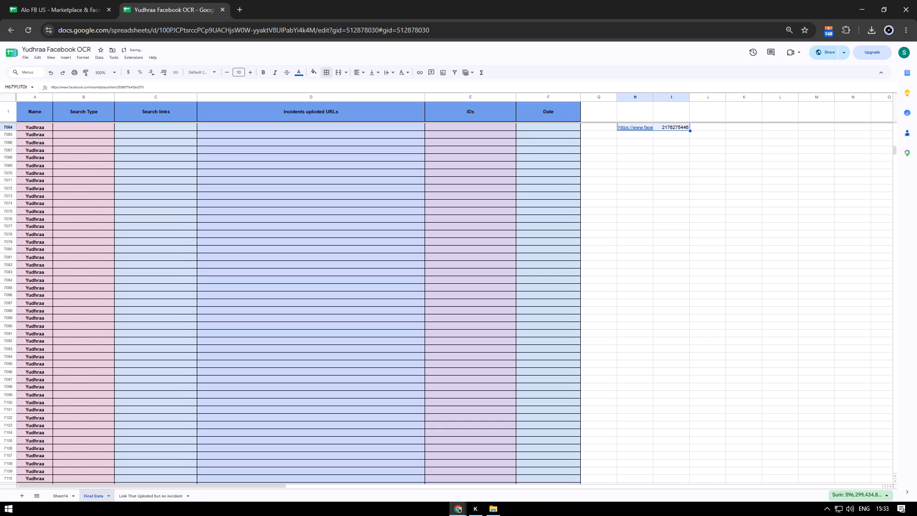
{"action": "key", "text": "ctrl+x"}
{"action": "key", "text": "ctrl+Left"}
{"action": "key", "text": "Right"}
{"action": "key", "text": "Right"}
{"action": "key", "text": "Right"}
{"action": "key", "text": "ctrl+Up"}
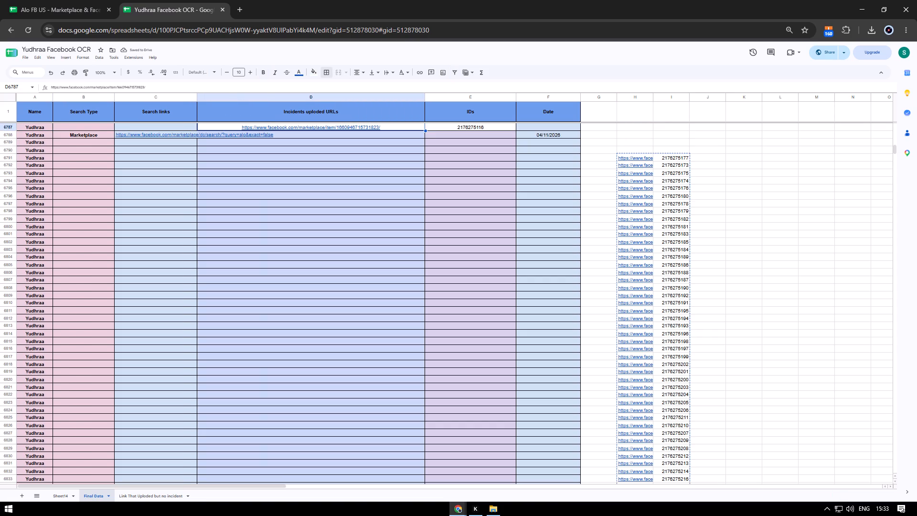
{"action": "key", "text": "Down"}
{"action": "key", "text": "ctrl+v"}
{"action": "key", "text": "ctrl+shift+e"}
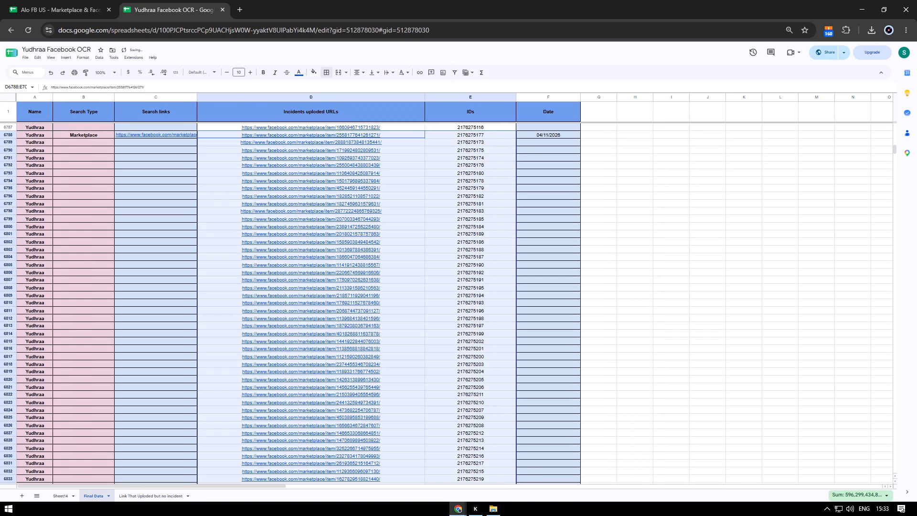
Copy the incident URLs from D6788 down into the Washington, DC row's Incidents uploded URLs cell, H166, in the Alo FB US worksheet.
{"action": "key", "text": "shift+Left"}
{"action": "key", "text": "ctrl+c"}
{"action": "key", "text": "ctrl+c"}
{"action": "key", "text": "ctrl+c"}
{"action": "key", "text": "ctrl+c"}
{"action": "key", "text": "ctrl+c"}
{"action": "key", "text": "ctrl+c"}
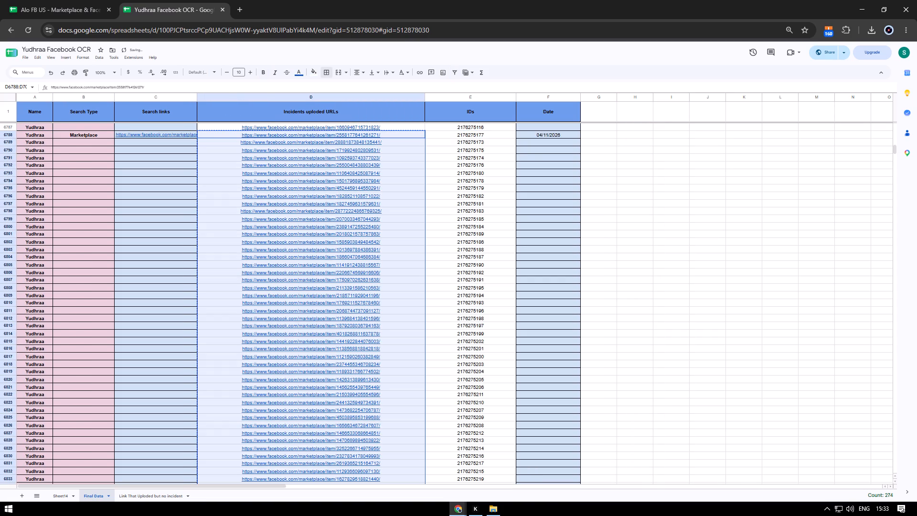
{"action": "key", "text": "ctrl+c"}
{"action": "key", "text": "ctrl+c"}
{"action": "key", "text": "ctrl+c"}
{"action": "key", "text": "ctrl+c"}
{"action": "key", "text": "ctrl+shift+Tab"}
{"action": "key", "text": "Right"}
{"action": "key", "text": "Right"}
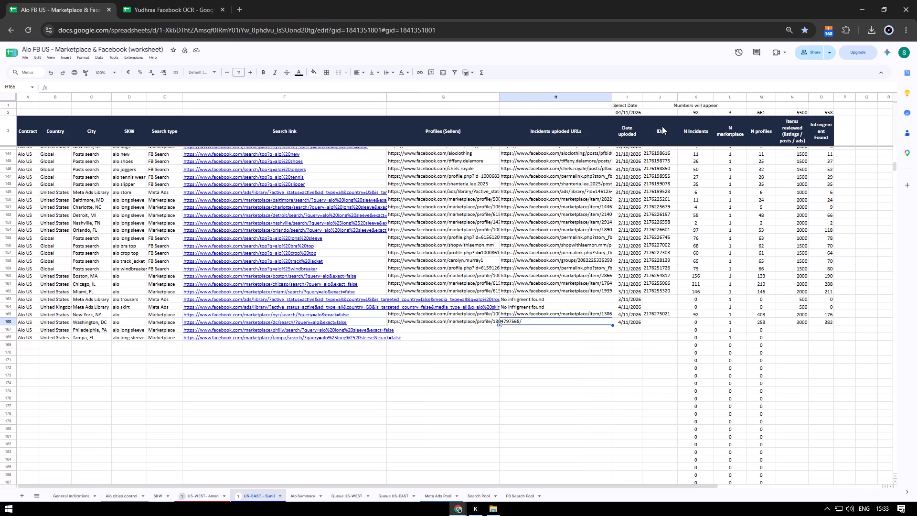
{"action": "key", "text": "Return"}
{"action": "key", "text": "ctrl+shift+v"}
{"action": "key", "text": "Return"}
{"action": "key", "text": "Up"}
Copy the incident IDs from E6788 down in Final Data into the Washington, DC row's IDs cell, J166, in the Alo FB US worksheet.
{"action": "key", "text": "Right"}
{"action": "key", "text": "Right"}
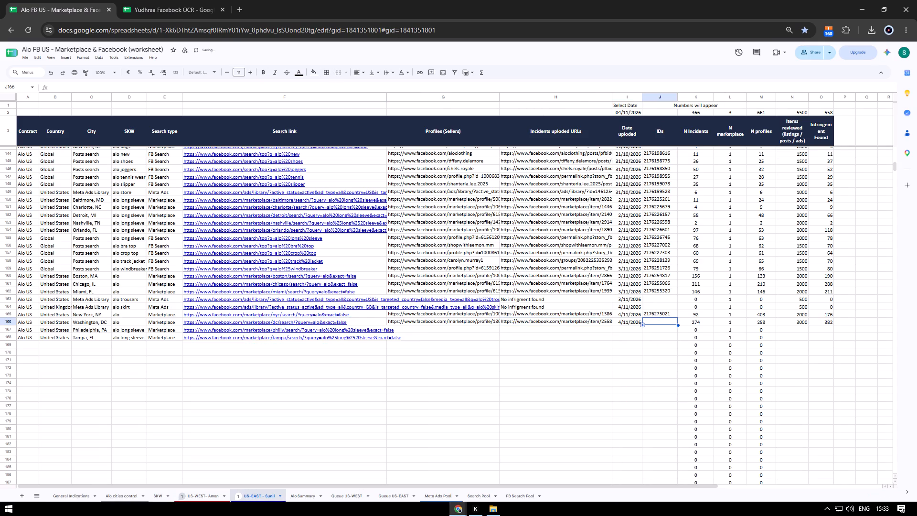
{"action": "key", "text": "ctrl+Tab"}
{"action": "key", "text": "Right"}
{"action": "key", "text": "ctrl+shift+Down"}
{"action": "key", "text": "ctrl+c"}
{"action": "key", "text": "ctrl+c"}
{"action": "key", "text": "ctrl+c"}
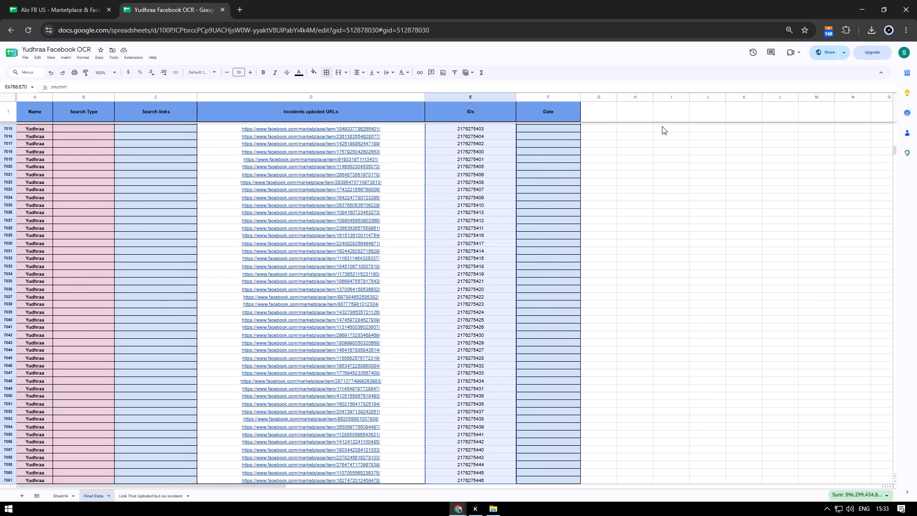
{"action": "key", "text": "ctrl+shift+Tab"}
{"action": "key", "text": "Return"}
{"action": "key", "text": "ctrl+shift+v"}
{"action": "key", "text": "Return"}
{"action": "key", "text": "Up"}
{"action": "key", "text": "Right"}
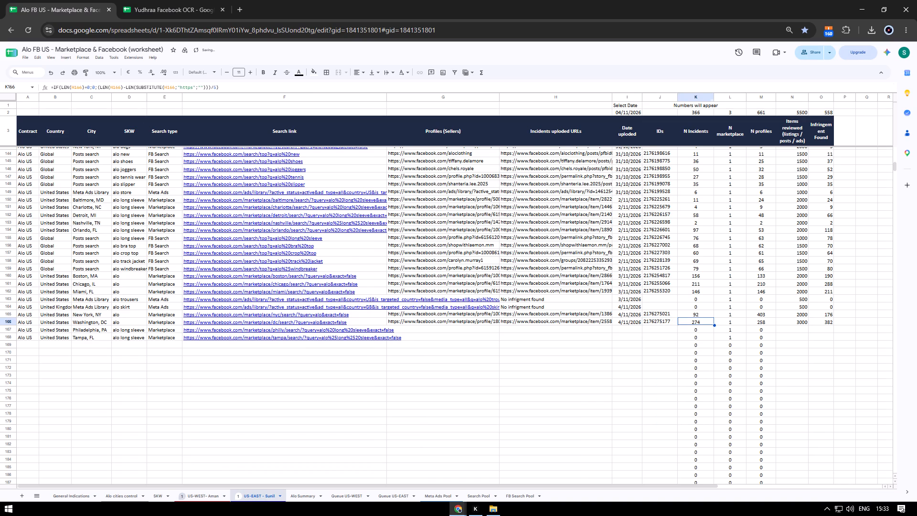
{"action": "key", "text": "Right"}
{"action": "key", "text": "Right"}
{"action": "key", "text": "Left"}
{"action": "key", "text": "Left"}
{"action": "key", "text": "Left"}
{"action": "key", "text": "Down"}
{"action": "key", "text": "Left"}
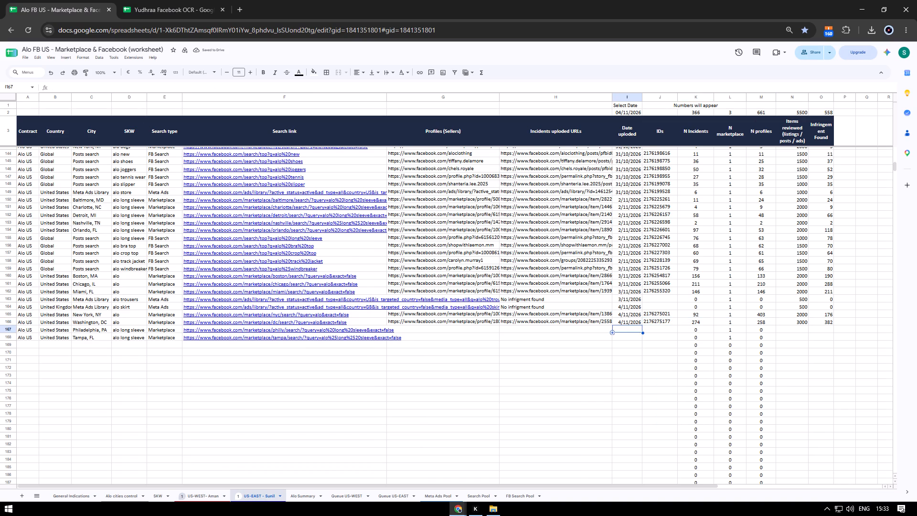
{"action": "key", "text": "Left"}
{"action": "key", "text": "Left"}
In the Yudhraa Facebook OCR sheet, merge the Date cells for rows 6788 to 7061 into one cell.
{"action": "key", "text": "ctrl+Tab"}
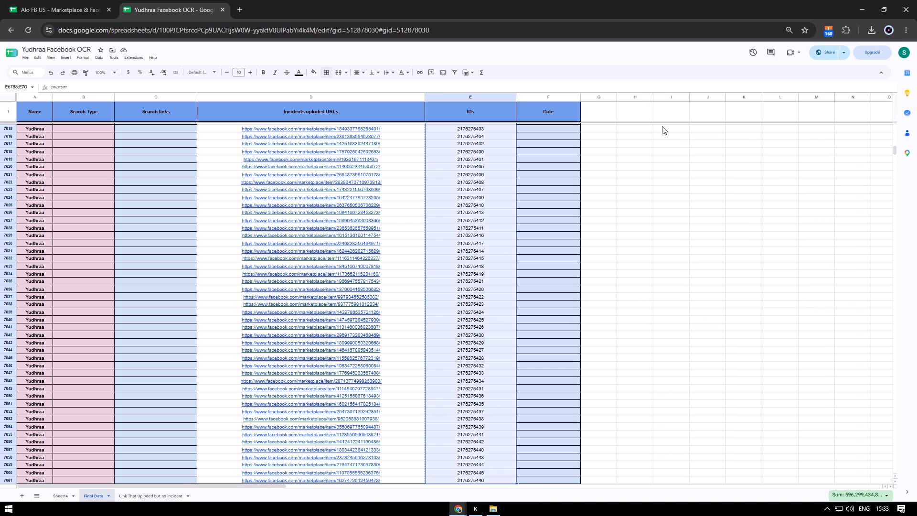
{"action": "key", "text": "ctrl+Down"}
{"action": "key", "text": "Right"}
{"action": "key", "text": "ctrl+shift+Up"}
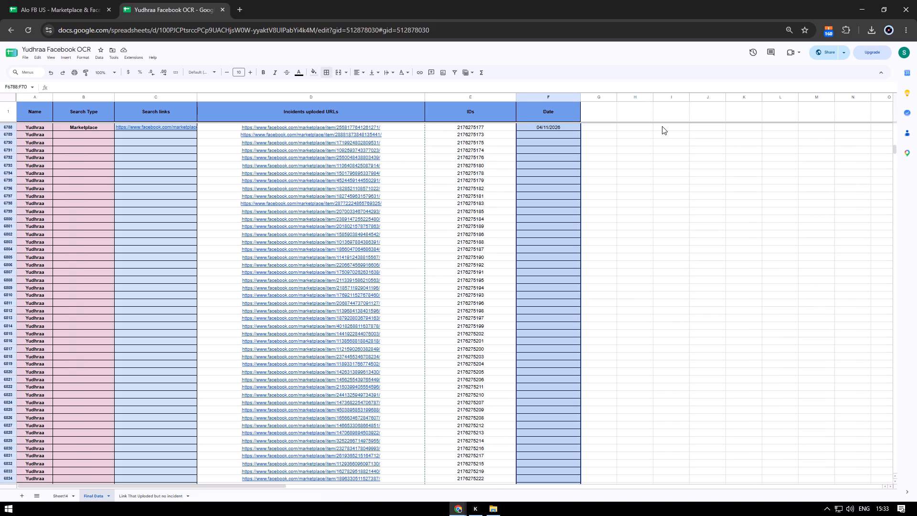
{"action": "key", "text": "alt+o"}
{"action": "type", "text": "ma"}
Merge the Search links cells and the Search Type cells for rows 6788 to 7061 into one cell per column.
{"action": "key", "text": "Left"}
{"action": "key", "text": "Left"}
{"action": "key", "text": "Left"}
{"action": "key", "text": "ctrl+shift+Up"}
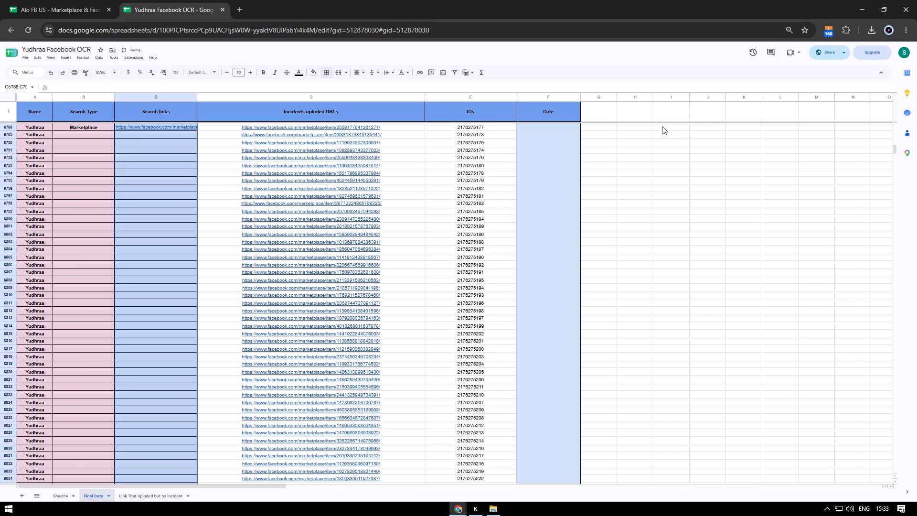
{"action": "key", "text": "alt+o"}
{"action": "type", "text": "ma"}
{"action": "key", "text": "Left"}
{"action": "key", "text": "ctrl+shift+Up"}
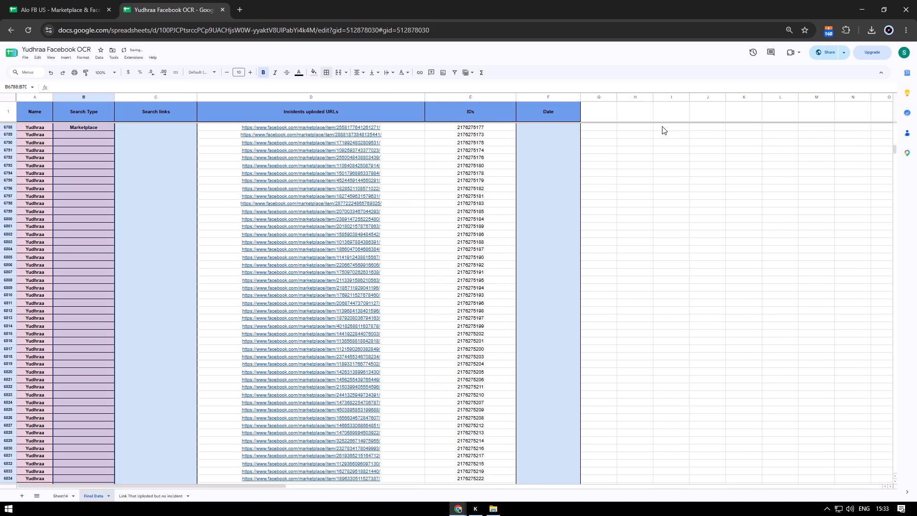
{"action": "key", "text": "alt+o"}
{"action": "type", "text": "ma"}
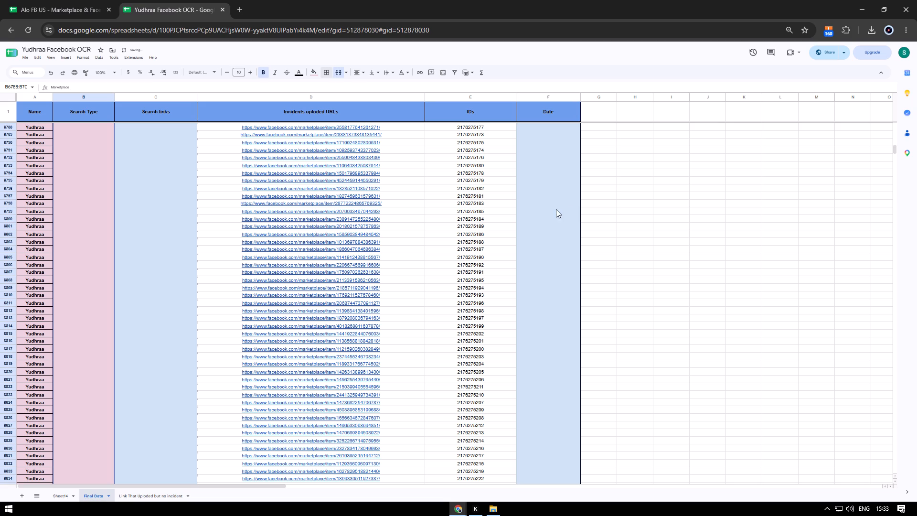
Align the merged Search Type and Date cells vertically to the middle.
{"action": "left_click", "coordinate": [556, 209], "text": "ctrl"}
{"action": "left_click", "coordinate": [369, 73]}
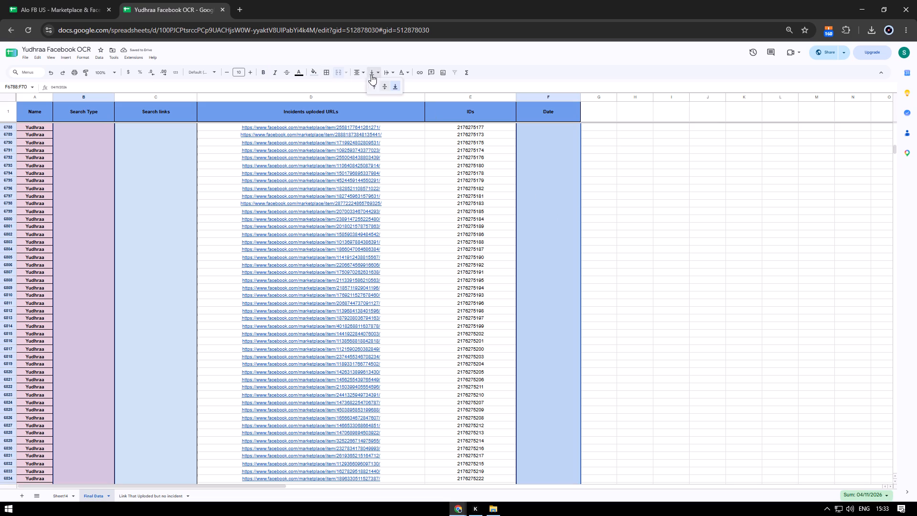
{"action": "left_click", "coordinate": [381, 86]}
Examine the merged block and compare it with the formatting of the preceding entries around rows 6549 to 6700.
{"action": "scroll", "coordinate": [402, 247], "scroll_direction": "down", "scroll_amount": 12}
{"action": "scroll", "coordinate": [410, 297], "scroll_direction": "down", "scroll_amount": 6}
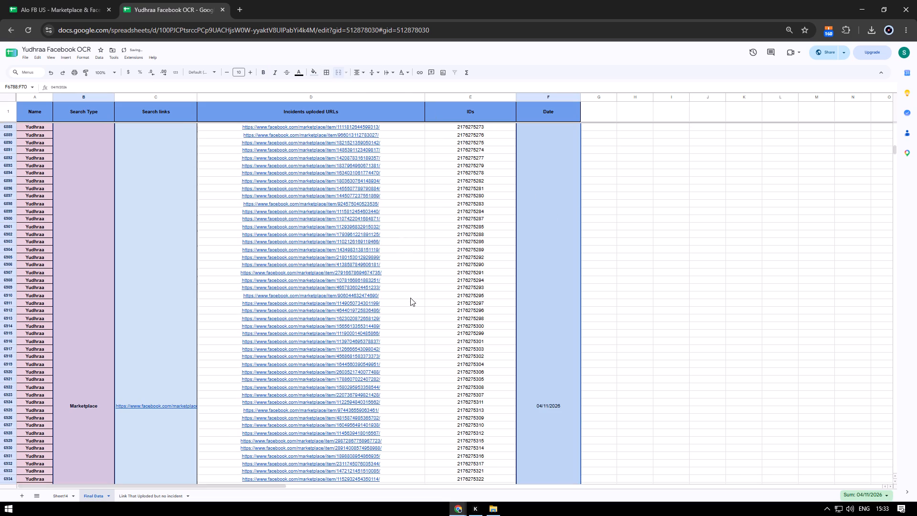
{"action": "scroll", "coordinate": [396, 313], "scroll_direction": "down", "scroll_amount": 7}
{"action": "scroll", "coordinate": [396, 313], "scroll_direction": "up", "scroll_amount": 9}
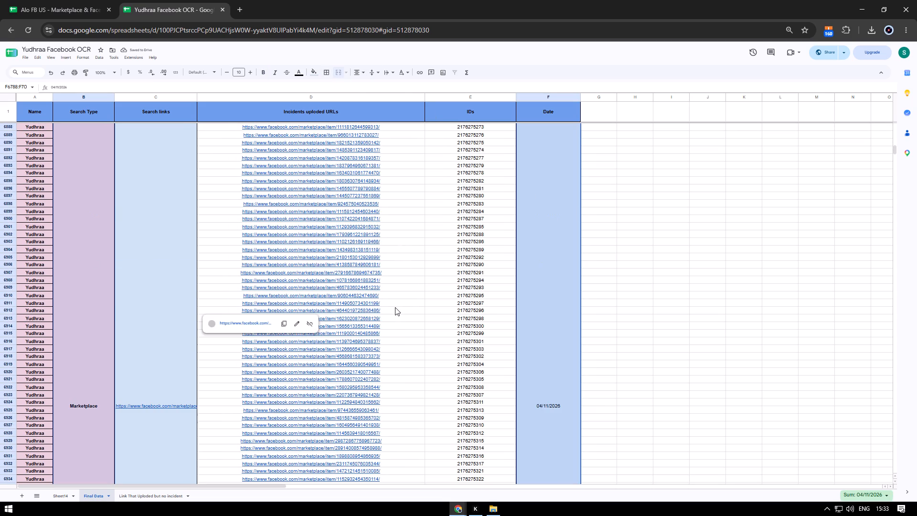
{"action": "key", "text": "Up"}
{"action": "key", "text": "Up"}
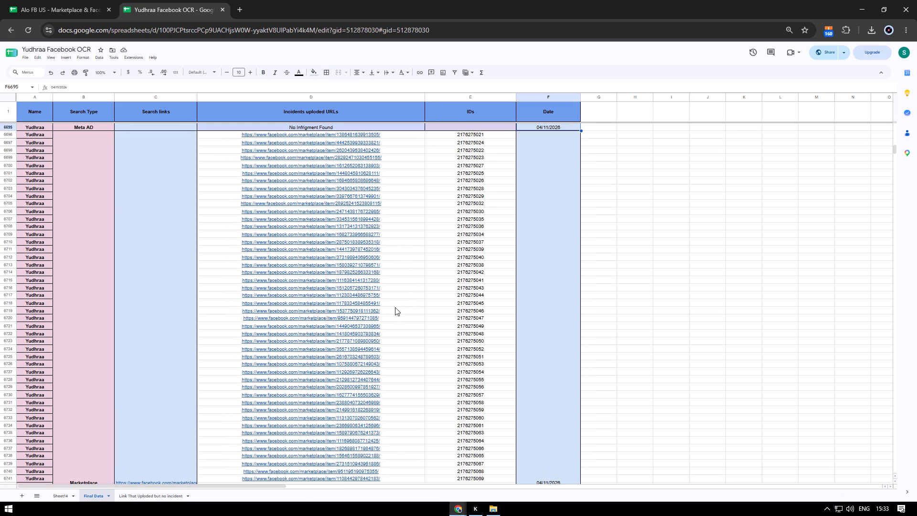
{"action": "key", "text": "Up"}
{"action": "key", "text": "Left"}
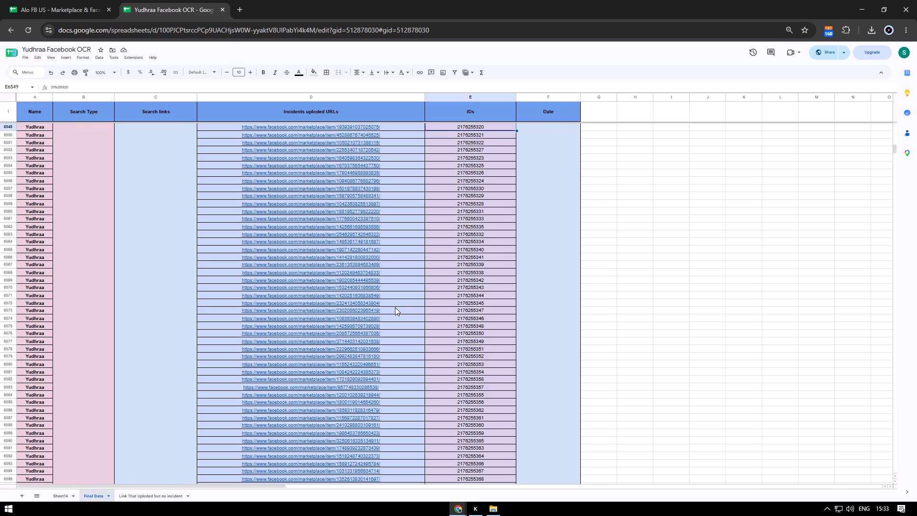
{"action": "key", "text": "ctrl+Down"}
{"action": "key", "text": "Down"}
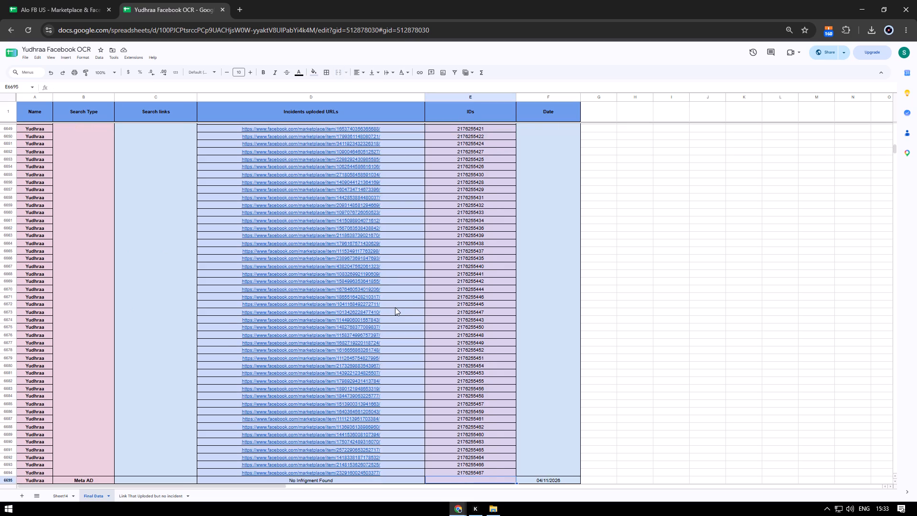
{"action": "key", "text": "Down"}
{"action": "key", "text": "Down"}
{"action": "key", "text": "Down"}
{"action": "key", "text": "Down"}
{"action": "key", "text": "Down"}
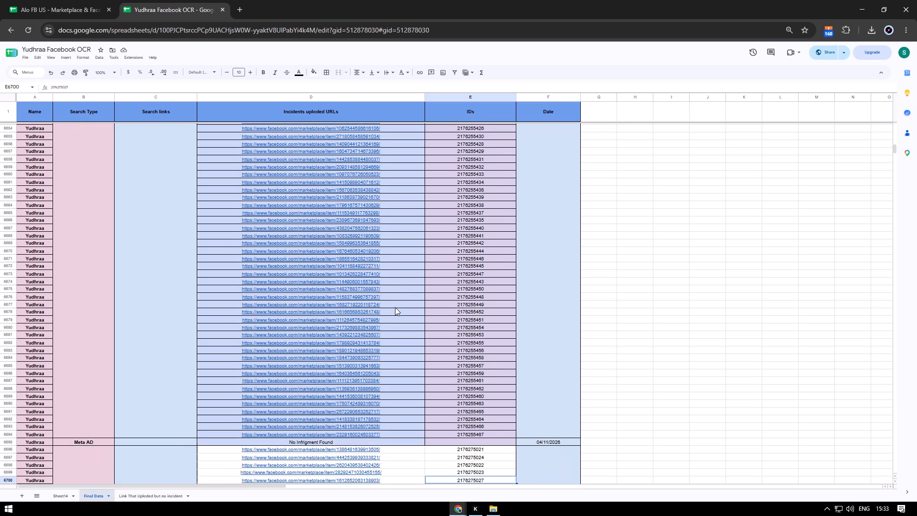
{"action": "key", "text": "ctrl+Down"}
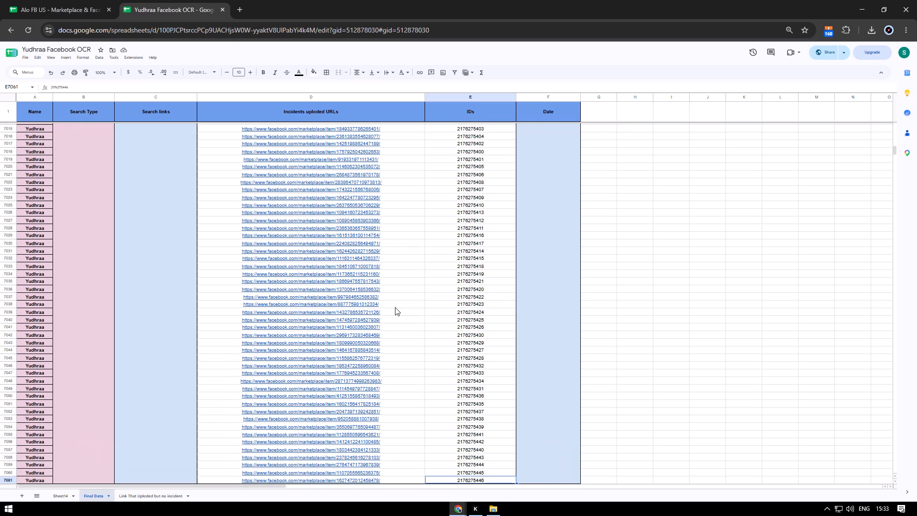
Apply all borders to the incident URL and ID cells from D6788 to E7061.
{"action": "scroll", "coordinate": [401, 294], "scroll_direction": "up", "scroll_amount": 6}
{"action": "scroll", "coordinate": [401, 294], "scroll_direction": "down", "scroll_amount": 1}
{"action": "scroll", "coordinate": [401, 303], "scroll_direction": "up", "scroll_amount": 20}
{"action": "scroll", "coordinate": [401, 303], "scroll_direction": "up", "scroll_amount": 5}
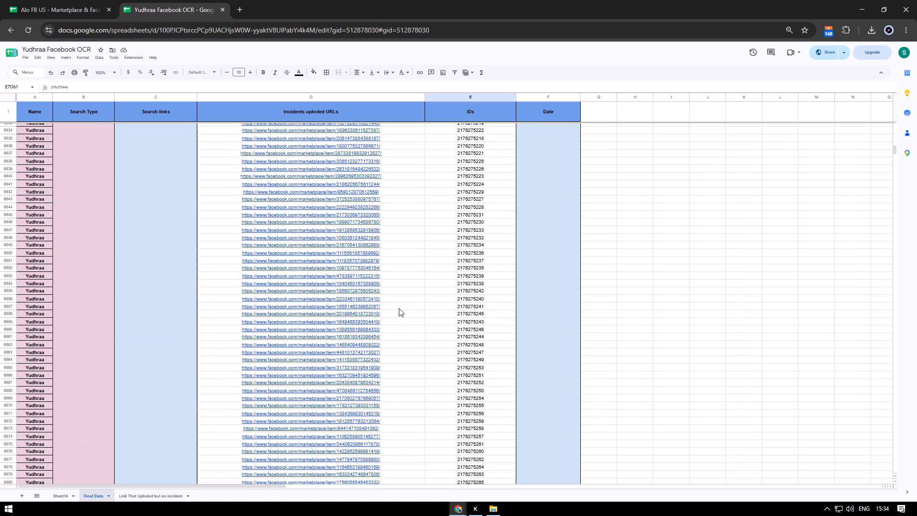
{"action": "scroll", "coordinate": [399, 308], "scroll_direction": "up", "scroll_amount": 11}
{"action": "scroll", "coordinate": [383, 314], "scroll_direction": "down", "scroll_amount": 7}
{"action": "scroll", "coordinate": [383, 314], "scroll_direction": "up", "scroll_amount": 3}
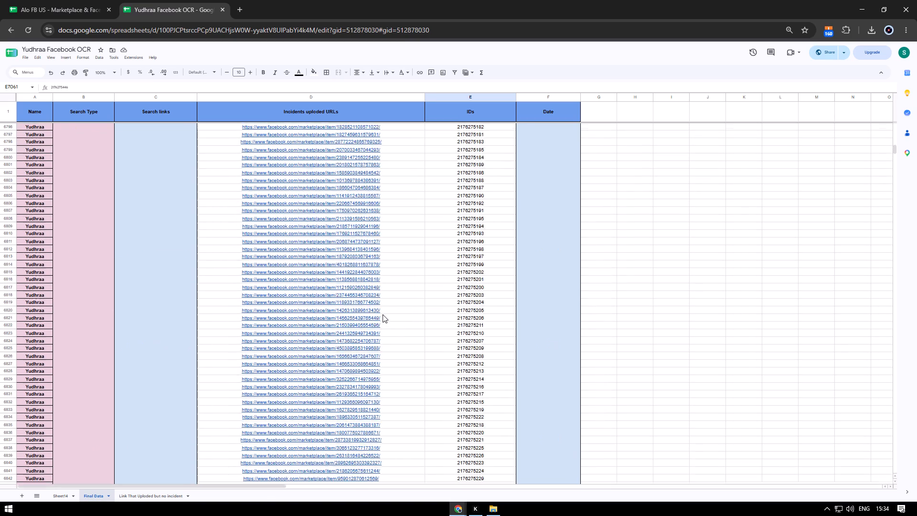
{"action": "scroll", "coordinate": [383, 314], "scroll_direction": "up", "scroll_amount": 3}
{"action": "left_click_drag", "start_coordinate": [209, 301], "coordinate": [465, 301]}
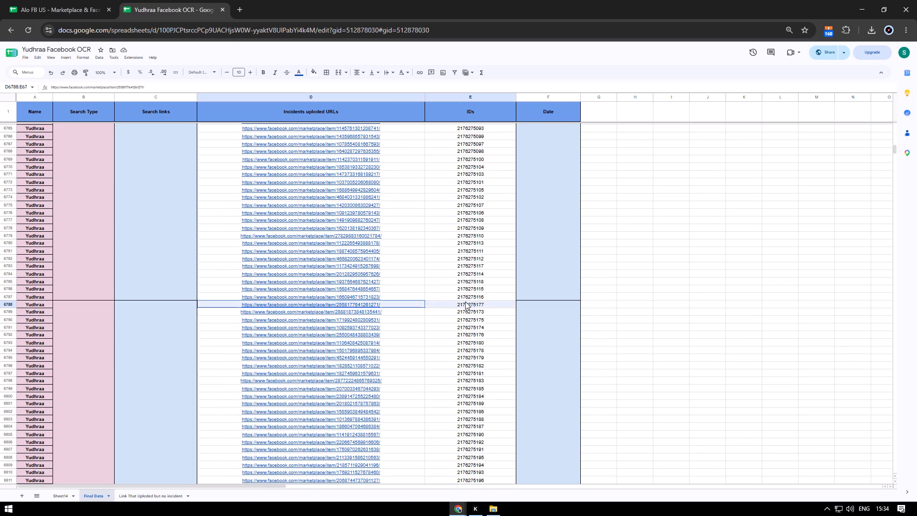
{"action": "left_click_drag", "start_coordinate": [465, 301], "coordinate": [467, 364]}
{"action": "scroll", "coordinate": [470, 364], "scroll_direction": "down", "scroll_amount": 8}
{"action": "scroll", "coordinate": [468, 364], "scroll_direction": "down", "scroll_amount": 16}
{"action": "scroll", "coordinate": [467, 364], "scroll_direction": "down", "scroll_amount": 7}
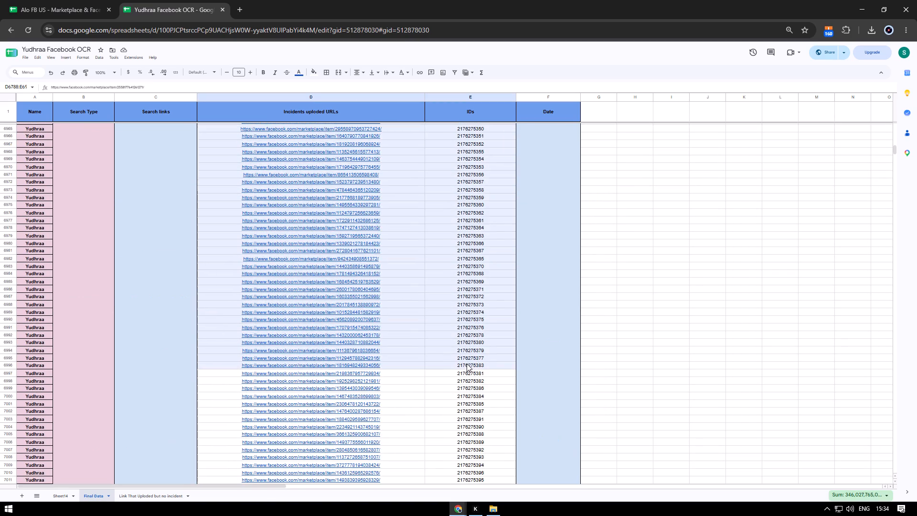
{"action": "scroll", "coordinate": [467, 364], "scroll_direction": "down", "scroll_amount": 8}
{"action": "left_click_drag", "start_coordinate": [467, 364], "coordinate": [475, 149]}
{"action": "scroll", "coordinate": [466, 364], "scroll_direction": "down", "scroll_amount": 8}
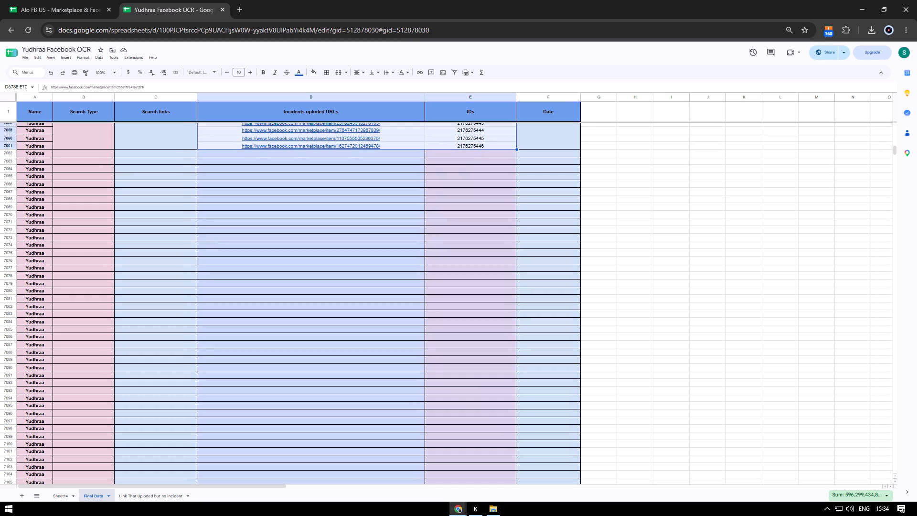
{"action": "left_click", "coordinate": [328, 73]}
{"action": "left_click", "coordinate": [333, 88]}
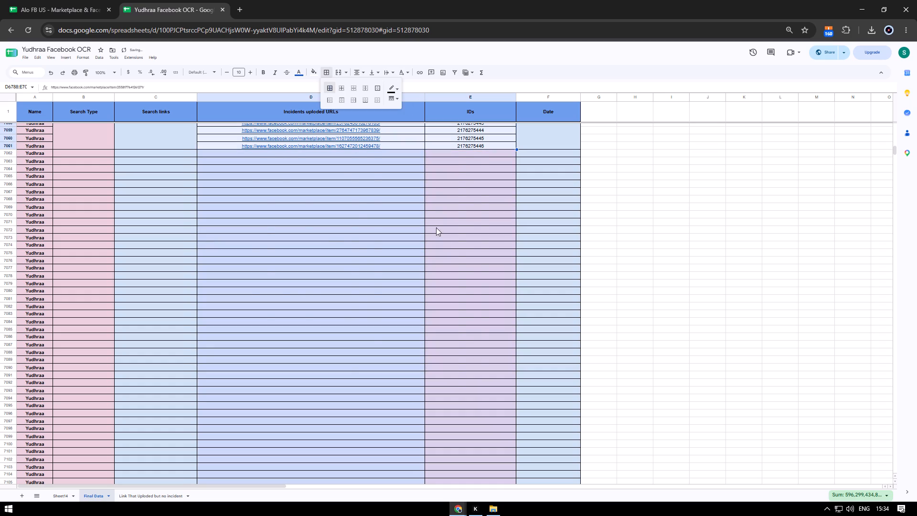
Apply all borders to the incident URL and ID cells from D6691 down to E7061.
{"action": "scroll", "coordinate": [445, 248], "scroll_direction": "up", "scroll_amount": 16}
{"action": "key", "text": "Up"}
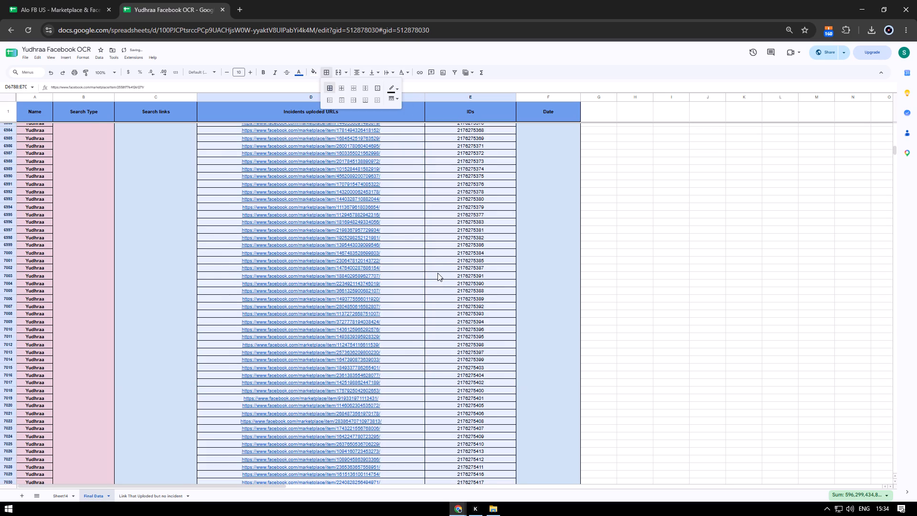
{"action": "key", "text": "Up"}
{"action": "scroll", "coordinate": [438, 271], "scroll_direction": "up", "scroll_amount": 15}
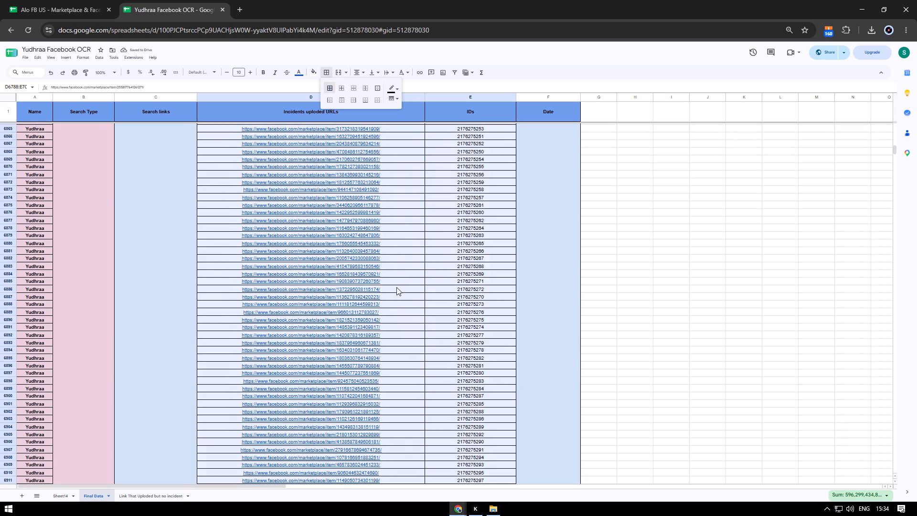
{"action": "scroll", "coordinate": [396, 287], "scroll_direction": "up", "scroll_amount": 20}
{"action": "scroll", "coordinate": [396, 287], "scroll_direction": "up", "scroll_amount": 13}
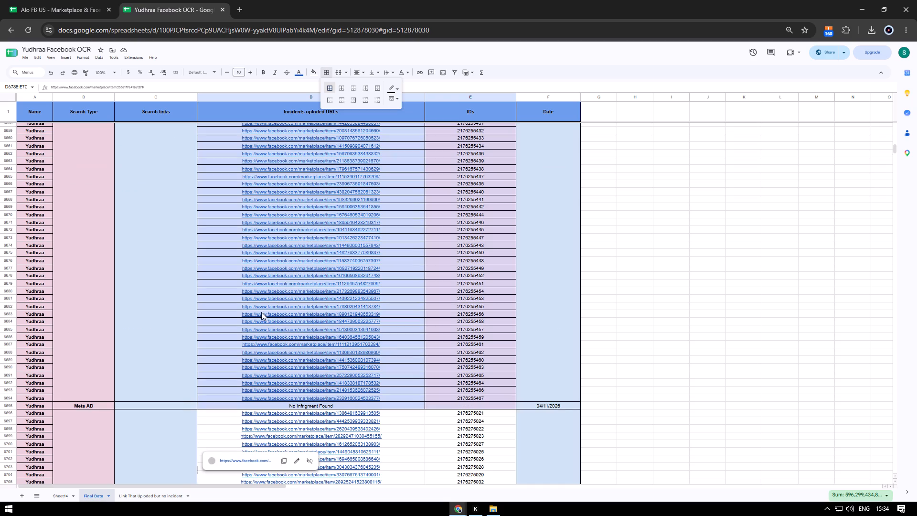
{"action": "left_click", "coordinate": [227, 378]}
{"action": "key", "text": "shift+Right"}
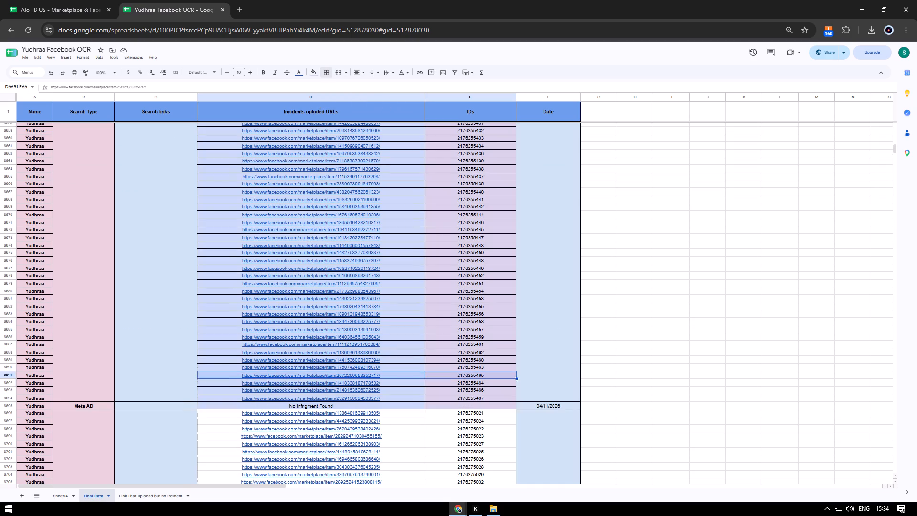
{"action": "key", "text": "shift+Down"}
{"action": "key", "text": "ctrl+shift+Down"}
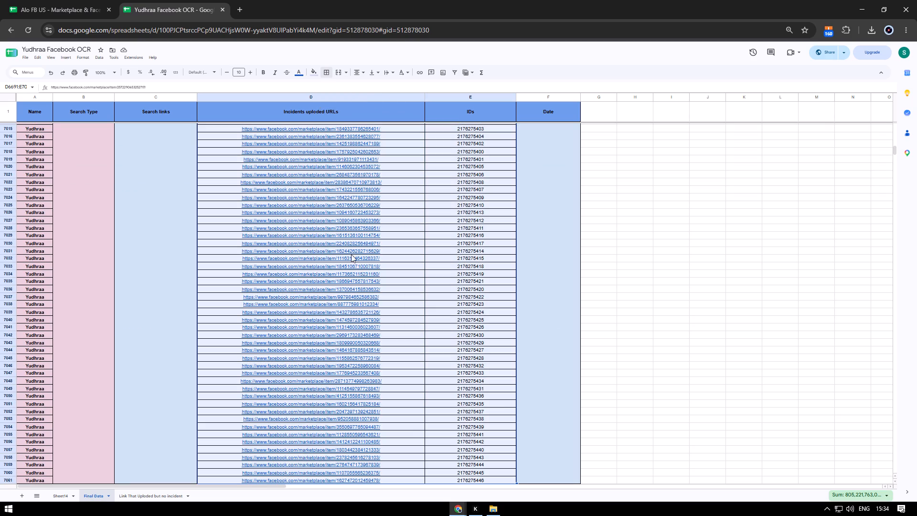
{"action": "left_click", "coordinate": [331, 72]}
{"action": "left_click", "coordinate": [330, 86]}
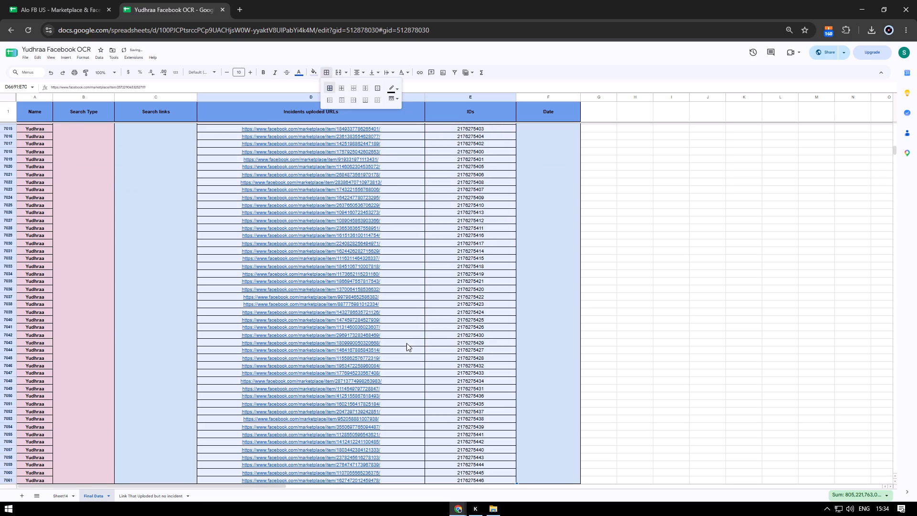
{"action": "scroll", "coordinate": [406, 343], "scroll_direction": "down", "scroll_amount": 6}
{"action": "left_click", "coordinate": [89, 203]}
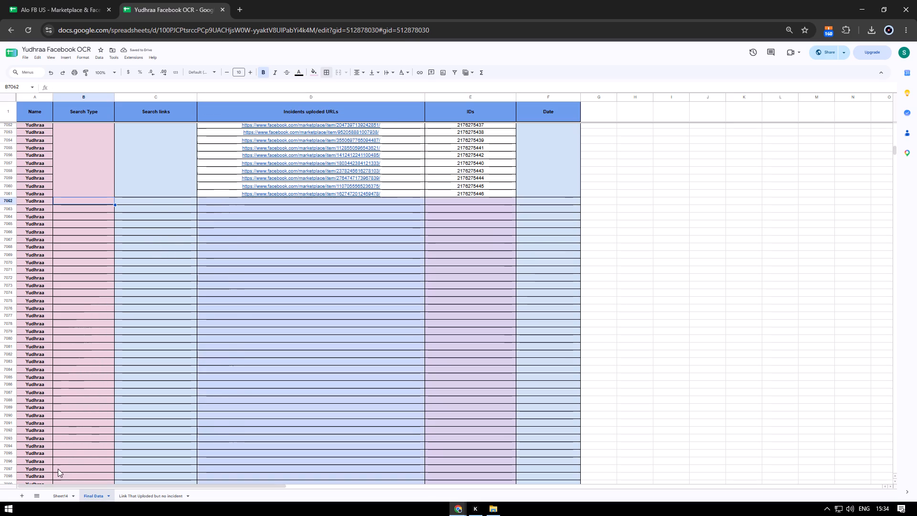
{"action": "scroll", "coordinate": [172, 448], "scroll_direction": "up", "scroll_amount": 7}
{"action": "scroll", "coordinate": [186, 451], "scroll_direction": "down", "scroll_amount": 6}
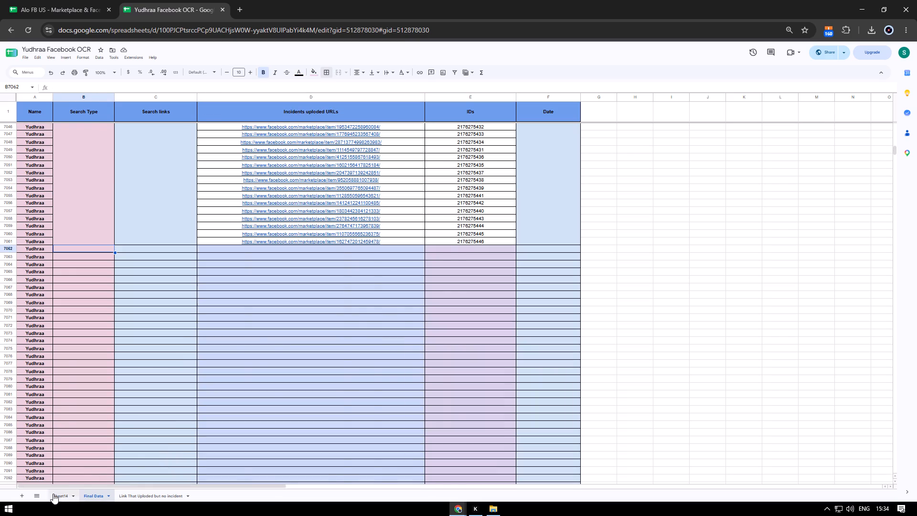
Clear all the old reviewed listing data from Sheet14.
{"action": "left_click", "coordinate": [60, 496]}
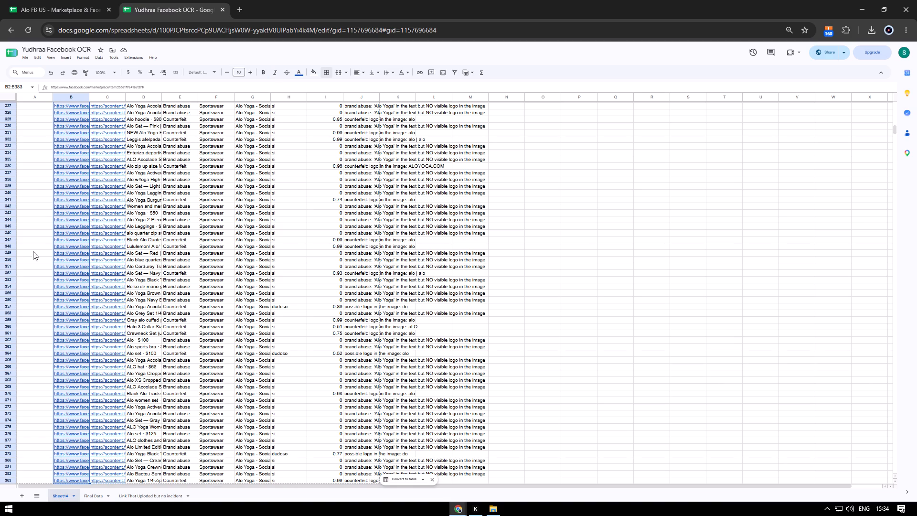
{"action": "key", "text": "Up"}
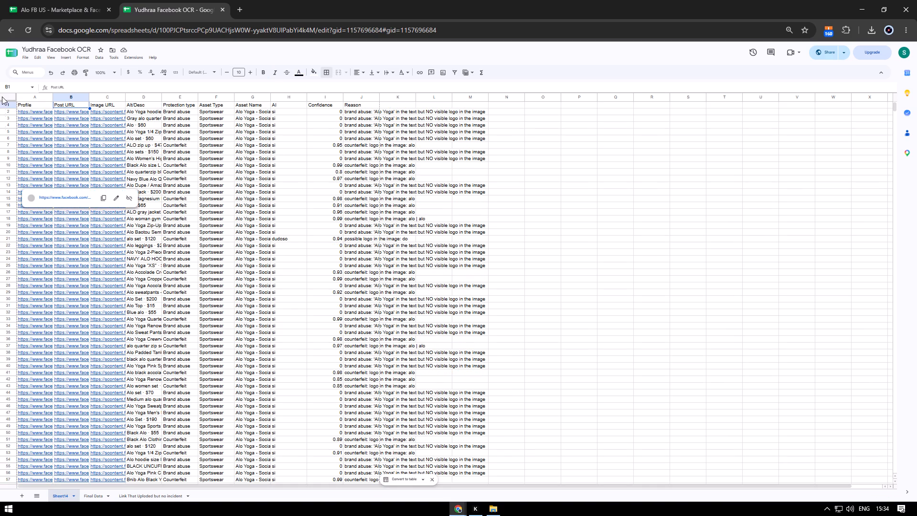
{"action": "left_click", "coordinate": [2, 97]}
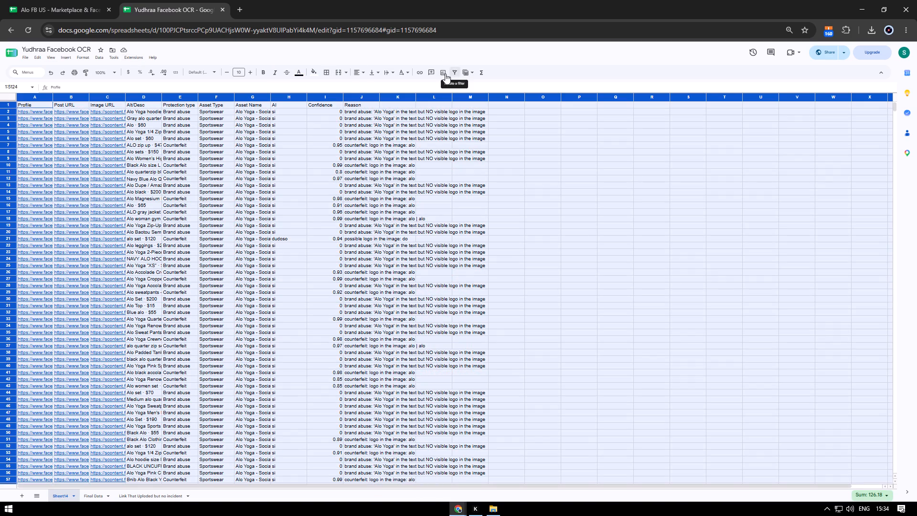
{"action": "key", "text": "Delete"}
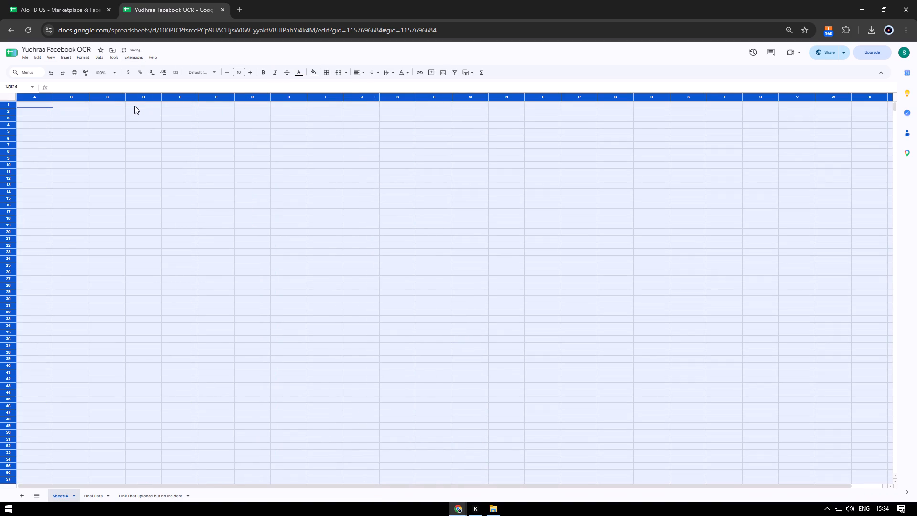
{"action": "key", "text": "Up"}
Locate the Philadelphia, PA "alo long sleeve" search link in row 167 of the US-EAST tracking sheet.
{"action": "left_click", "coordinate": [54, 0]}
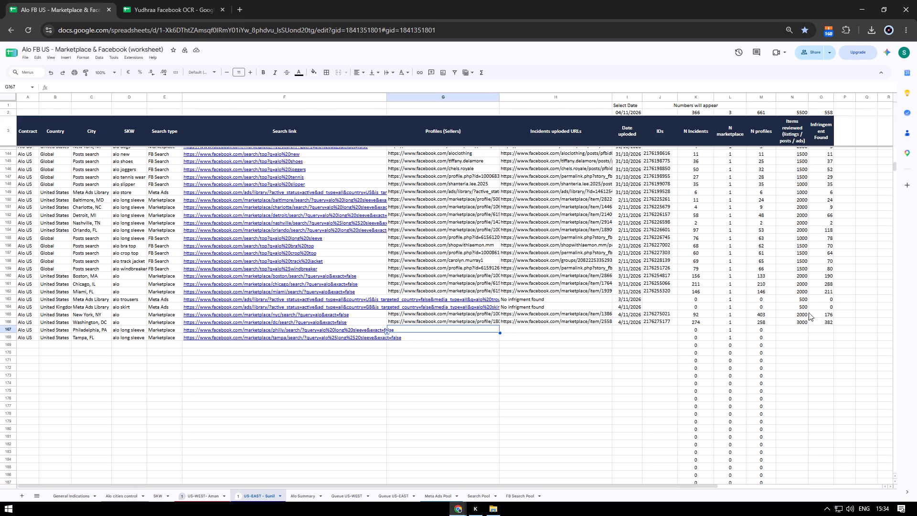
{"action": "left_click", "coordinate": [355, 333]}
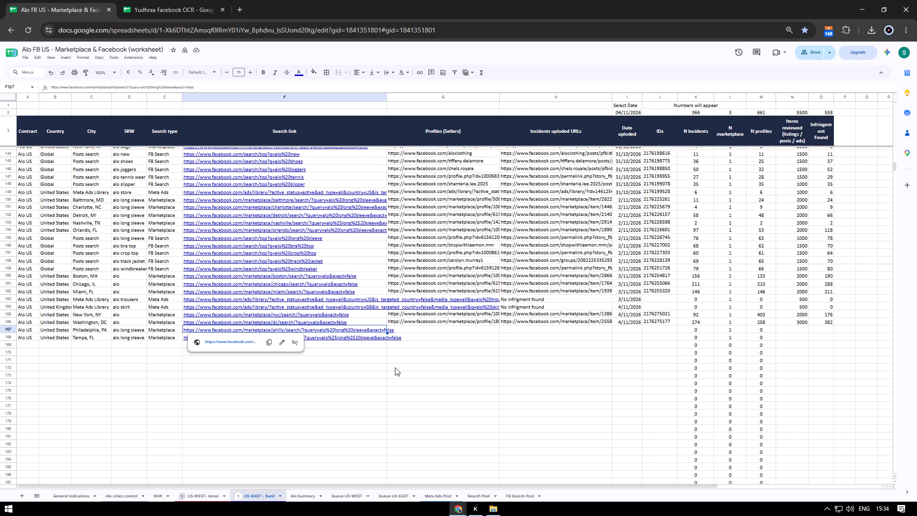
Close the runner and AI review tabs of the finished search.
{"action": "key", "text": "alt+Tab"}
{"action": "middle_click", "coordinate": [119, 0]}
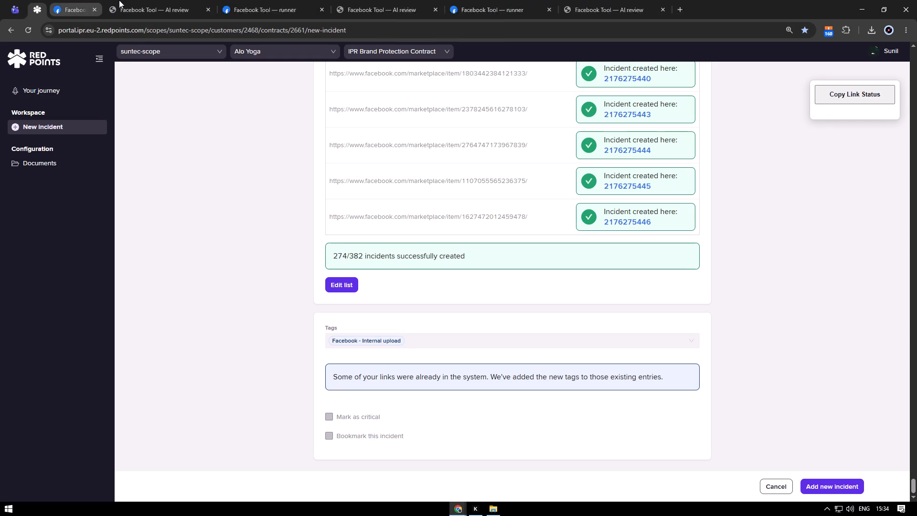
{"action": "middle_click", "coordinate": [119, 0]}
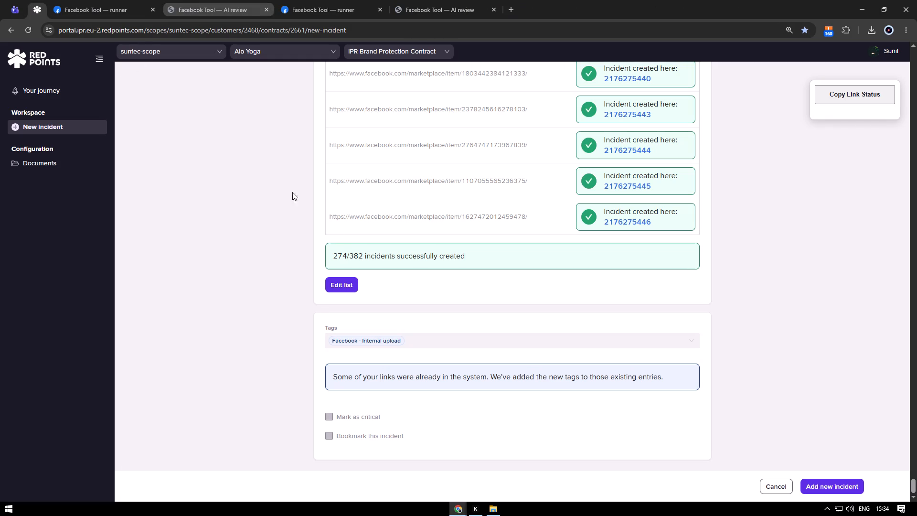
Reopen the Red Points incident link list for editing and remove all the previous detection links.
{"action": "left_click", "coordinate": [343, 286]}
{"action": "left_click", "coordinate": [355, 279]}
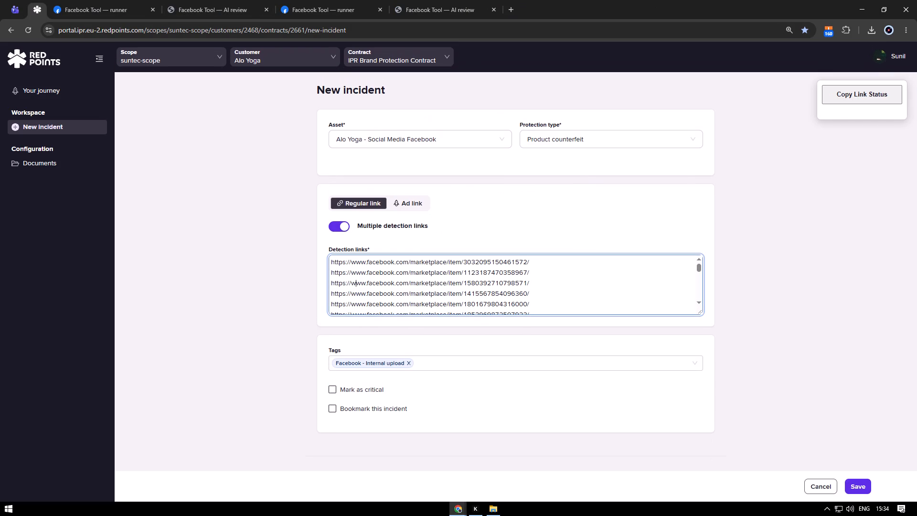
{"action": "key", "text": "ctrl+a"}
{"action": "key", "text": "Delete"}
{"action": "left_click", "coordinate": [297, 260]}
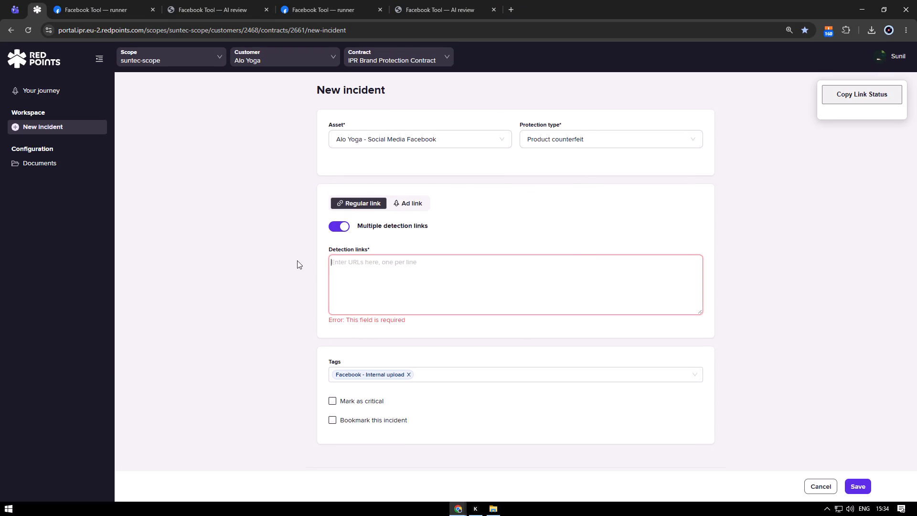
Download the checked listings from the Philadelphia AI review and mark them done.
{"action": "left_click", "coordinate": [200, 0]}
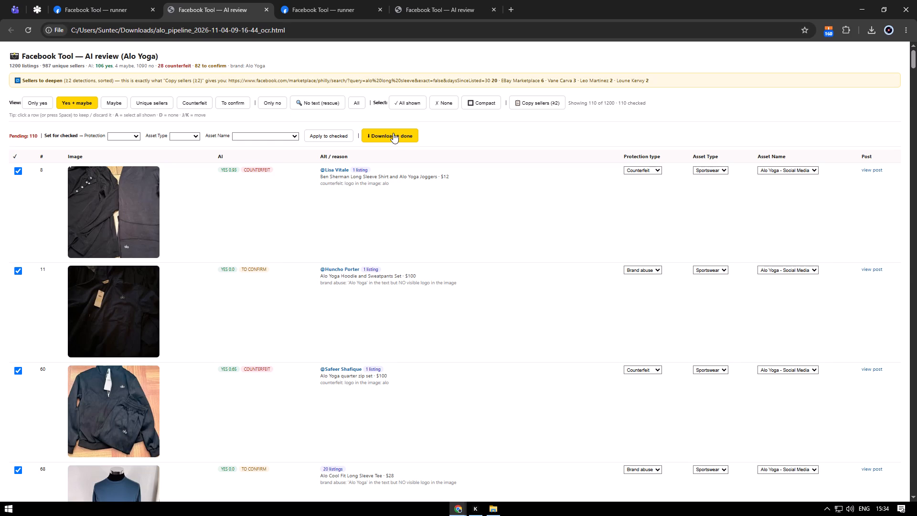
{"action": "left_click", "coordinate": [393, 133]}
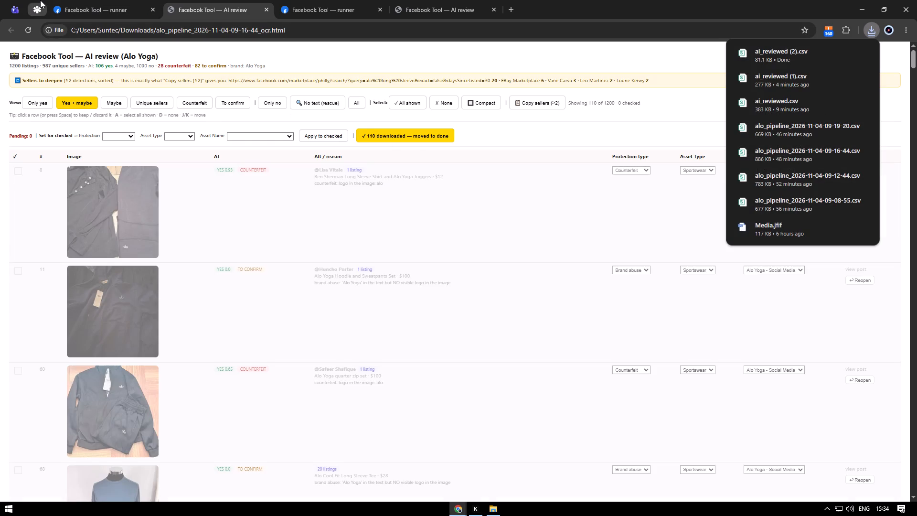
Upload the ai_reviewed (2) file from Downloads for import into the emptied Sheet14 of Yudhraa Facebook OCR.
{"action": "key", "text": "alt+Tab"}
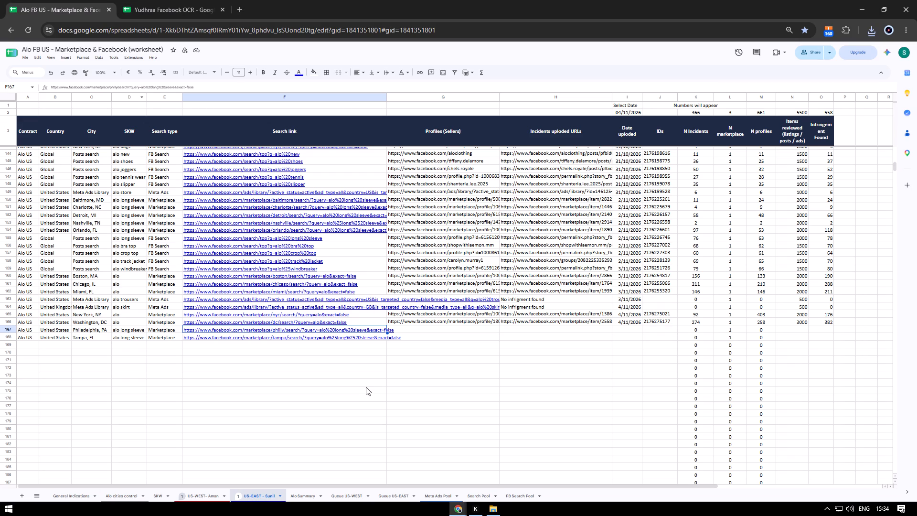
{"action": "key", "text": "ctrl+Tab"}
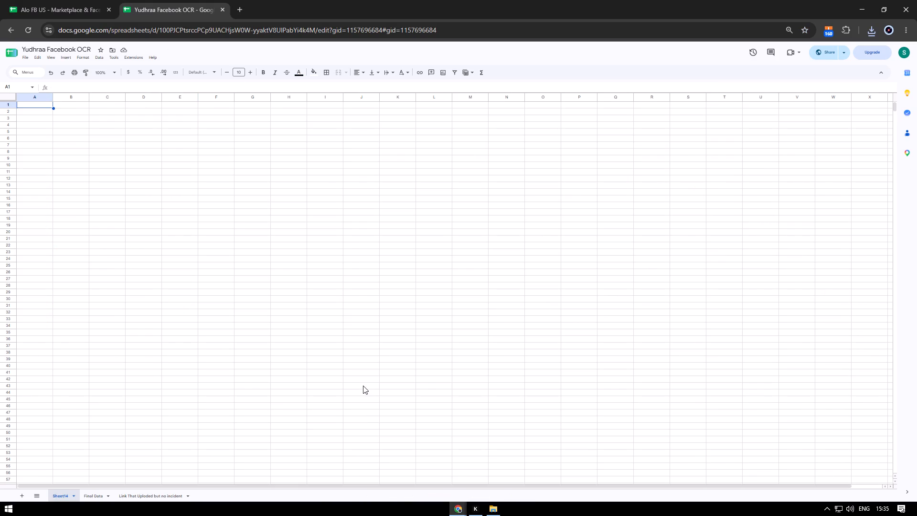
{"action": "key", "text": "alt+o"}
{"action": "key", "text": "Left"}
{"action": "key", "text": "Left"}
{"action": "key", "text": "Left"}
{"action": "key", "text": "Left"}
{"action": "key", "text": "Down"}
{"action": "key", "text": "Down"}
{"action": "key", "text": "Down"}
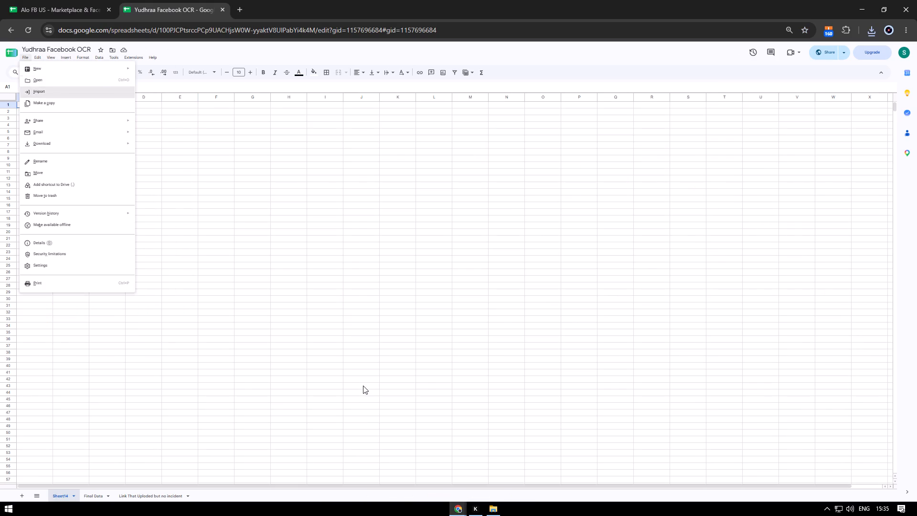
{"action": "key", "text": "Return"}
{"action": "key", "text": "Tab"}
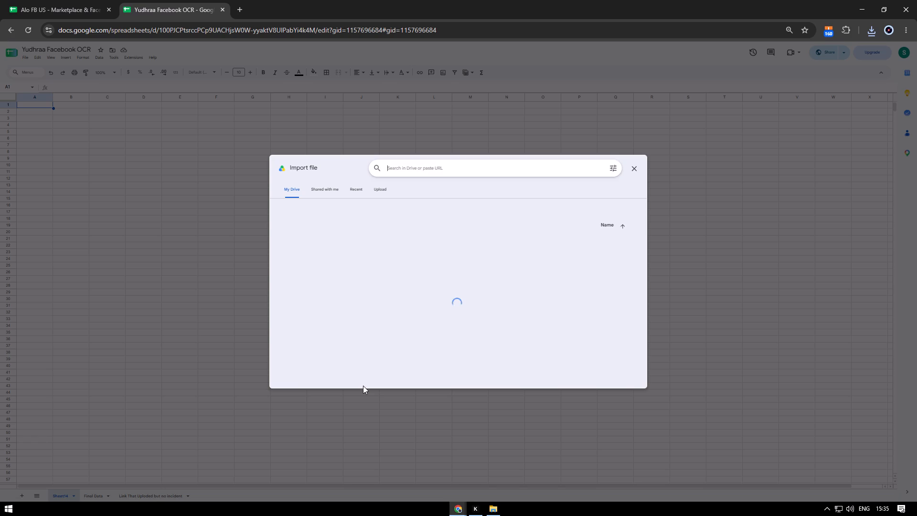
{"action": "key", "text": "Tab"}
{"action": "key", "text": "Tab"}
{"action": "key", "text": "Tab"}
{"action": "key", "text": "Right"}
{"action": "key", "text": "Right"}
{"action": "key", "text": "Right"}
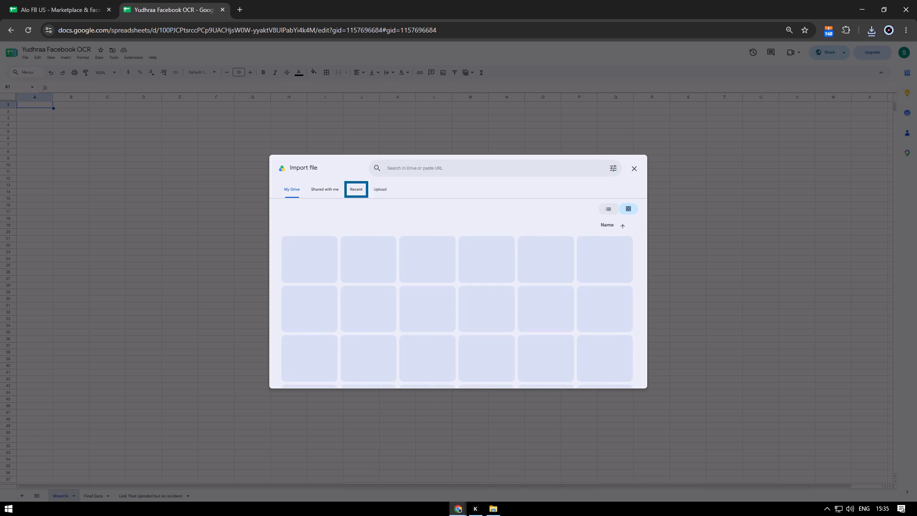
{"action": "key", "text": "Return"}
{"action": "key", "text": "Tab"}
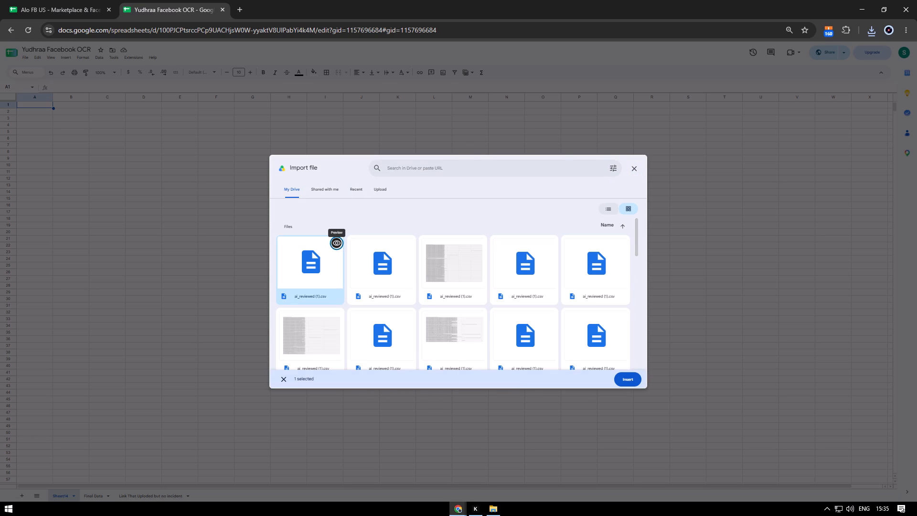
{"action": "key", "text": "shift+Tab"}
{"action": "key", "text": "shift+Tab"}
{"action": "key", "text": "shift+Tab"}
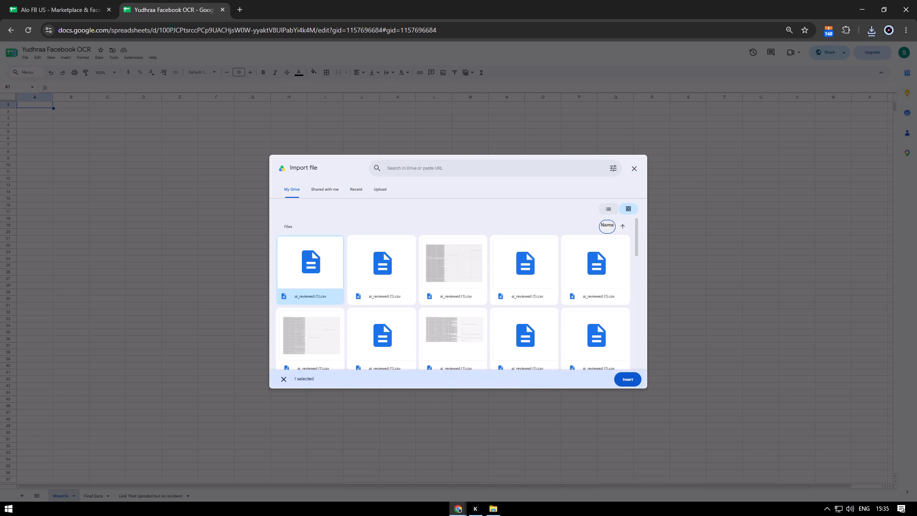
{"action": "key", "text": "shift+Tab"}
{"action": "key", "text": "shift+Tab"}
{"action": "key", "text": "Right"}
{"action": "key", "text": "Right"}
{"action": "key", "text": "Right"}
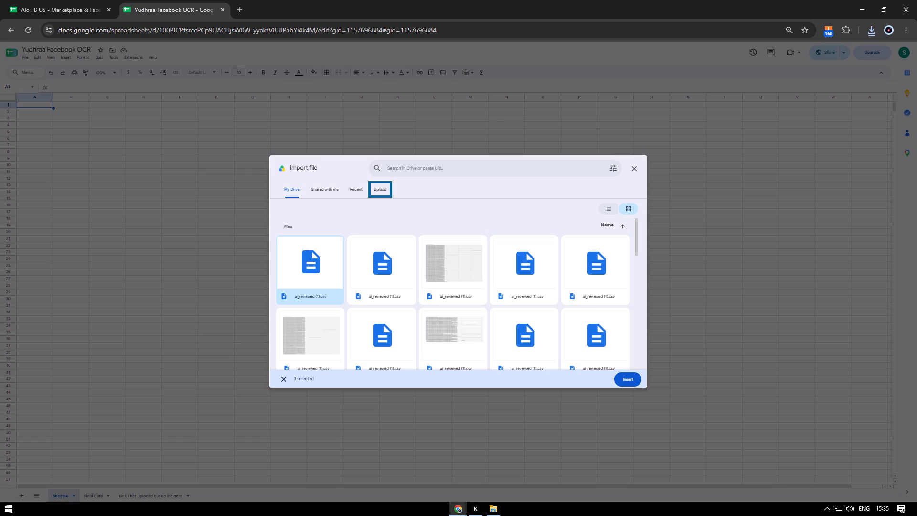
{"action": "key", "text": "Return"}
{"action": "key", "text": "Tab"}
{"action": "key", "text": "Return"}
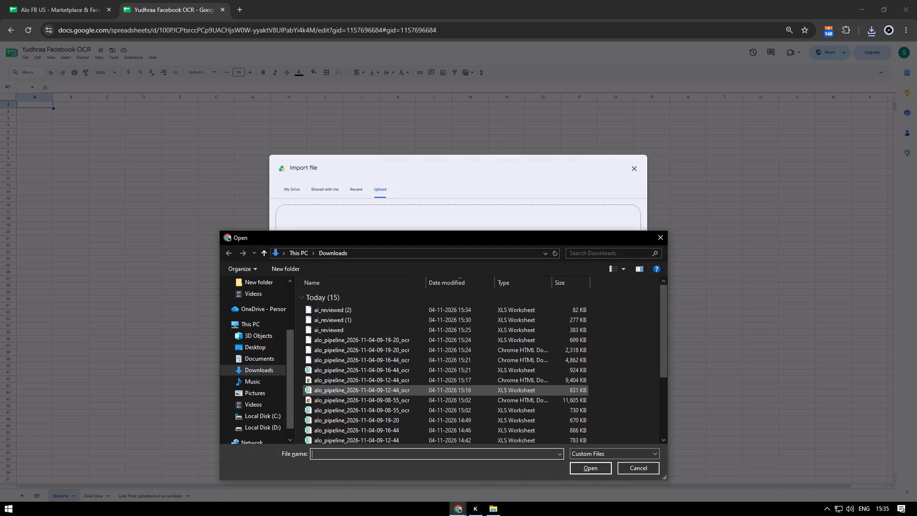
{"action": "key", "text": "shift+Tab"}
{"action": "key", "text": "shift+Tab"}
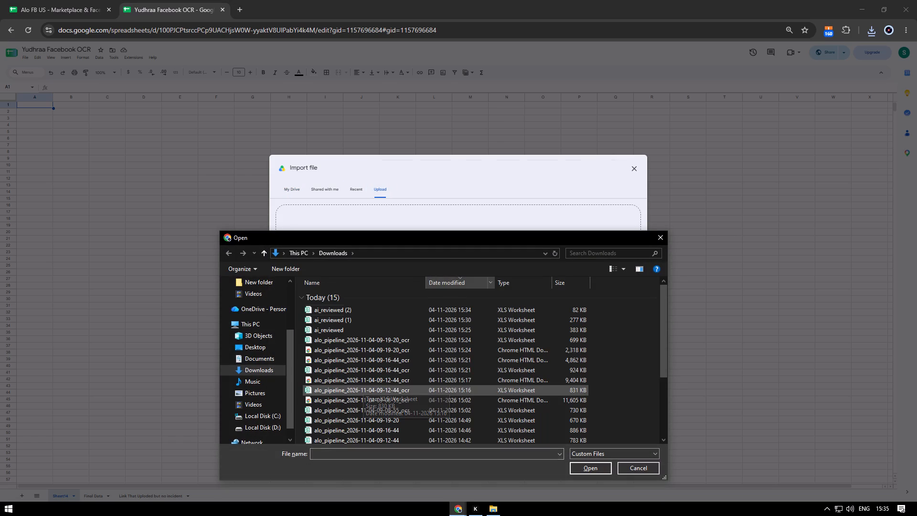
{"action": "key", "text": "Down"}
{"action": "key", "text": "Up"}
{"action": "key", "text": "Return"}
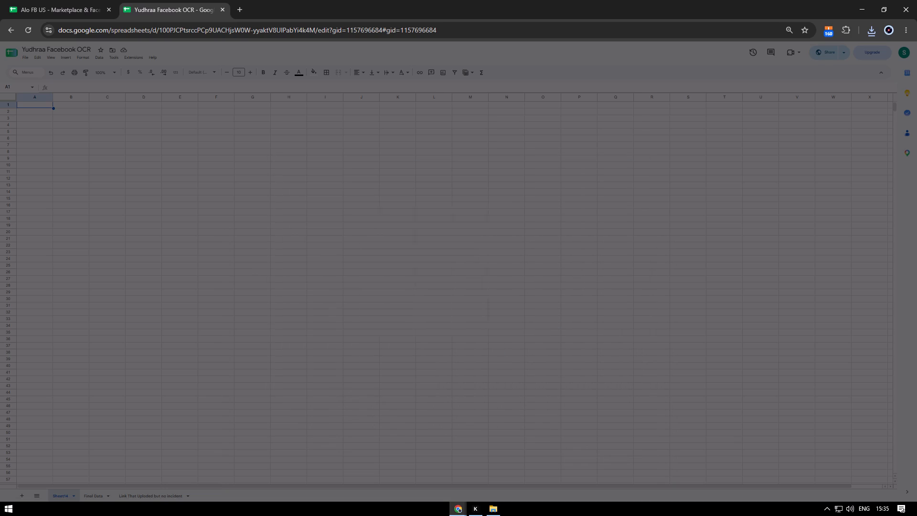
Import the ai_reviewed (2).csv data with the location set to Append to current sheet.
{"action": "key", "text": "Tab"}
{"action": "key", "text": "Tab"}
{"action": "key", "text": "Tab"}
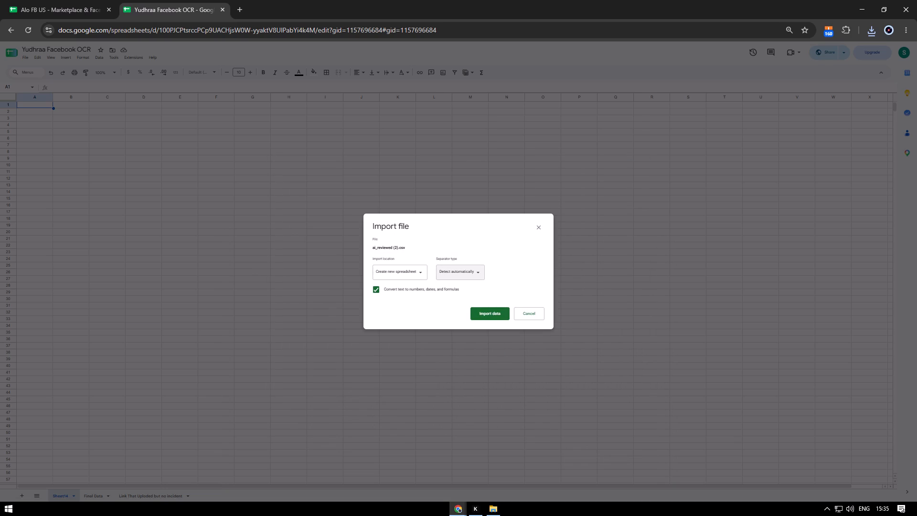
{"action": "key", "text": "shift+Tab"}
{"action": "key", "text": "Down"}
{"action": "key", "text": "Down"}
{"action": "key", "text": "Down"}
{"action": "key", "text": "Down"}
{"action": "key", "text": "Down"}
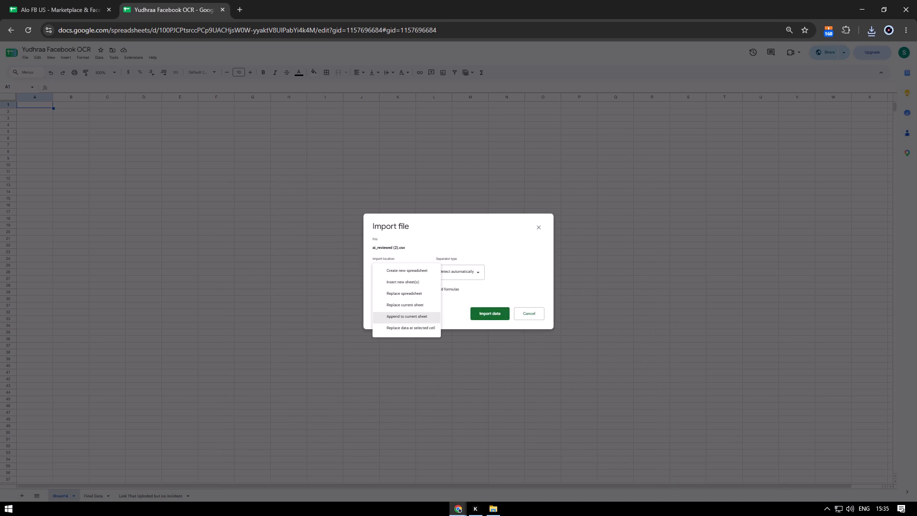
{"action": "key", "text": "Return"}
{"action": "key", "text": "Tab"}
{"action": "key", "text": "Tab"}
{"action": "key", "text": "Tab"}
{"action": "key", "text": "Return"}
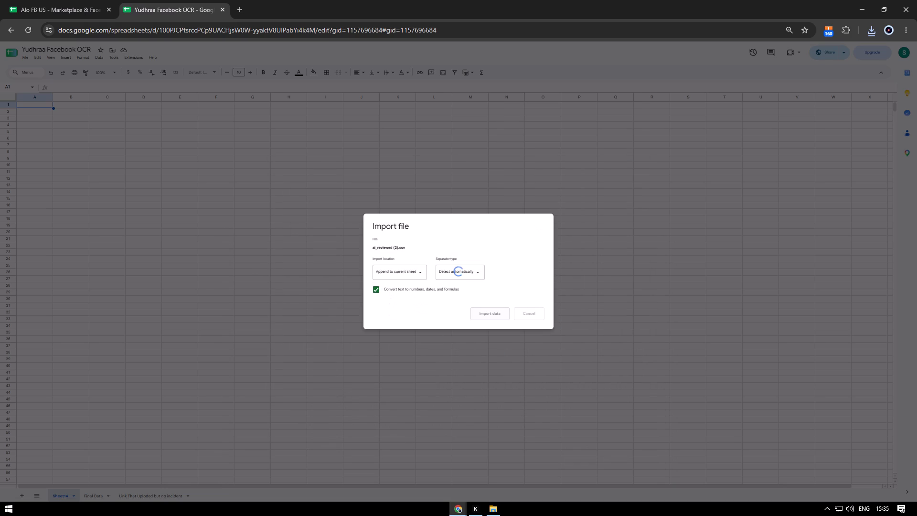
{"action": "key", "text": "Down"}
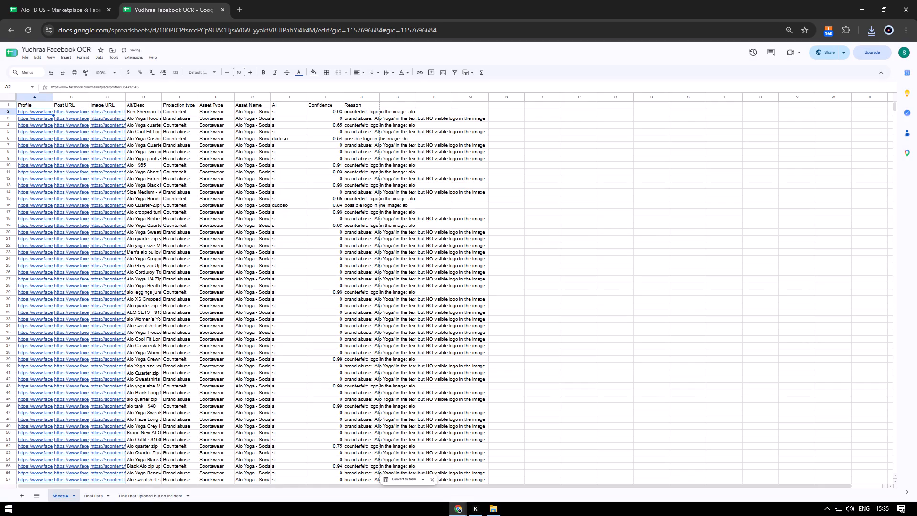
Remove the duplicate profile links from the Profile column of Sheet14, covering A2 to A111.
{"action": "key", "text": "ctrl+shift+Down"}
{"action": "key", "text": "alt+o"}
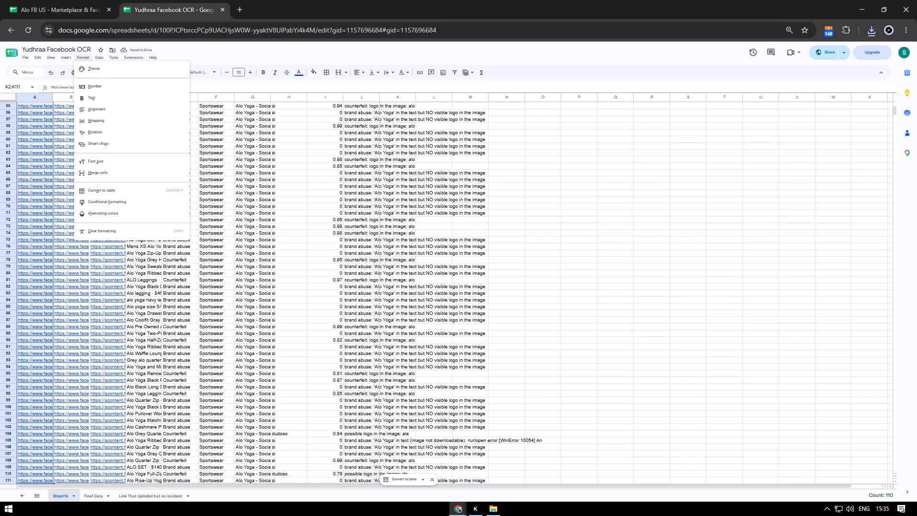
{"action": "key", "text": "Right"}
{"action": "key", "text": "Up"}
{"action": "key", "text": "Up"}
{"action": "key", "text": "Up"}
{"action": "key", "text": "Up"}
{"action": "key", "text": "Right"}
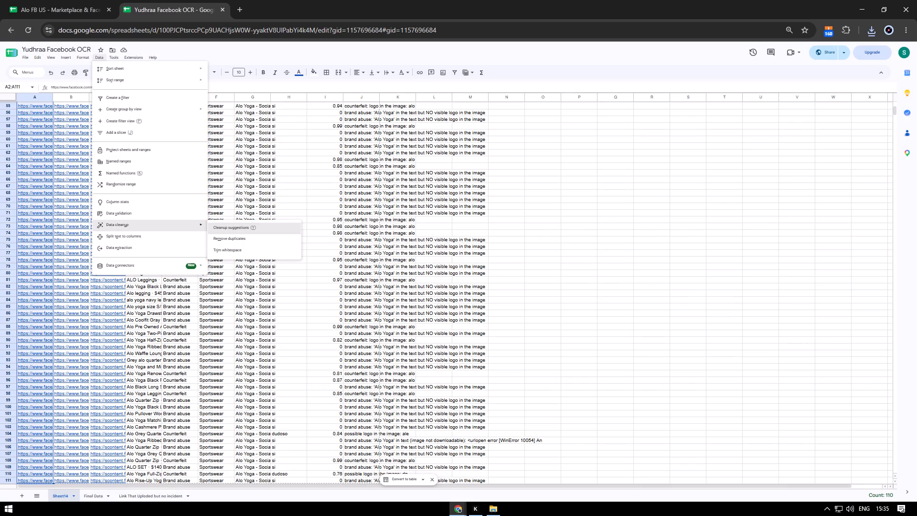
{"action": "key", "text": "Down"}
{"action": "key", "text": "Return"}
{"action": "key", "text": "shift+Tab"}
{"action": "key", "text": "Return"}
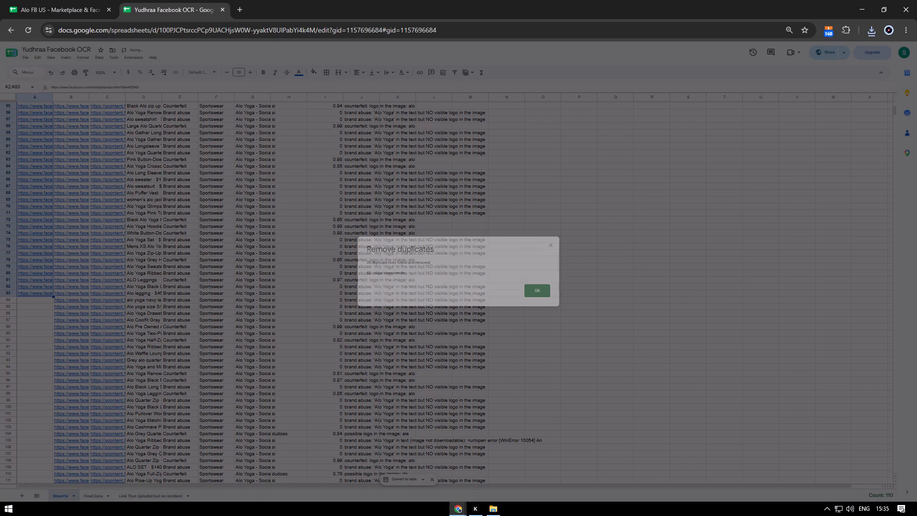
{"action": "key", "text": "shift+Tab"}
{"action": "key", "text": "Return"}
Copy the deduplicated profile links into the Profiles (Sellers) cell of the Philadelphia row on the US-EAST worksheet as plain values.
{"action": "key", "text": "ctrl+c"}
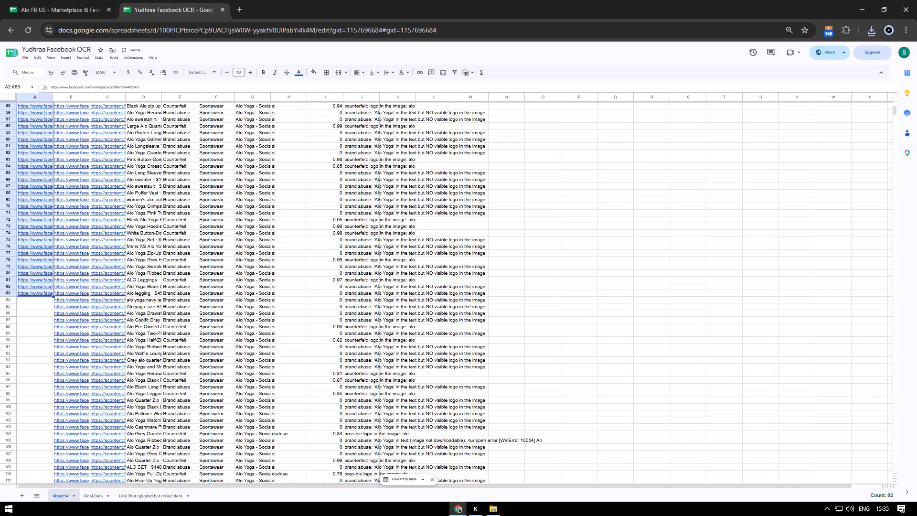
{"action": "key", "text": "ctrl+c"}
{"action": "key", "text": "ctrl+c"}
{"action": "key", "text": "ctrl+shift+Tab"}
{"action": "key", "text": "Right"}
{"action": "key", "text": "Return"}
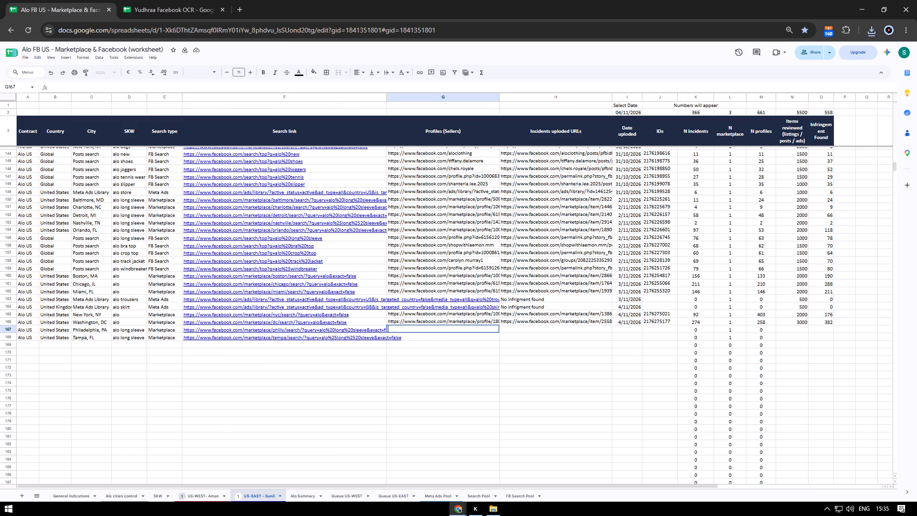
{"action": "key", "text": "ctrl+shift+v"}
{"action": "key", "text": "Return"}
Enter the current date, 4/11/2026, as the Philadelphia row's date uploaded.
{"action": "key", "text": "Up"}
{"action": "key", "text": "Right"}
{"action": "key", "text": "Right"}
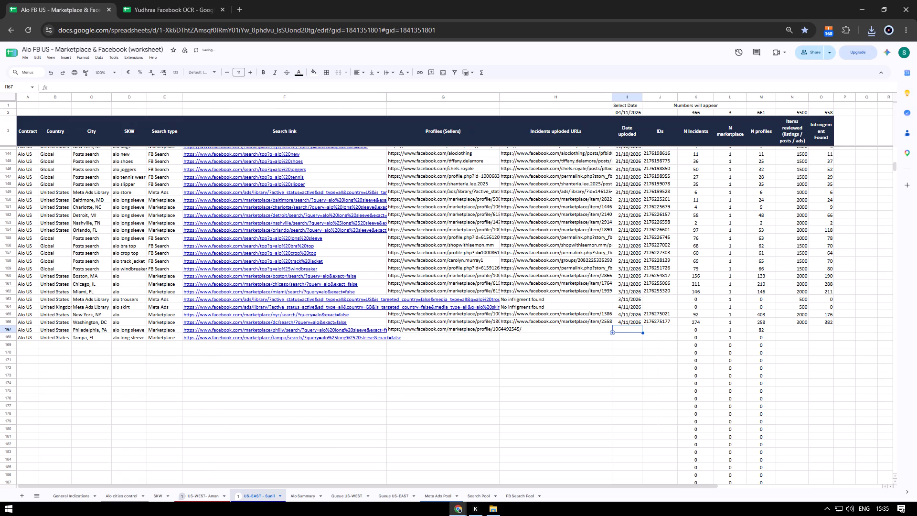
{"action": "key", "text": "ctrl+semicolon"}
Copy the Philadelphia search link into the Search links cell of Final Data row 7062 as plain text and left-align it.
{"action": "key", "text": "Left"}
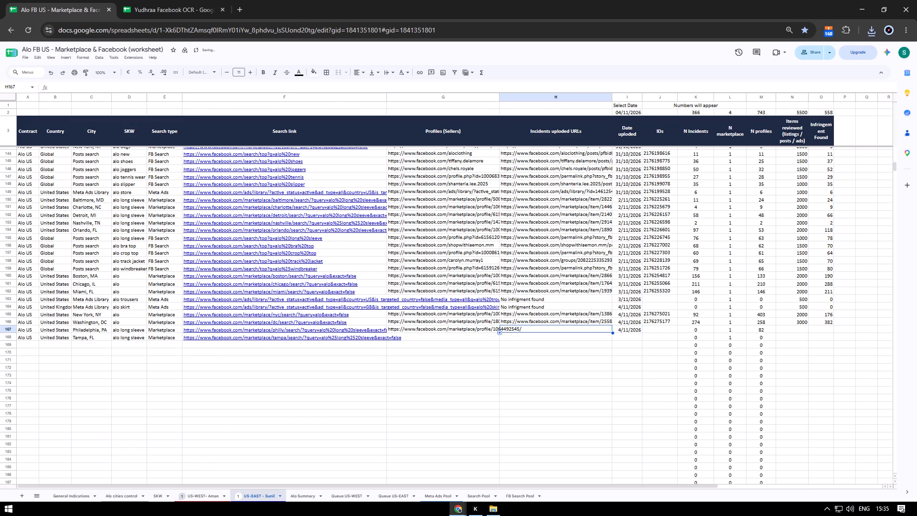
{"action": "key", "text": "Left"}
{"action": "key", "text": "Left"}
{"action": "key", "text": "ctrl+c"}
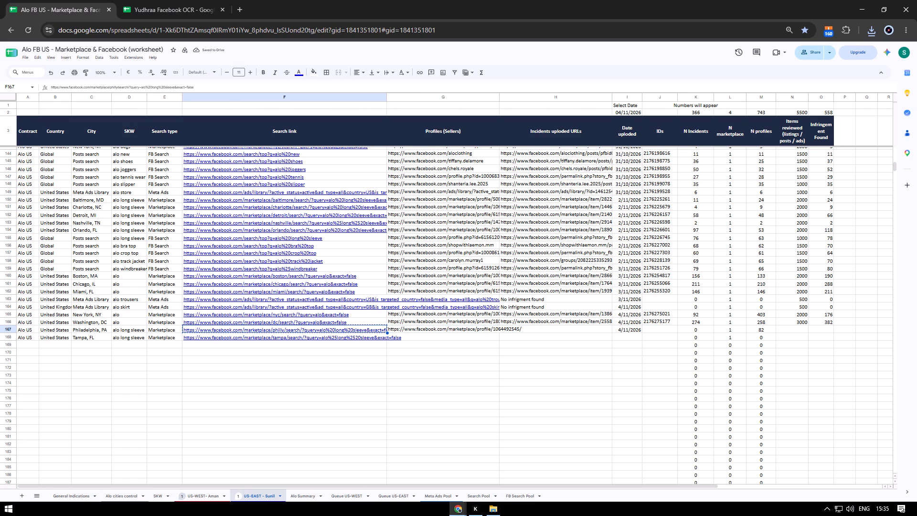
{"action": "key", "text": "ctrl+Tab"}
{"action": "key", "text": "alt+Down"}
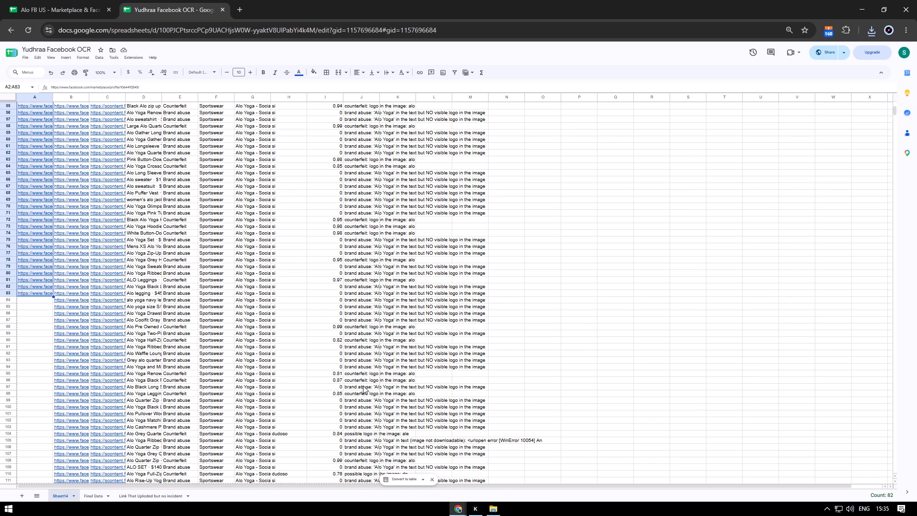
{"action": "key", "text": "Right"}
{"action": "key", "text": "Return"}
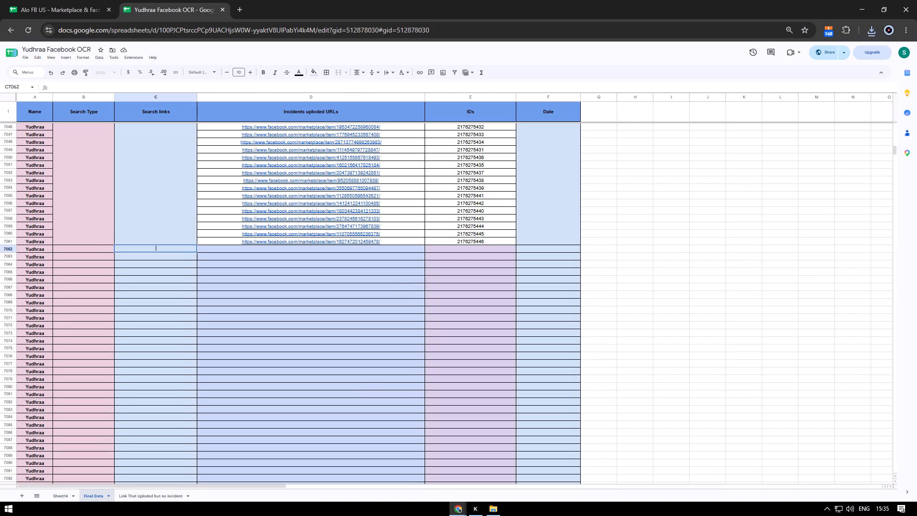
{"action": "key", "text": "ctrl+shift+v"}
{"action": "key", "text": "Return"}
{"action": "key", "text": "Up"}
{"action": "key", "text": "ctrl+shift+l"}
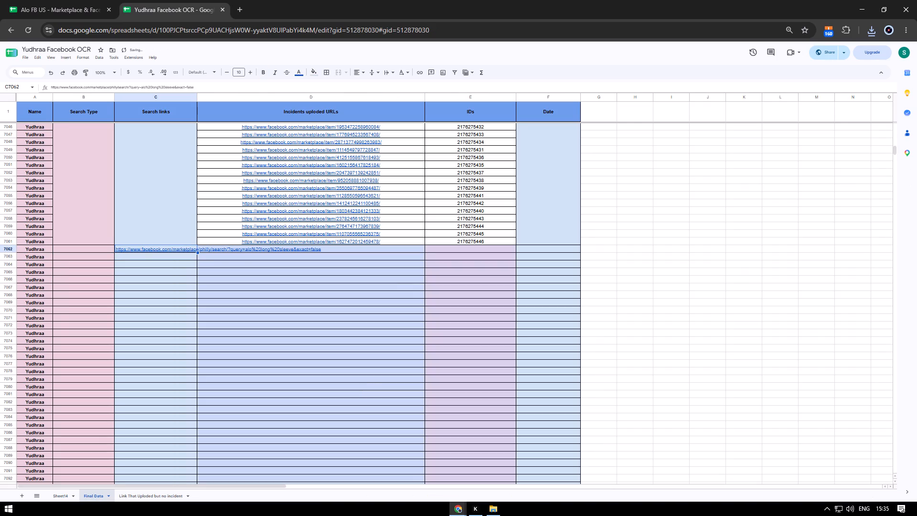
Set row 7062's search type to Marketplace and its date to 04/11/2026, centring the date.
{"action": "key", "text": "Left"}
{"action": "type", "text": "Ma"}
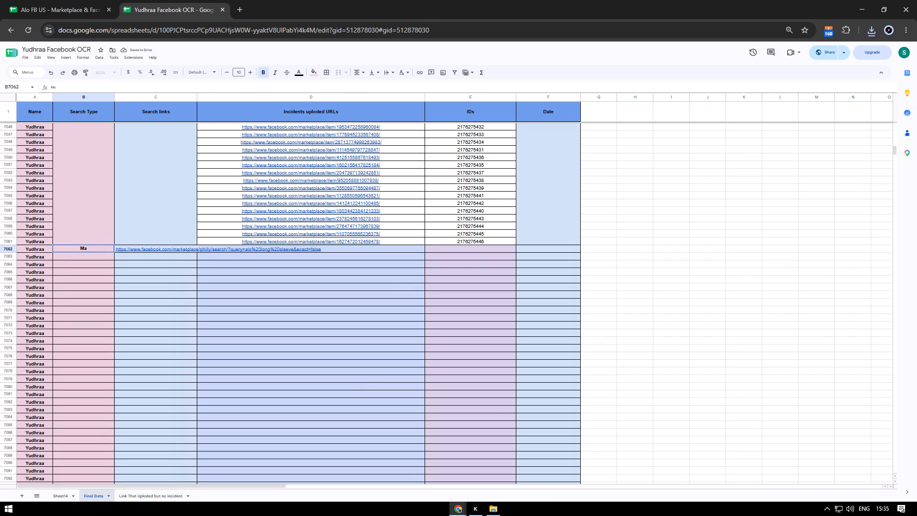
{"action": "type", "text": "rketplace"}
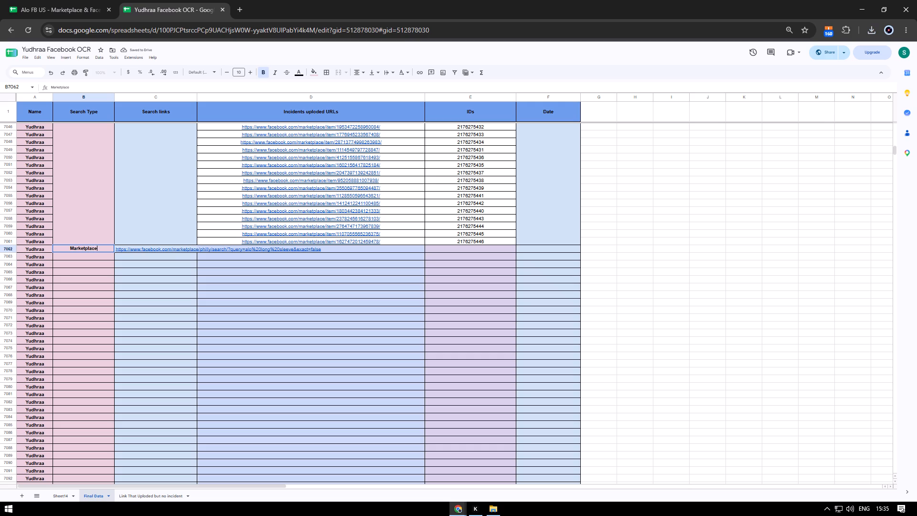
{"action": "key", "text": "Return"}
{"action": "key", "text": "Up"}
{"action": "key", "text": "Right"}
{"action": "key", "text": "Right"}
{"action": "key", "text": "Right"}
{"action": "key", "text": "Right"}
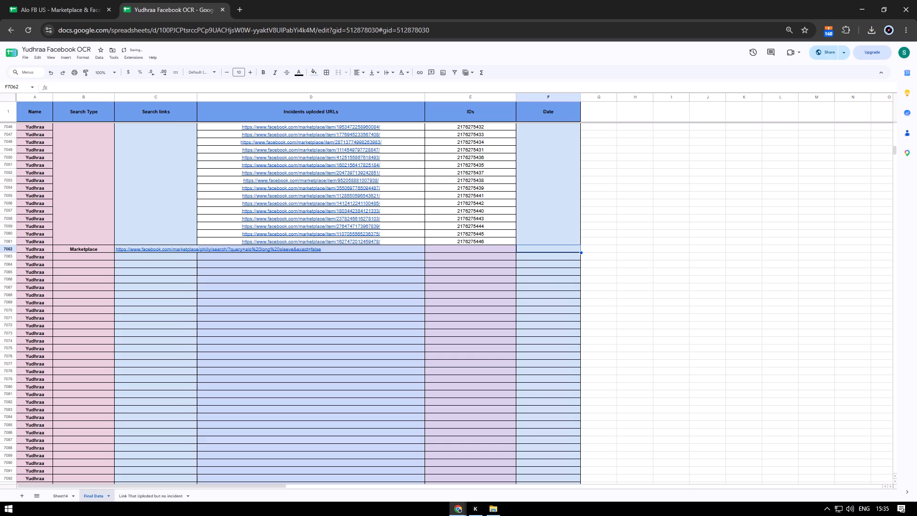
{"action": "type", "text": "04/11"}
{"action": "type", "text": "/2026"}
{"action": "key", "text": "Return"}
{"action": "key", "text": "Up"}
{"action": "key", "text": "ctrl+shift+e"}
Copy all Post URLs from Sheet14 into the Red Points new incident's detection links and save the incident.
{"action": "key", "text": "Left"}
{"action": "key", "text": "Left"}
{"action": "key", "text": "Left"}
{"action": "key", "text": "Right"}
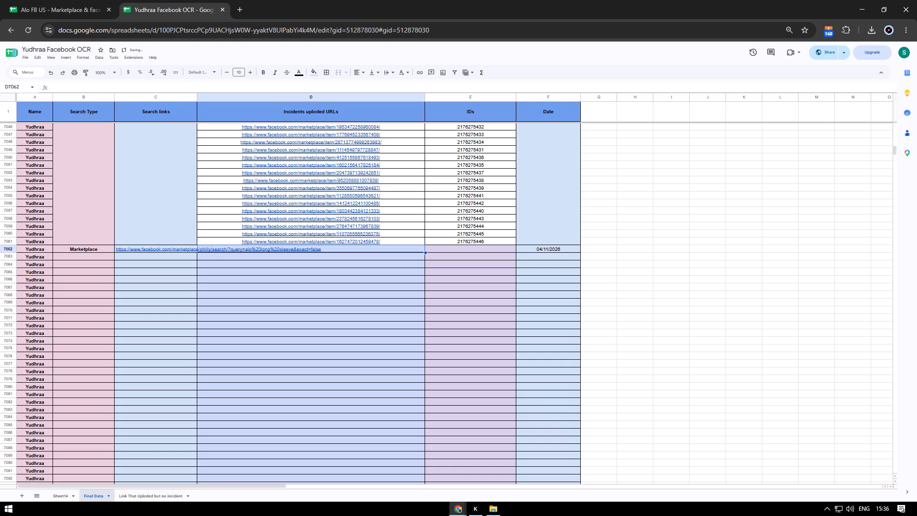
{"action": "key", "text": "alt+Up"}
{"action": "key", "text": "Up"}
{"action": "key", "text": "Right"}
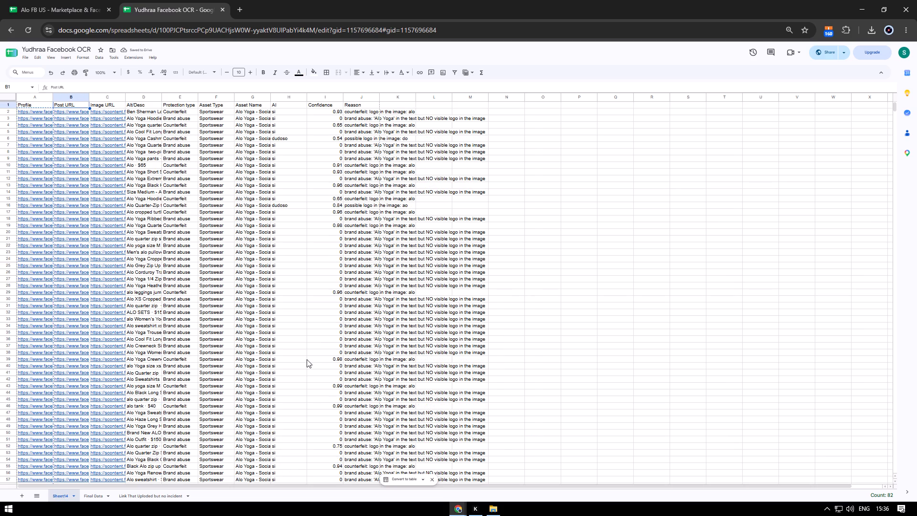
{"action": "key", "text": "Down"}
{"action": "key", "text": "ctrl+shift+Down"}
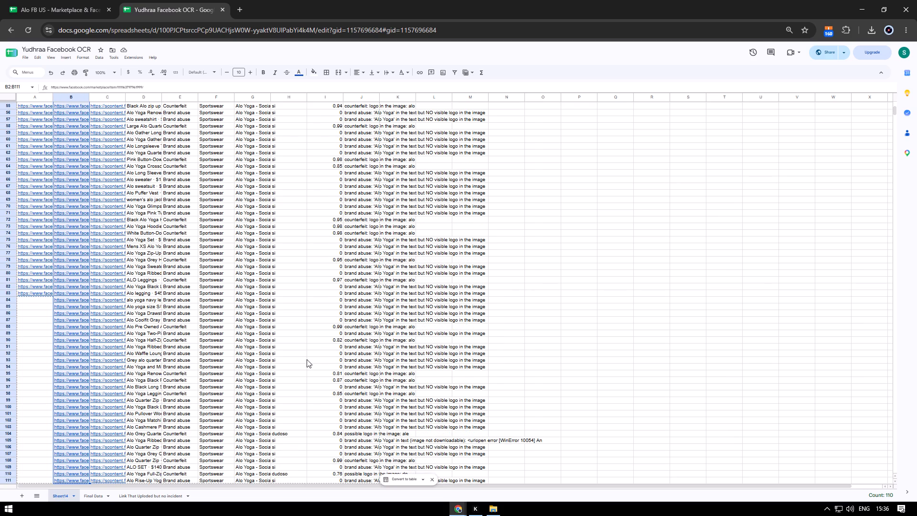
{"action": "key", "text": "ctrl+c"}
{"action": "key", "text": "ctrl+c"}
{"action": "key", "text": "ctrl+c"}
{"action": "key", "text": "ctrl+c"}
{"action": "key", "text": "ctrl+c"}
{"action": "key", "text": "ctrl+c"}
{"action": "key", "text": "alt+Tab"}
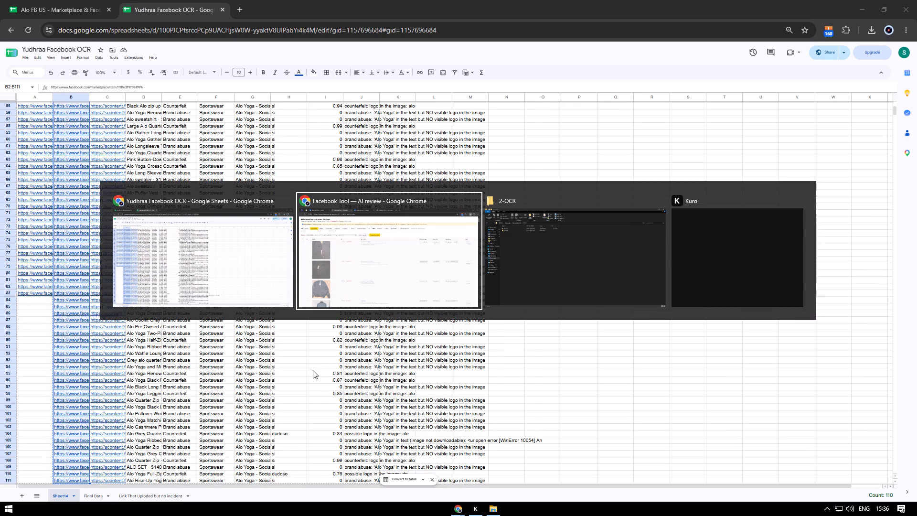
{"action": "left_click", "coordinate": [41, 0]}
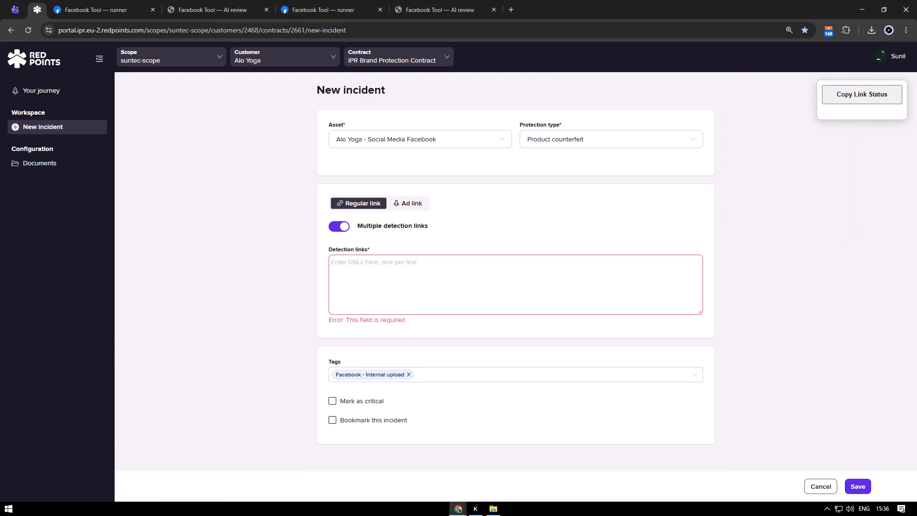
{"action": "left_click", "coordinate": [385, 275]}
{"action": "key", "text": "ctrl+v"}
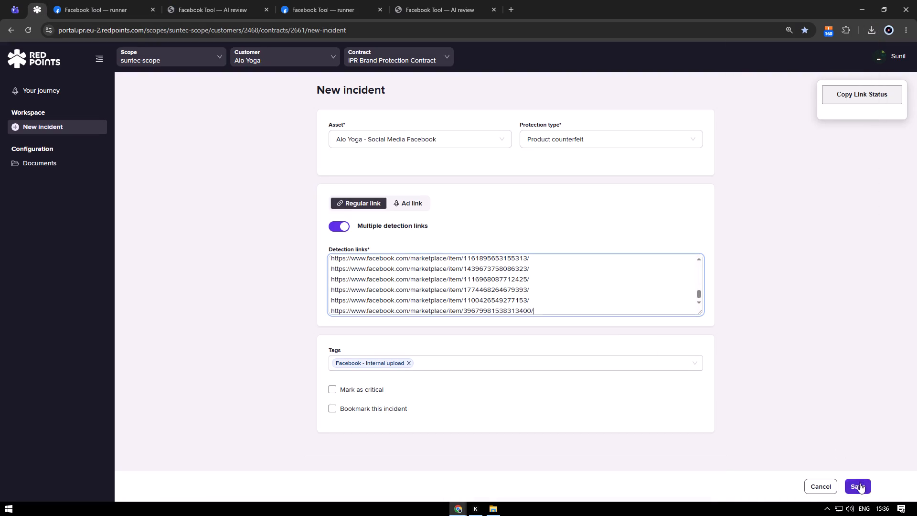
{"action": "left_click", "coordinate": [860, 483]}
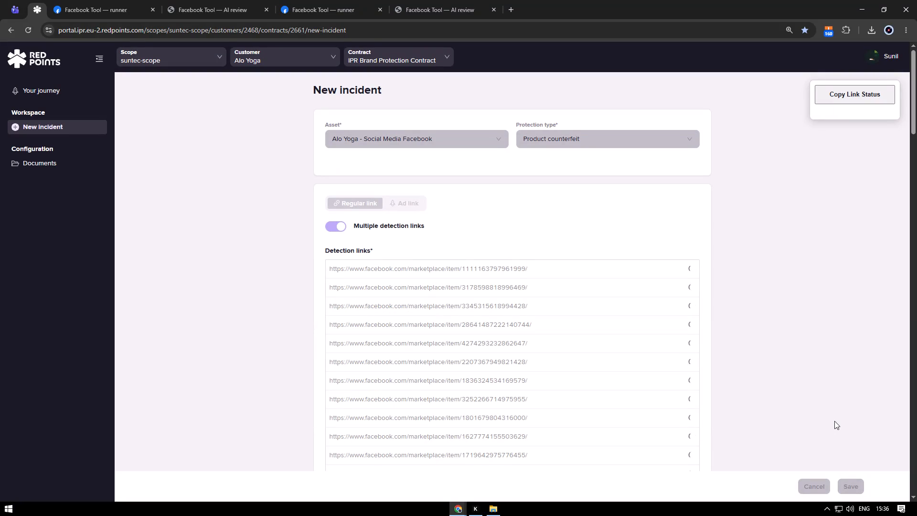
Look through the submitted detection links' incident statuses down to the end of the Red Points list.
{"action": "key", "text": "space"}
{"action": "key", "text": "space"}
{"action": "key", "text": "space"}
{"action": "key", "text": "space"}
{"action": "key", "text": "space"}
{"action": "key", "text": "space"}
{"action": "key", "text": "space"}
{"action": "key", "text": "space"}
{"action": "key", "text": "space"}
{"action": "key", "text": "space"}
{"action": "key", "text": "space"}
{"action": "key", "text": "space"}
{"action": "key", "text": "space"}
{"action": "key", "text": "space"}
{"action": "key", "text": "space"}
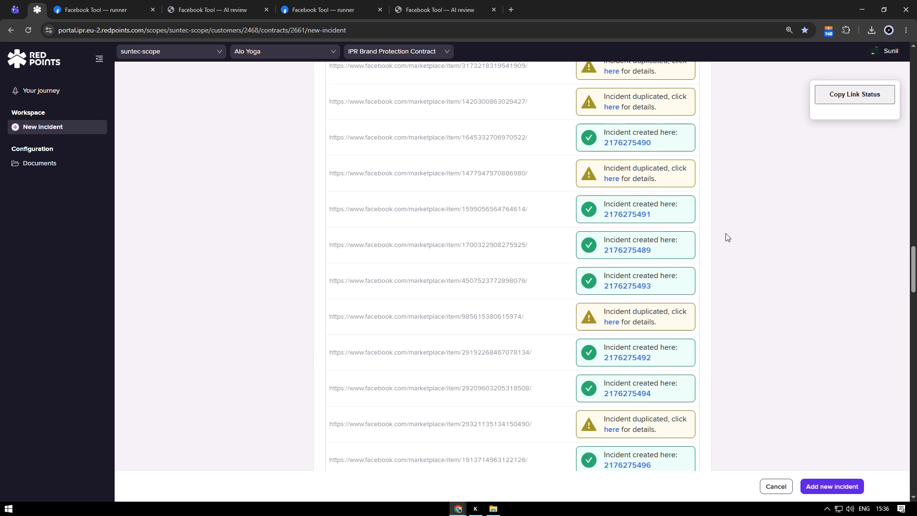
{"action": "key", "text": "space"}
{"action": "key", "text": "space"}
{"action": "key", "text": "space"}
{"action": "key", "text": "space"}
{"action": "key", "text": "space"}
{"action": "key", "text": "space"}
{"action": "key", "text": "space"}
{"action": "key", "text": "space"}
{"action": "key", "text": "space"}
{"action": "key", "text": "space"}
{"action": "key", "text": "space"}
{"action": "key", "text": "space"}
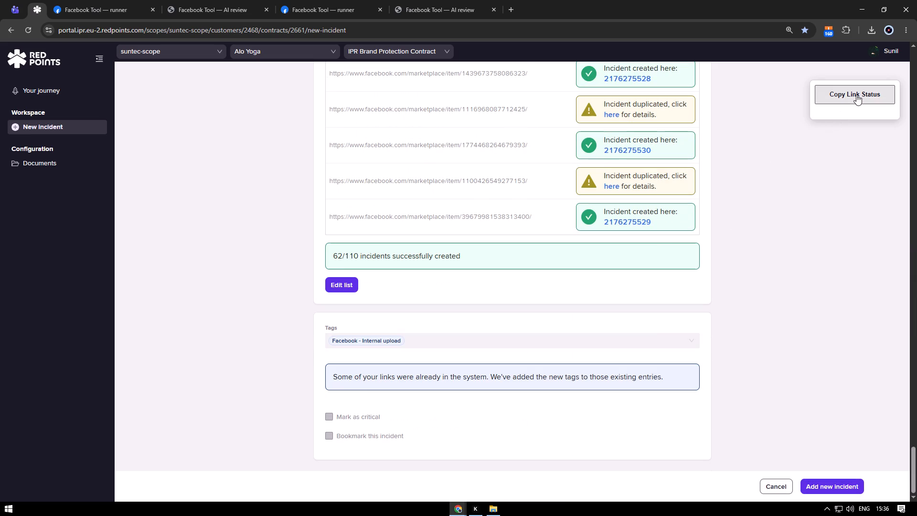
Copy the link statuses from Red Points and paste them into Final Data starting at cell H7064.
{"action": "left_click", "coordinate": [856, 95]}
{"action": "key", "text": "alt+Tab"}
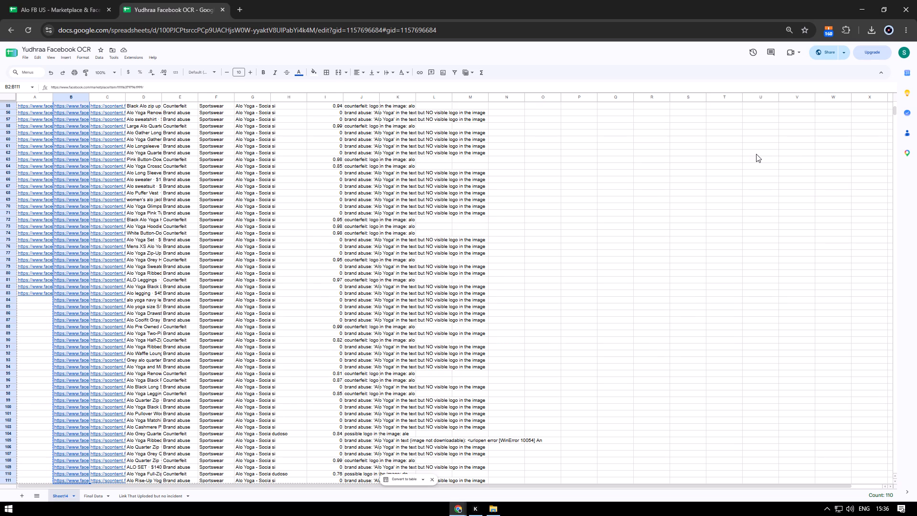
{"action": "key", "text": "alt+Down"}
{"action": "key", "text": "Down"}
{"action": "key", "text": "Right"}
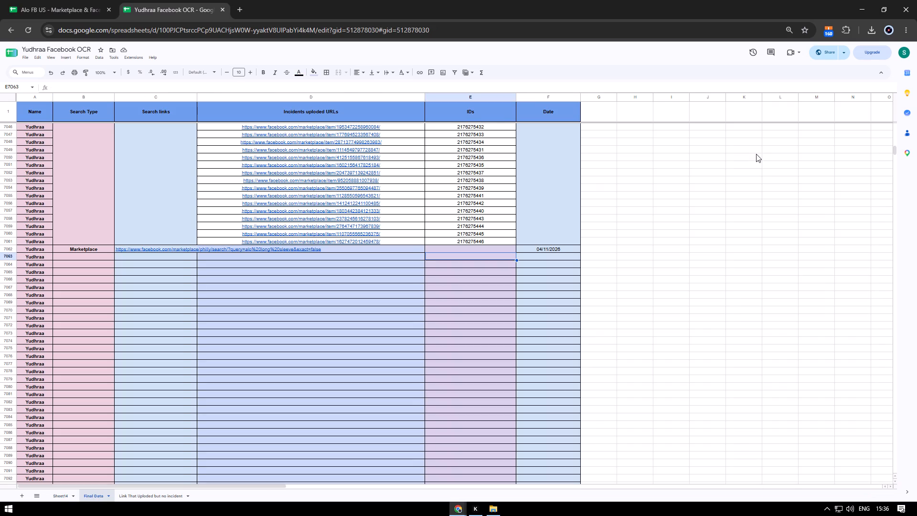
{"action": "key", "text": "Up"}
{"action": "key", "text": "ctrl+Right"}
{"action": "key", "text": "Right"}
{"action": "key", "text": "Down"}
{"action": "key", "text": "Right"}
{"action": "key", "text": "Down"}
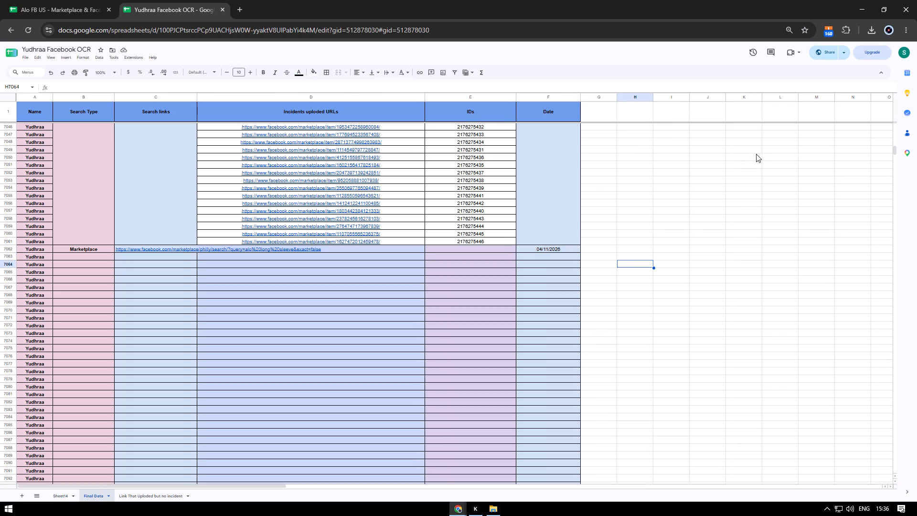
{"action": "key", "text": "ctrl+v"}
Delete the Status column from the pasted link status data.
{"action": "key", "text": "Right"}
{"action": "key", "text": "ctrl+shift+x"}
{"action": "key", "text": "Up"}
{"action": "key", "text": "Up"}
{"action": "key", "text": "Up"}
{"action": "key", "text": "Up"}
{"action": "key", "text": "Up"}
{"action": "key", "text": "Up"}
{"action": "key", "text": "Up"}
{"action": "key", "text": "Up"}
{"action": "key", "text": "Up"}
{"action": "key", "text": "Up"}
{"action": "key", "text": "Up"}
{"action": "key", "text": "Up"}
{"action": "key", "text": "Up"}
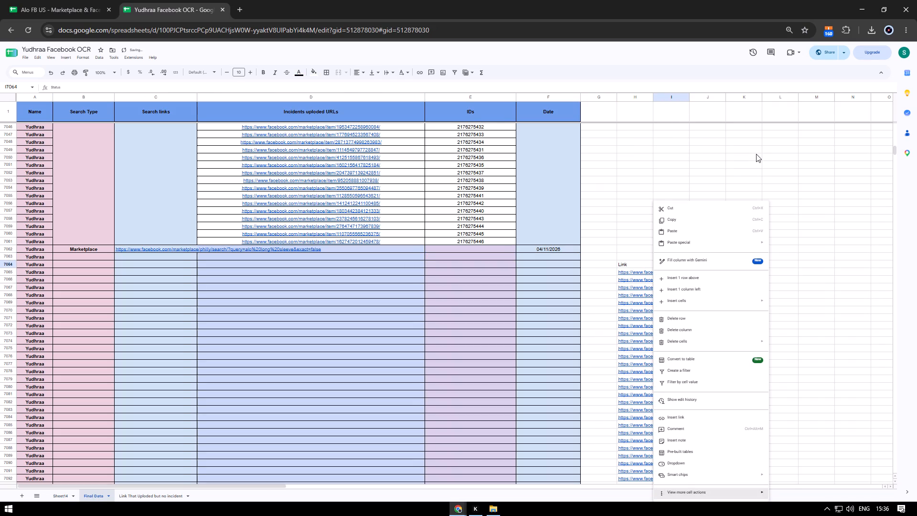
{"action": "key", "text": "Return"}
Add a filter to the Link and Incident Id's headers and show only rows with blank incident IDs.
{"action": "key", "text": "shift+Left"}
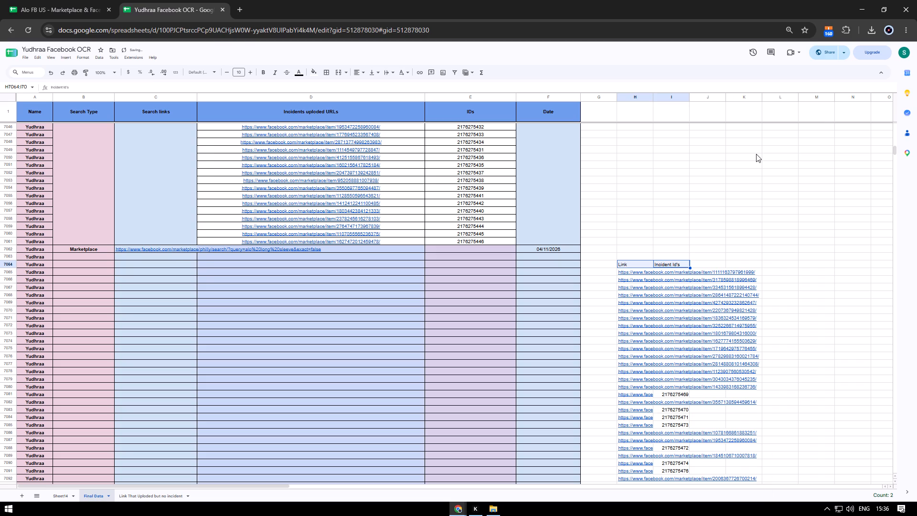
{"action": "key", "text": "alt+d"}
{"action": "key", "text": "alt+f"}
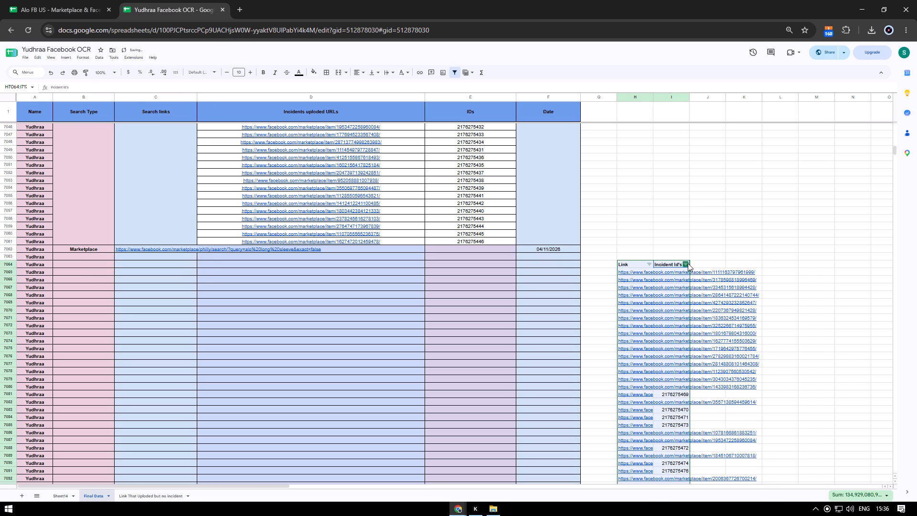
{"action": "left_click", "coordinate": [688, 263]}
{"action": "left_click", "coordinate": [611, 347]}
{"action": "left_click", "coordinate": [612, 372]}
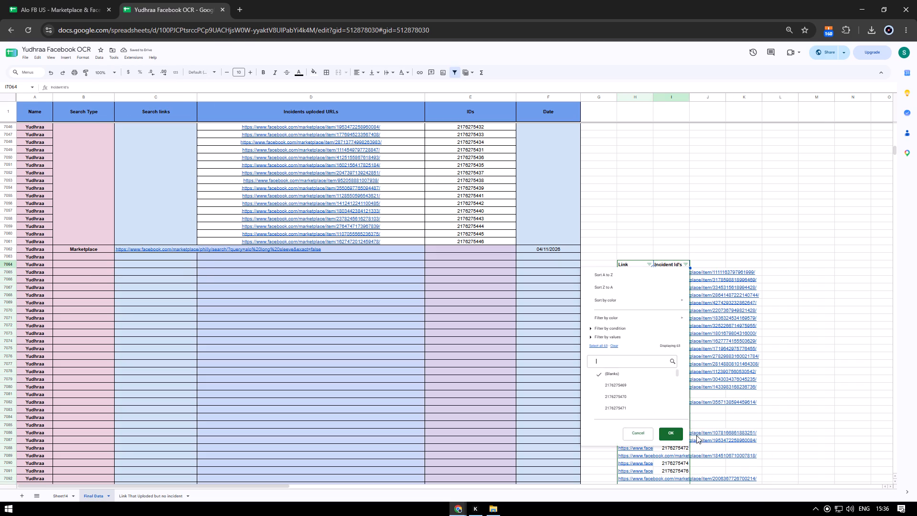
{"action": "left_click", "coordinate": [678, 431]}
Delete all the filtered rows whose links have no incident ID.
{"action": "key", "text": "Down"}
{"action": "key", "text": "Left"}
{"action": "key", "text": "ctrl+shift+Down"}
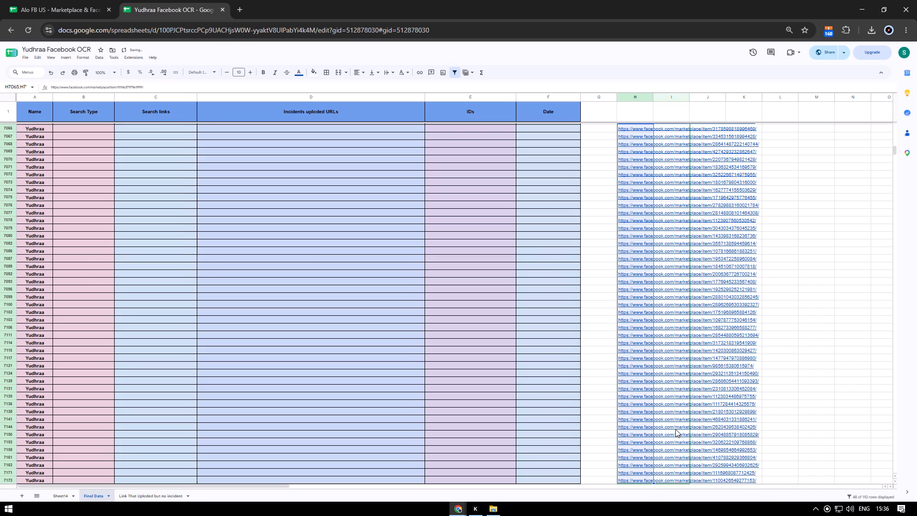
{"action": "key", "text": "ctrl+shift+x"}
{"action": "key", "text": "Up"}
{"action": "key", "text": "Up"}
{"action": "key", "text": "Up"}
{"action": "key", "text": "Up"}
{"action": "key", "text": "Up"}
{"action": "key", "text": "Up"}
{"action": "key", "text": "Up"}
{"action": "key", "text": "Up"}
{"action": "key", "text": "Up"}
{"action": "key", "text": "Up"}
{"action": "key", "text": "Up"}
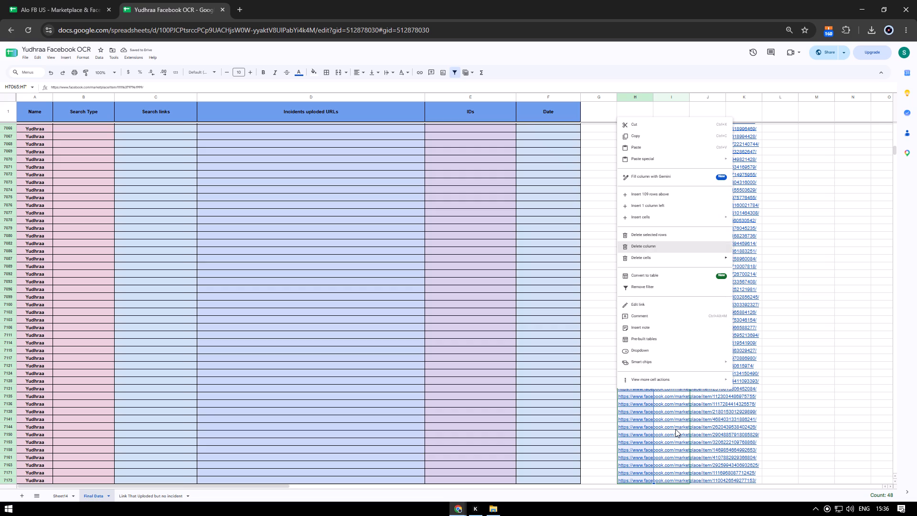
{"action": "key", "text": "Up"}
{"action": "key", "text": "Return"}
Reset the Incident Id's filter to select all values so the remaining rows are shown.
{"action": "scroll", "coordinate": [636, 340], "scroll_direction": "up", "scroll_amount": 2}
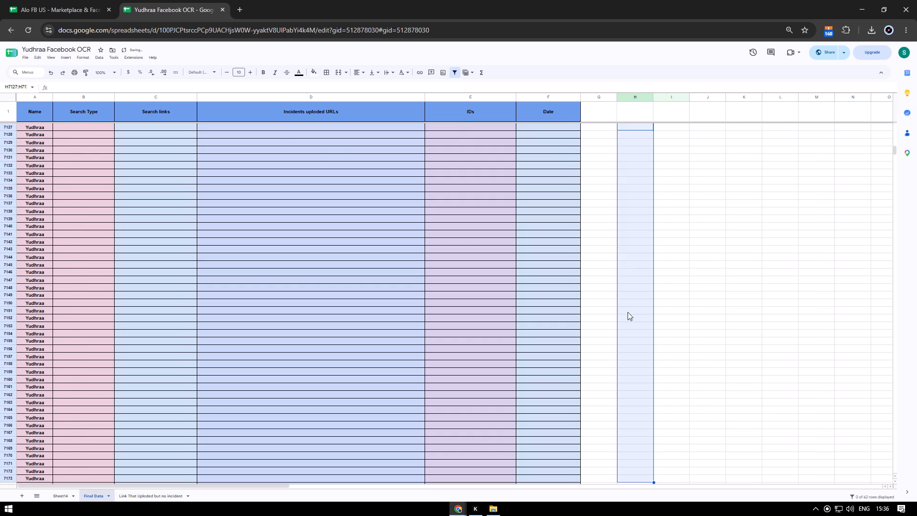
{"action": "scroll", "coordinate": [628, 312], "scroll_direction": "up", "scroll_amount": 2}
{"action": "left_click", "coordinate": [686, 311]}
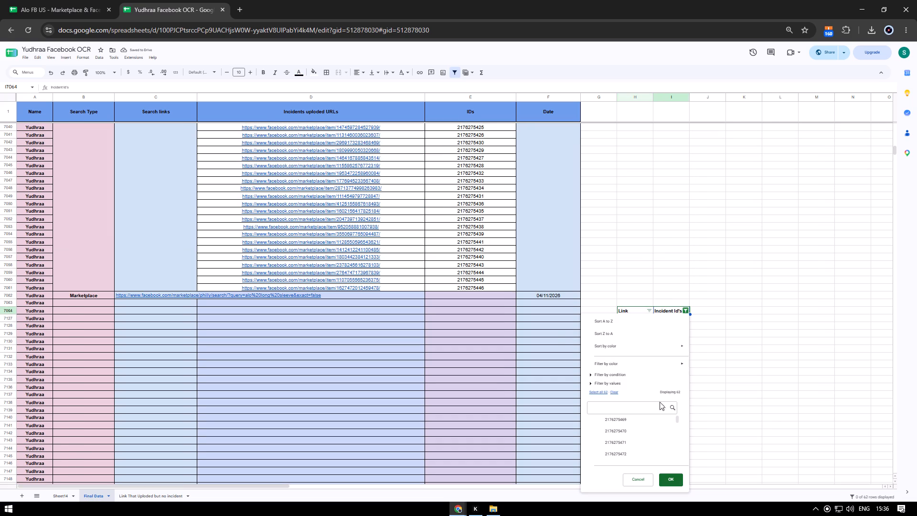
{"action": "left_click", "coordinate": [598, 393]}
{"action": "left_click", "coordinate": [666, 482]}
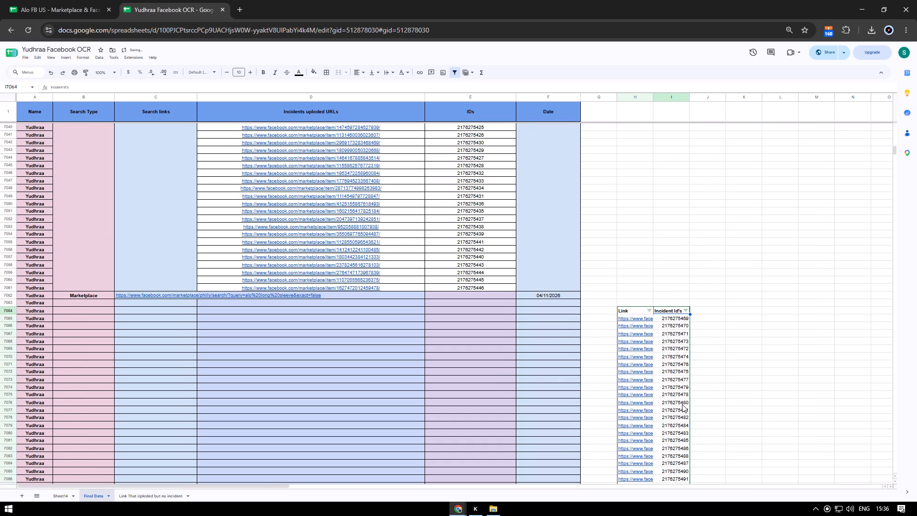
Remove the filter from the Link and Incident Id's data and delete its header labels.
{"action": "key", "text": "shift+Left"}
{"action": "key", "text": "alt+d"}
{"action": "key", "text": "alt+f"}
{"action": "key", "text": "Delete"}
Move the remaining links and incident IDs into the Incidents uploded URLs and IDs columns starting at row 7062, and center them.
{"action": "key", "text": "Down"}
{"action": "key", "text": "Left"}
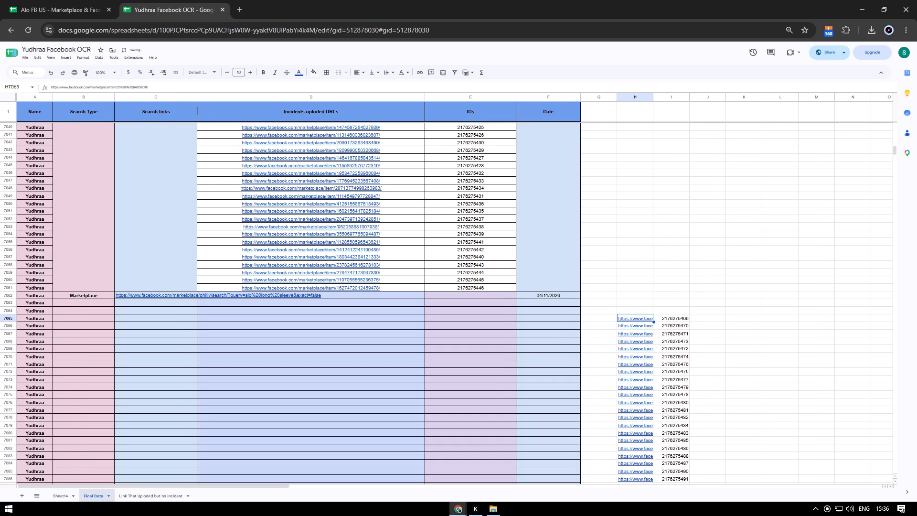
{"action": "key", "text": "ctrl+shift+Right"}
{"action": "key", "text": "ctrl+shift+Down"}
{"action": "key", "text": "ctrl+x"}
{"action": "key", "text": "ctrl+Left"}
{"action": "key", "text": "Right"}
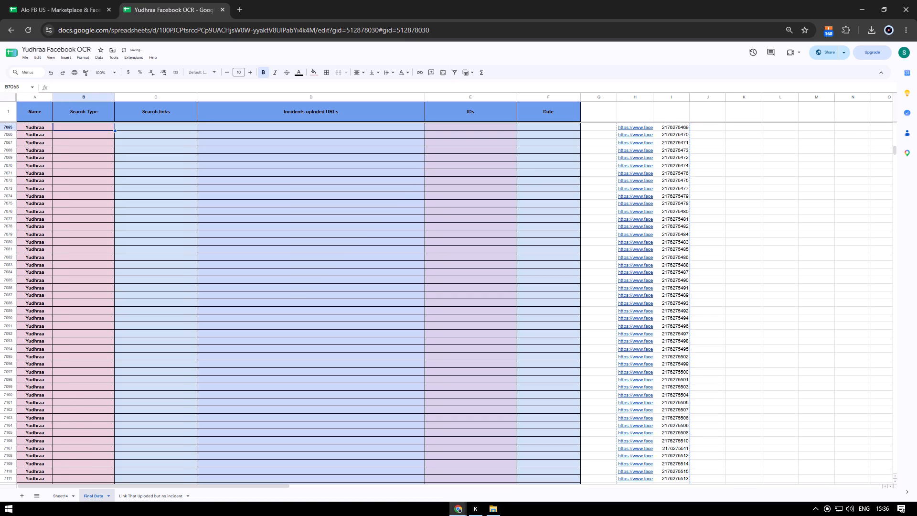
{"action": "key", "text": "Right"}
{"action": "key", "text": "Right"}
{"action": "key", "text": "ctrl+Up"}
{"action": "key", "text": "Down"}
{"action": "key", "text": "ctrl+v"}
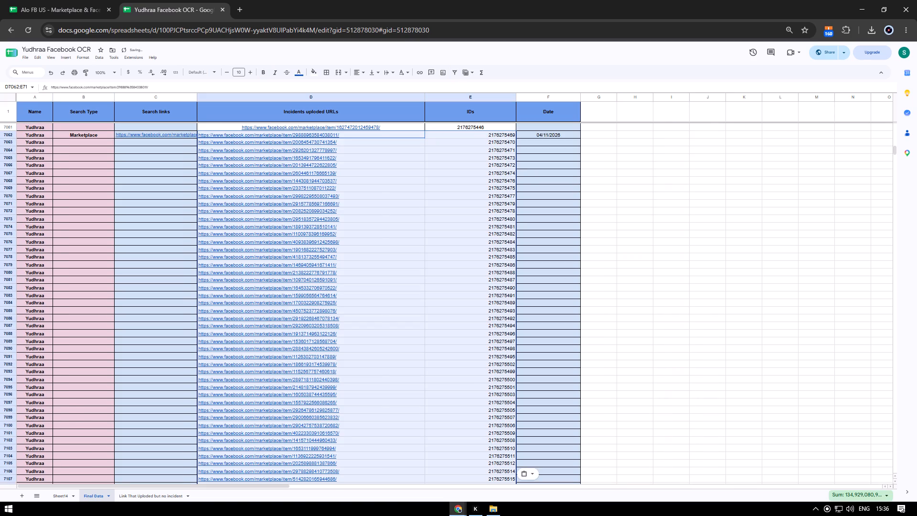
{"action": "key", "text": "ctrl+shift+e"}
Copy the pasted incident URLs into the Philadelphia, PA row's Incidents uploded URLs cell in the Alo FB US worksheet.
{"action": "key", "text": "shift+Left"}
{"action": "key", "text": "ctrl+c"}
{"action": "key", "text": "ctrl+c"}
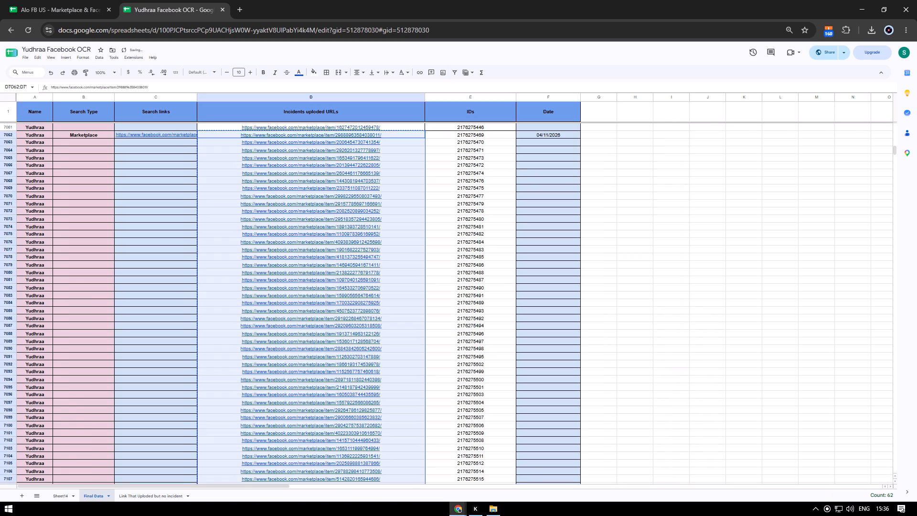
{"action": "key", "text": "ctrl+c"}
{"action": "key", "text": "ctrl+c"}
{"action": "key", "text": "ctrl+shift+Tab"}
{"action": "key", "text": "Right"}
{"action": "key", "text": "Right"}
{"action": "key", "text": "Return"}
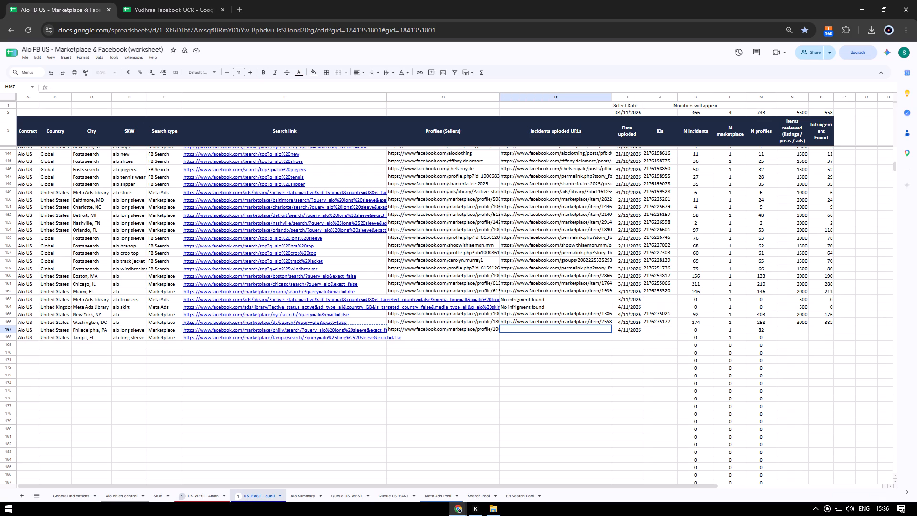
{"action": "key", "text": "ctrl+shift+v"}
{"action": "key", "text": "Return"}
Copy the matching incident IDs from the Yudhraa Facebook OCR sheet into the Philadelphia, PA row's IDs cell.
{"action": "key", "text": "Up"}
{"action": "key", "text": "Right"}
{"action": "key", "text": "Right"}
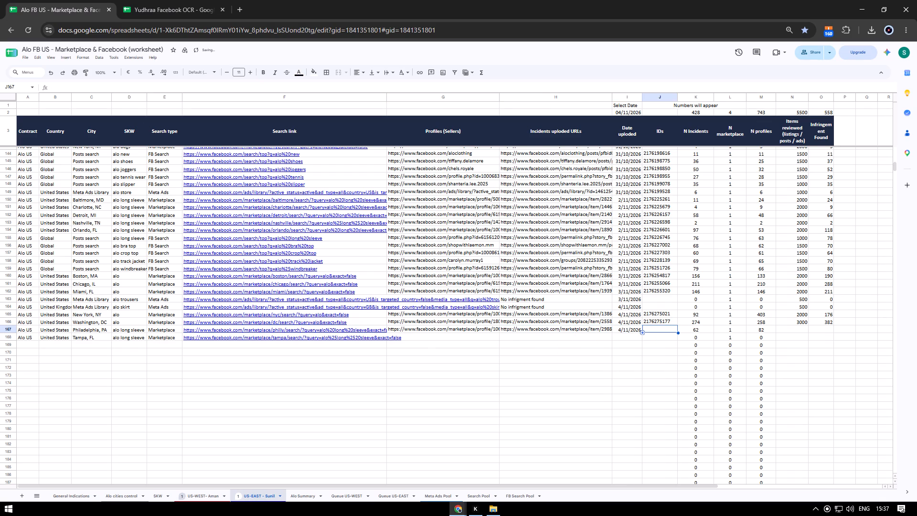
{"action": "key", "text": "ctrl+Tab"}
{"action": "key", "text": "Right"}
{"action": "key", "text": "ctrl+shift+Down"}
{"action": "key", "text": "ctrl+c"}
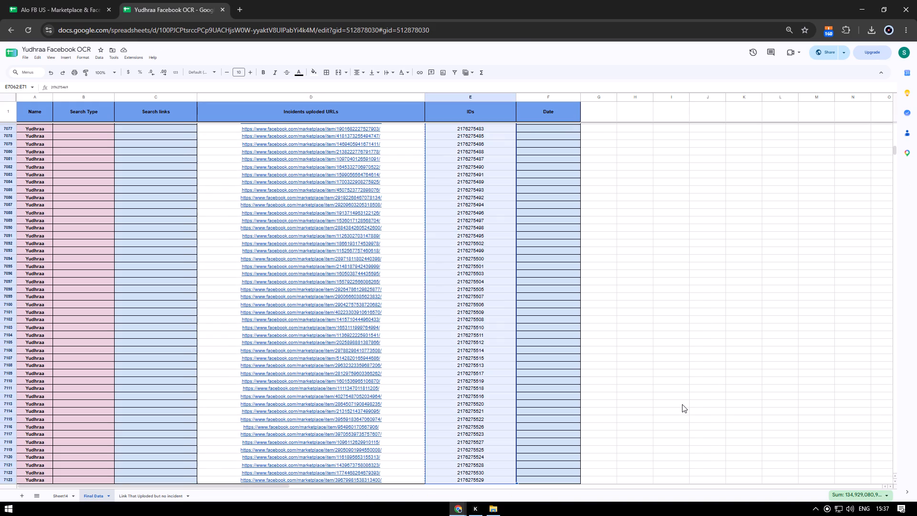
{"action": "key", "text": "ctrl+c"}
{"action": "key", "text": "ctrl+c"}
{"action": "key", "text": "ctrl+shift+Tab"}
{"action": "key", "text": "Return"}
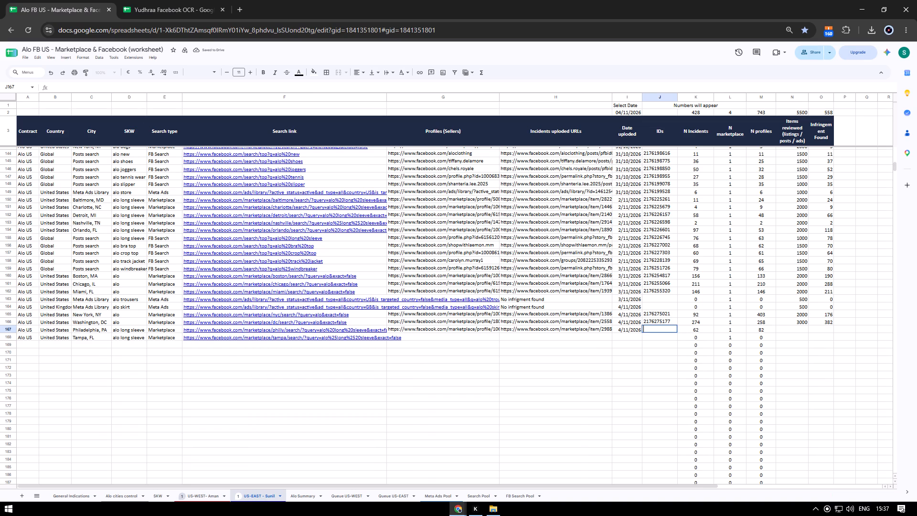
{"action": "key", "text": "ctrl+shift+v"}
{"action": "key", "text": "Return"}
Enter 2000 items reviewed and 110 infringements found for the Philadelphia, PA row.
{"action": "key", "text": "Up"}
{"action": "key", "text": "Right"}
{"action": "key", "text": "Right"}
{"action": "key", "text": "Right"}
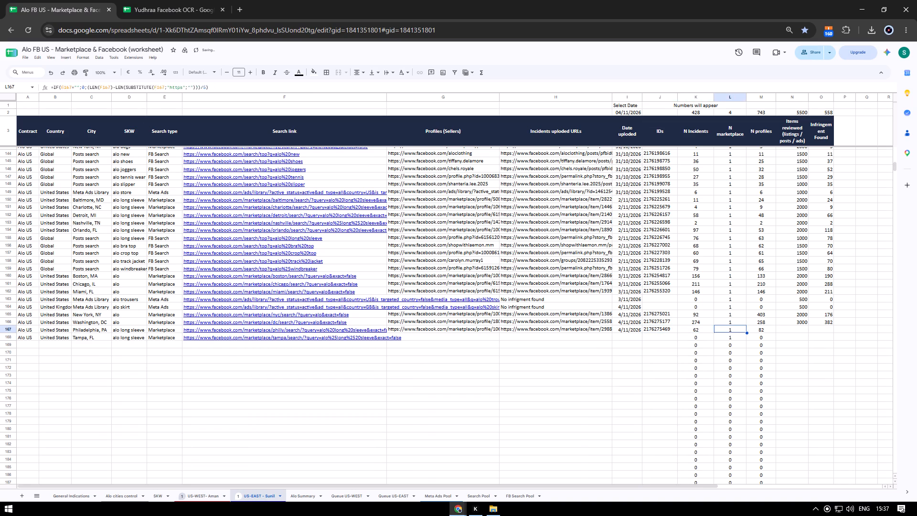
{"action": "key", "text": "Right"}
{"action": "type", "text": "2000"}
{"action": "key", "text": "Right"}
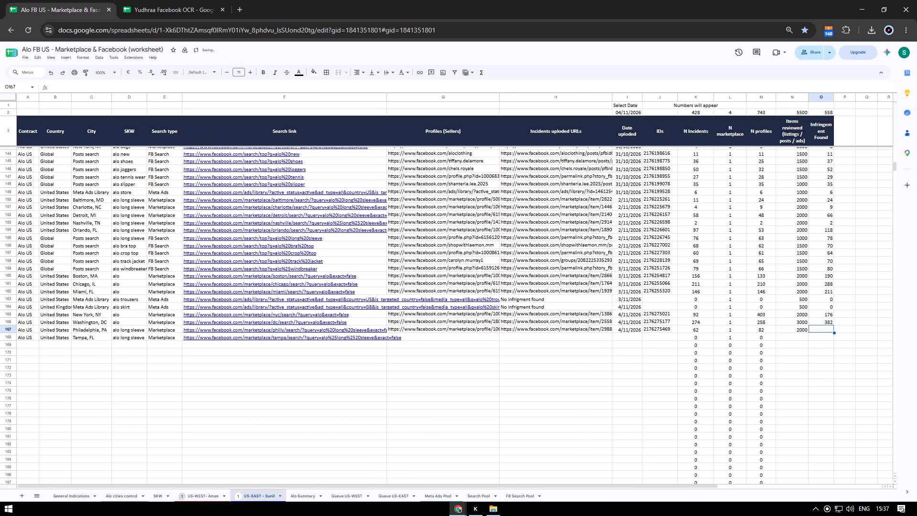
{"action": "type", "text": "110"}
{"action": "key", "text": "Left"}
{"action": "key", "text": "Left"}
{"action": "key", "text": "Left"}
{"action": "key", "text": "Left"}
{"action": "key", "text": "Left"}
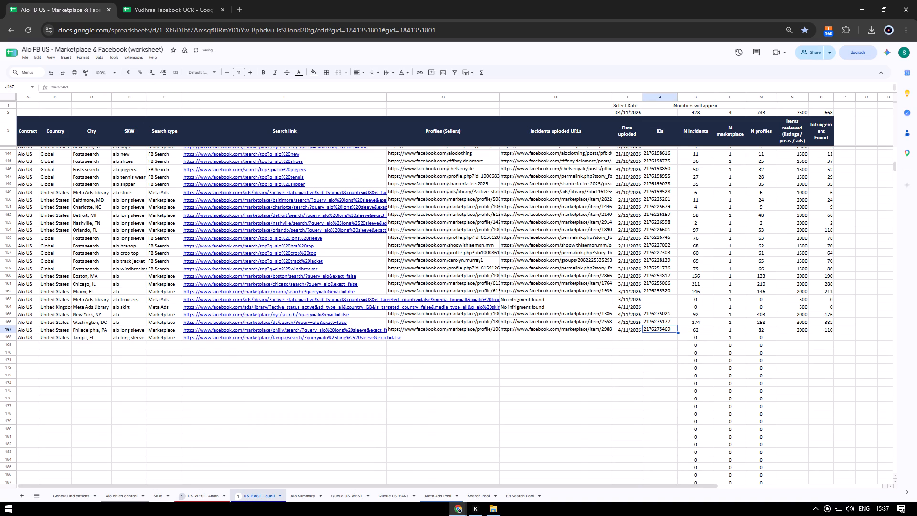
Apply all borders to the newly pasted URLs and IDs in the Yudhraa Facebook OCR sheet.
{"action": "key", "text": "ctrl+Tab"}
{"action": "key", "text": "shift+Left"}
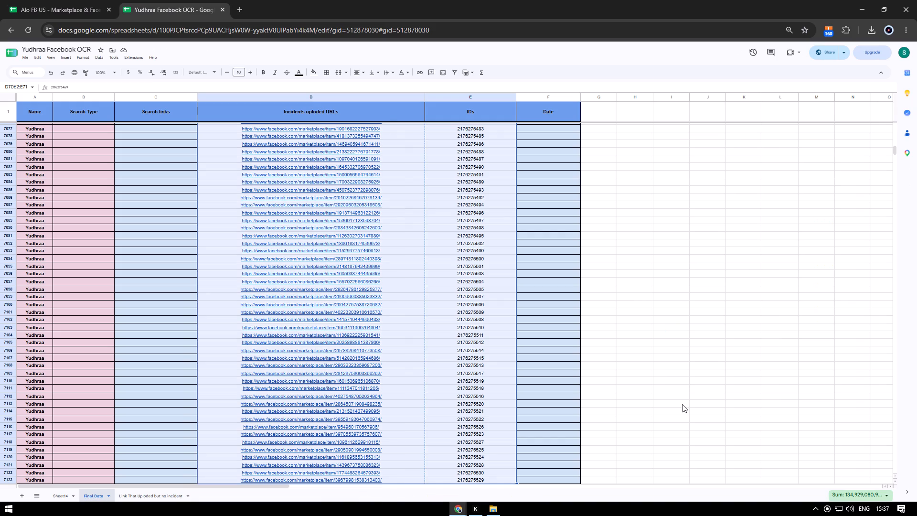
{"action": "left_click", "coordinate": [329, 74]}
{"action": "left_click", "coordinate": [329, 86]}
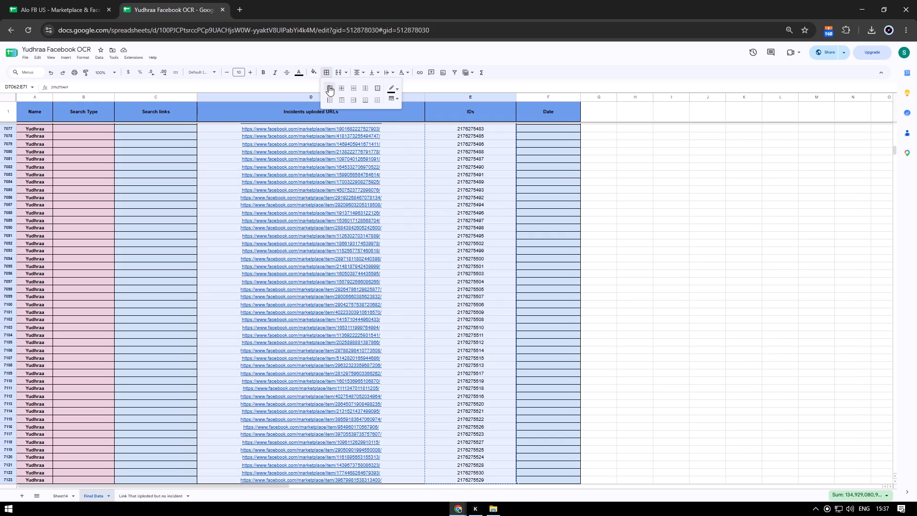
{"action": "left_click", "coordinate": [440, 280]}
Return to the start of the new Philadelphia block at row 7062 and select its cells in the IDs column downward.
{"action": "key", "text": "Right"}
{"action": "key", "text": "ctrl+Up"}
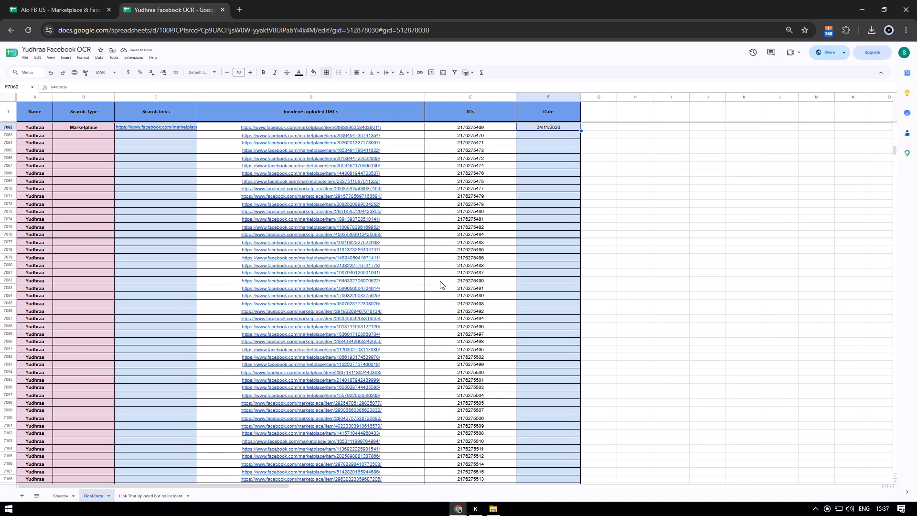
{"action": "key", "text": "Up"}
{"action": "key", "text": "Down"}
{"action": "scroll", "coordinate": [422, 269], "scroll_direction": "down", "scroll_amount": 7}
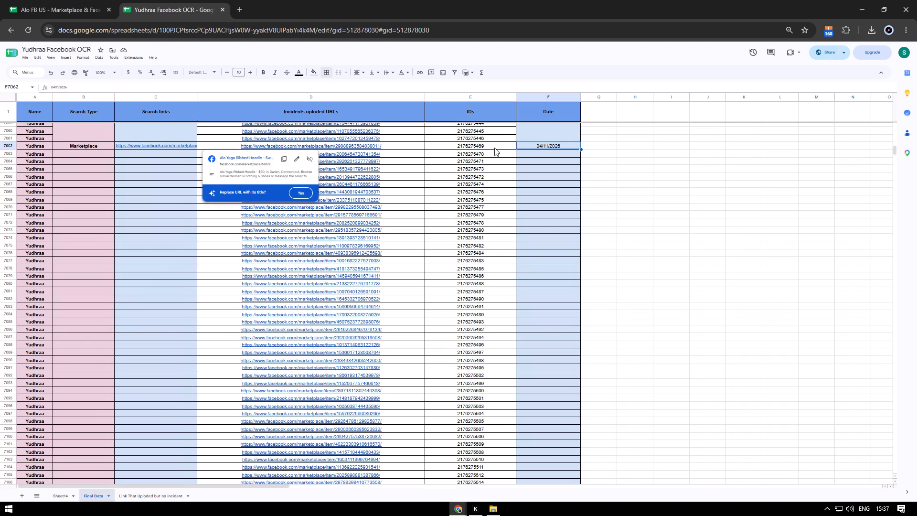
{"action": "left_click", "coordinate": [494, 148]}
{"action": "key", "text": "shift+Down"}
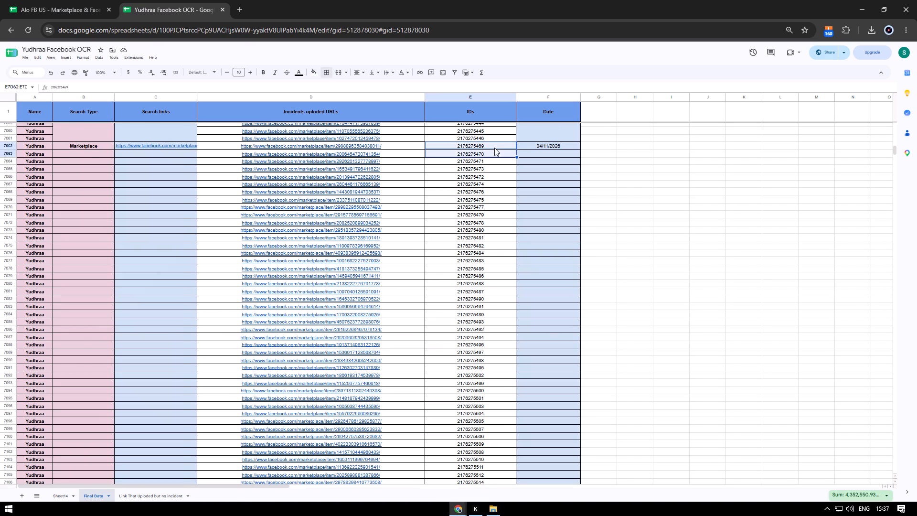
Merge the Date, Search links and Search Type cells, each within its own column, across rows 7062 to 7123.
{"action": "key", "text": "ctrl+Down"}
{"action": "key", "text": "Right"}
{"action": "key", "text": "ctrl+shift+Up"}
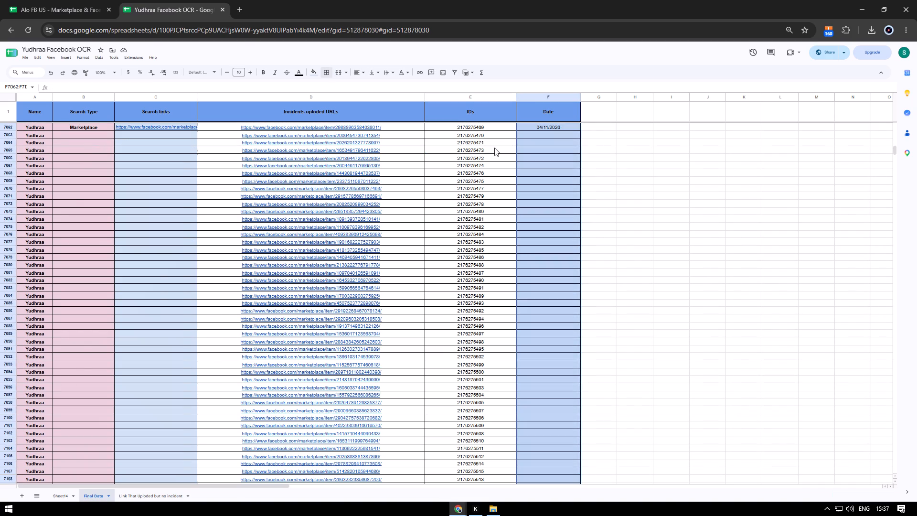
{"action": "key", "text": "alt+o"}
{"action": "type", "text": "ma"}
{"action": "key", "text": "Left"}
{"action": "key", "text": "Left"}
{"action": "key", "text": "Left"}
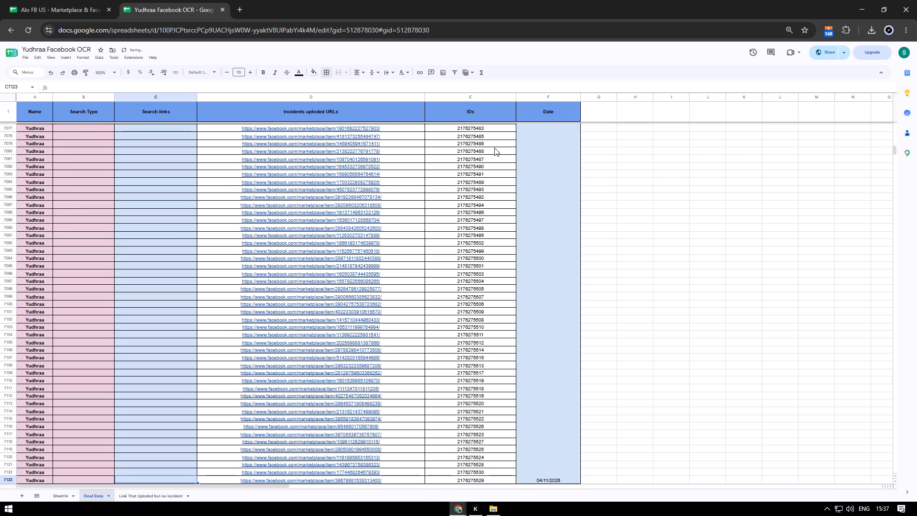
{"action": "key", "text": "ctrl+shift+Up"}
{"action": "key", "text": "alt+o"}
{"action": "type", "text": "ma"}
{"action": "key", "text": "Left"}
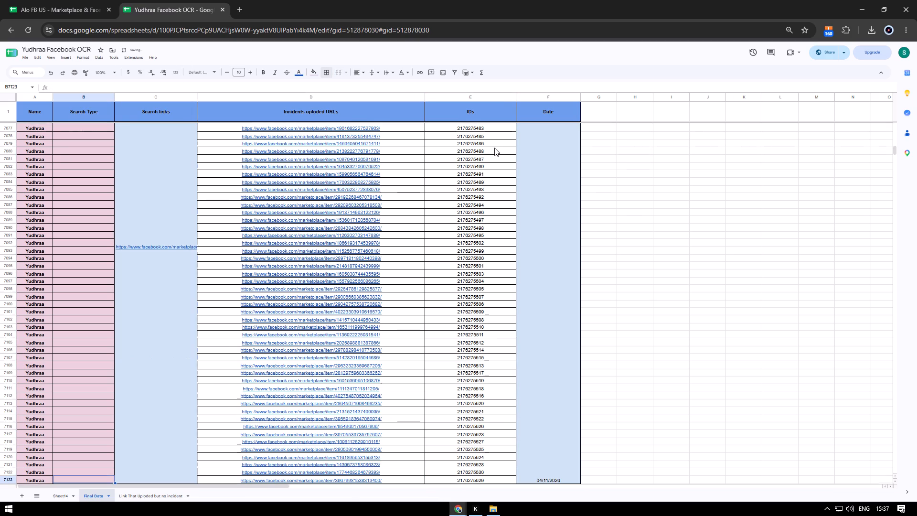
{"action": "key", "text": "ctrl+shift+Up"}
{"action": "key", "text": "alt+o"}
{"action": "type", "text": "ma"}
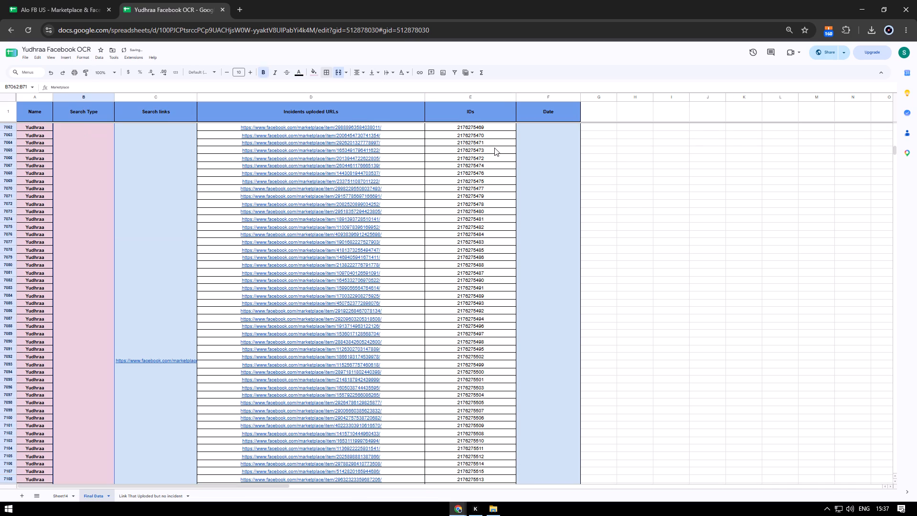
Set the vertical alignment of the merged Search Type and Date cells to middle.
{"action": "left_click", "coordinate": [559, 225], "text": "ctrl"}
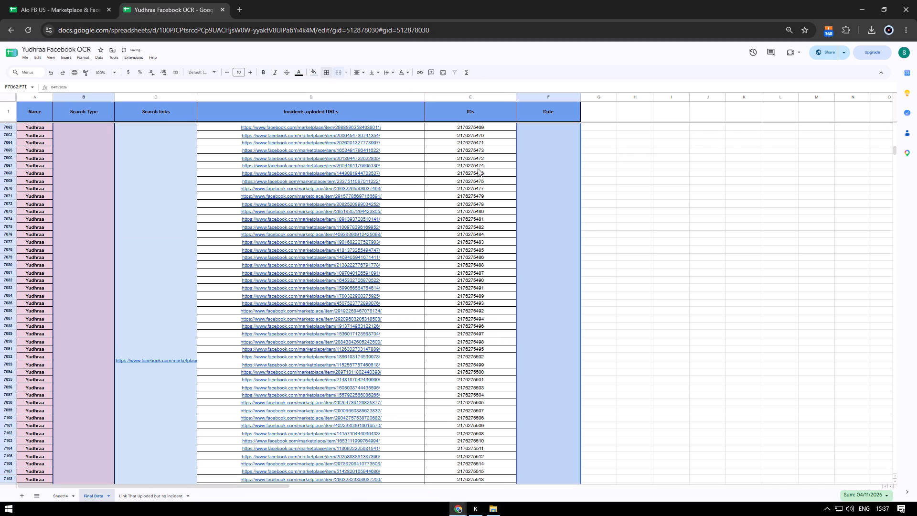
{"action": "left_click", "coordinate": [370, 74]}
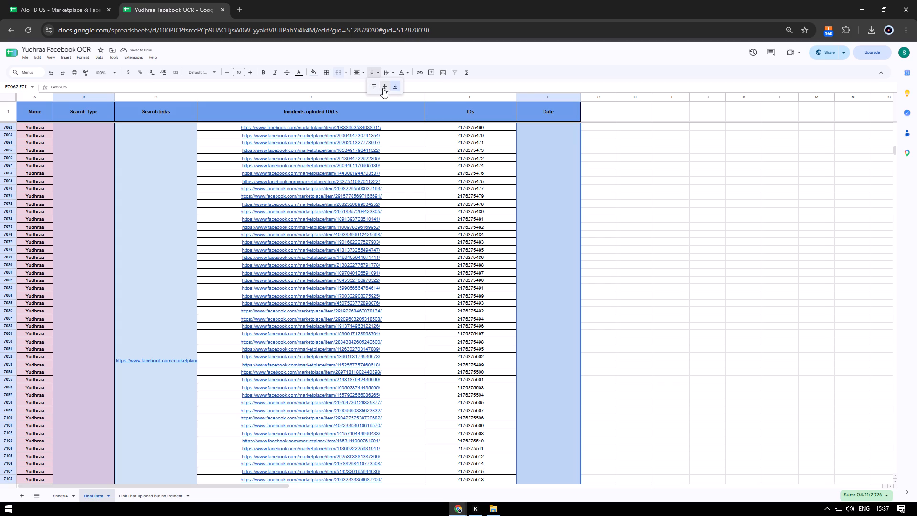
{"action": "left_click", "coordinate": [384, 87]}
Check the incident URLs in rows 7062 to 7123 against the US-EAST sheet and the Red Points incident results.
{"action": "scroll", "coordinate": [402, 307], "scroll_direction": "down", "scroll_amount": 7}
{"action": "scroll", "coordinate": [408, 334], "scroll_direction": "up", "scroll_amount": 8}
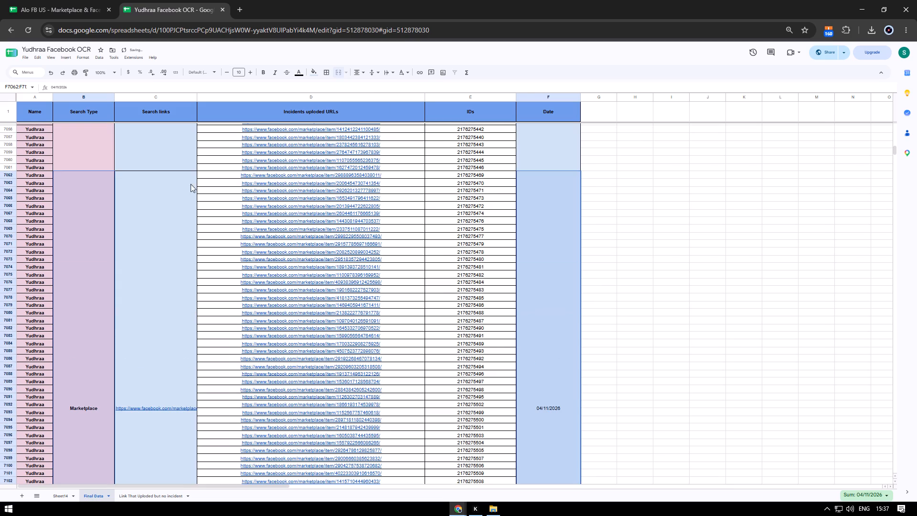
{"action": "left_click_drag", "start_coordinate": [224, 173], "coordinate": [256, 358]}
{"action": "scroll", "coordinate": [255, 376], "scroll_direction": "down", "scroll_amount": 6}
{"action": "key", "text": "ctrl+shift+Tab"}
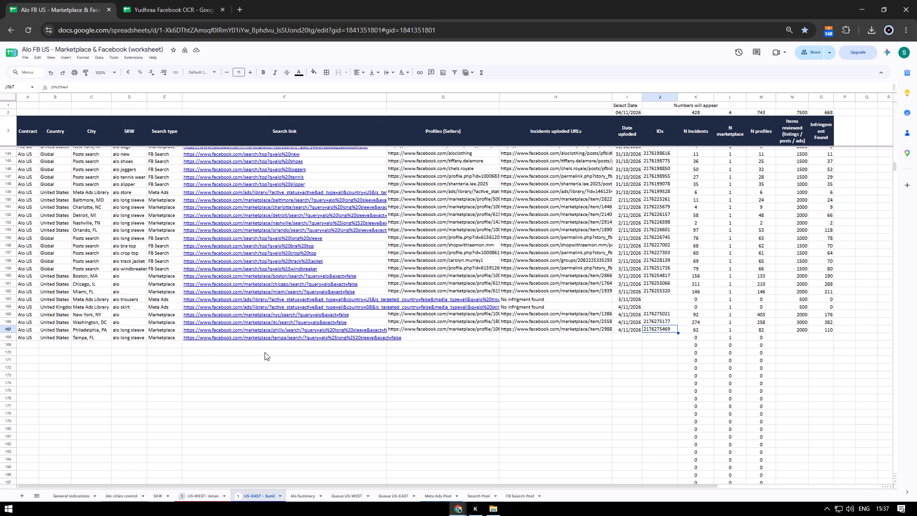
{"action": "key", "text": "ctrl+Tab"}
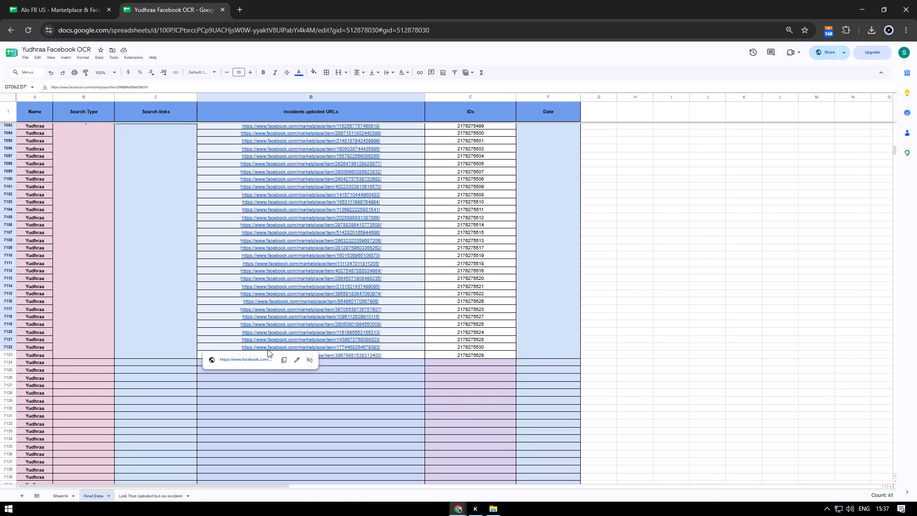
{"action": "left_click", "coordinate": [346, 363]}
{"action": "key", "text": "alt+Tab"}
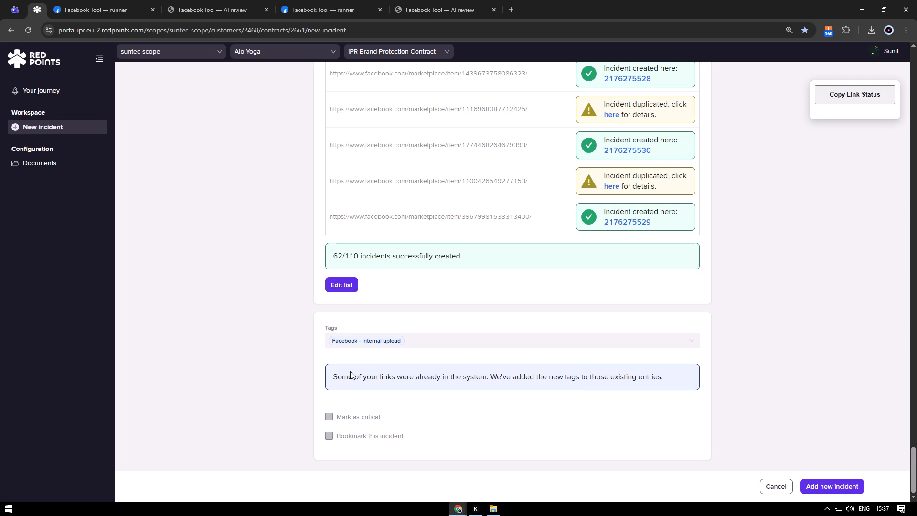
{"action": "key", "text": "alt+Tab"}
{"action": "left_click", "coordinate": [353, 363]}
Clear all contents of the Sheet14 worksheet.
{"action": "left_click", "coordinate": [61, 498]}
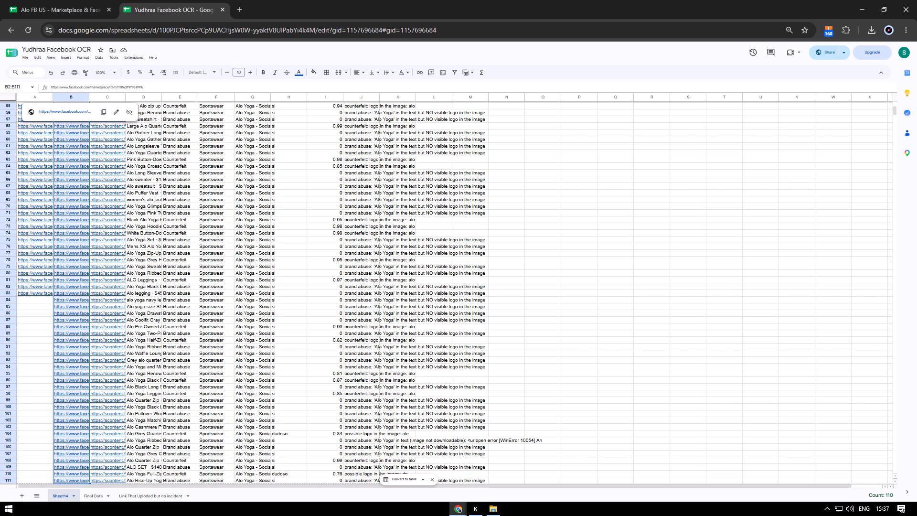
{"action": "left_click", "coordinate": [6, 100]}
{"action": "left_click", "coordinate": [3, 96]}
{"action": "scroll", "coordinate": [162, 272], "scroll_direction": "up", "scroll_amount": 4}
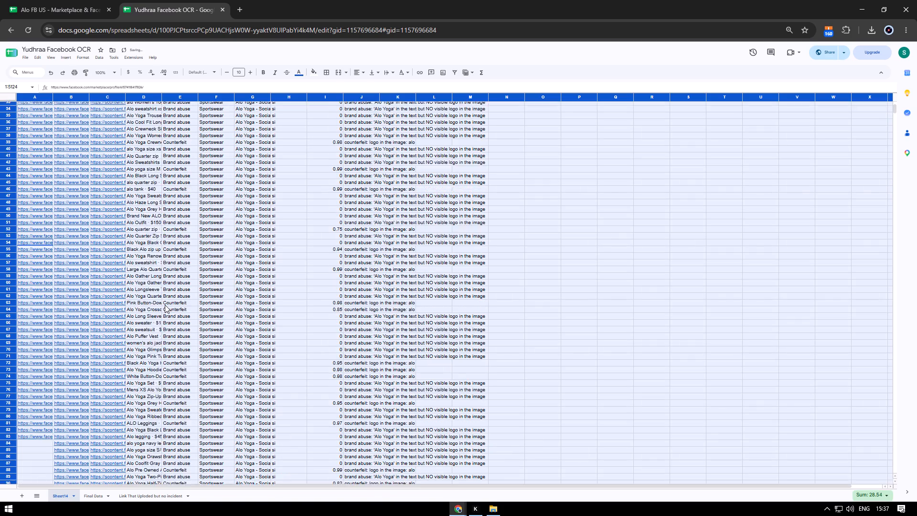
{"action": "scroll", "coordinate": [165, 305], "scroll_direction": "up", "scroll_amount": 17}
{"action": "key", "text": "Delete"}
{"action": "key", "text": "Up"}
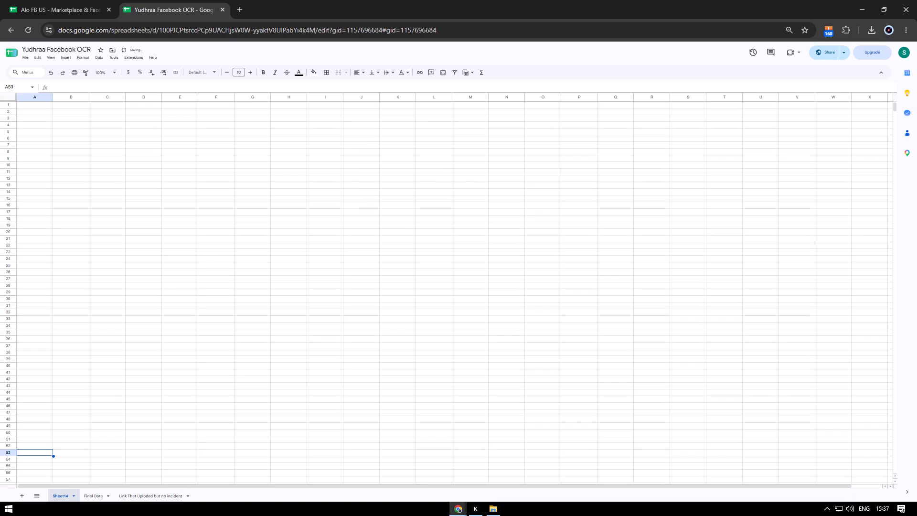
{"action": "key", "text": "ctrl+a"}
{"action": "key", "text": "ctrl+a"}
{"action": "key", "text": "ctrl+a"}
{"action": "key", "text": "Delete"}
{"action": "key", "text": "Up"}
{"action": "key", "text": "ctrl+Up"}
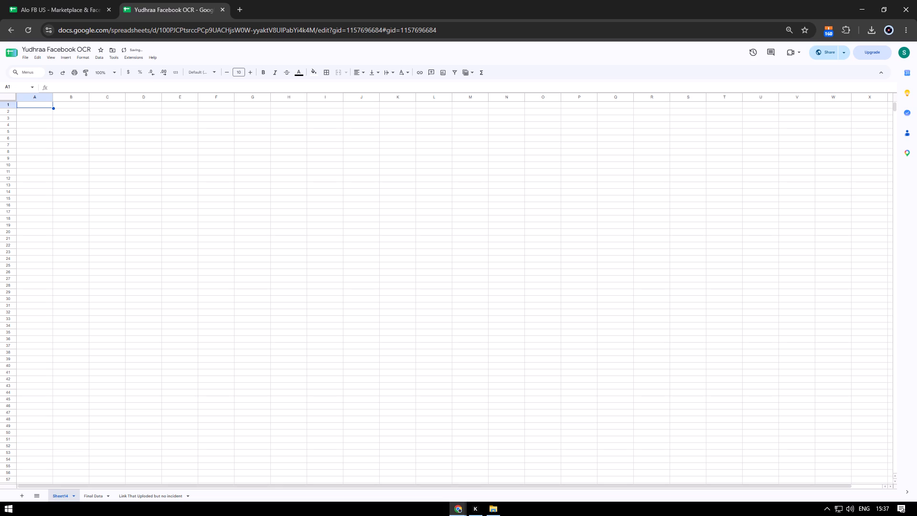
Return to Final Data and select the Search Type cell in row 7124.
{"action": "left_click", "coordinate": [101, 493]}
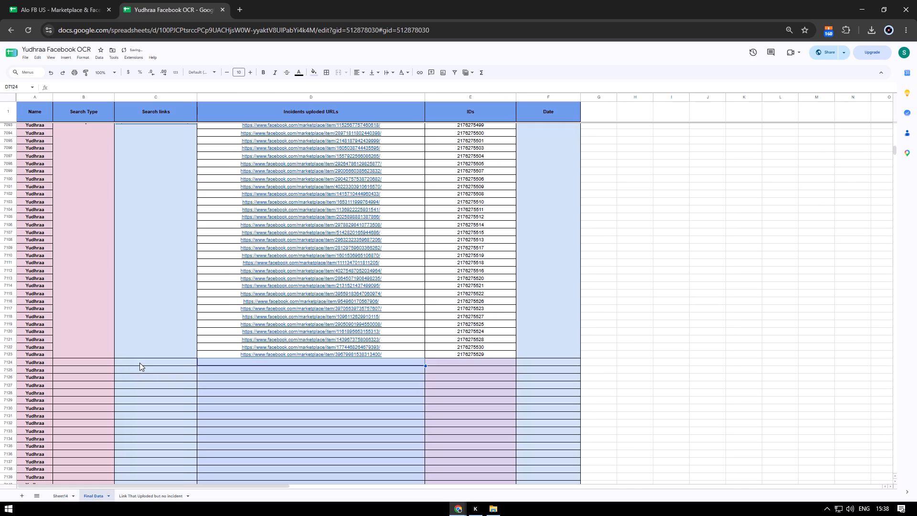
{"action": "scroll", "coordinate": [139, 363], "scroll_direction": "down", "scroll_amount": 4}
{"action": "scroll", "coordinate": [139, 363], "scroll_direction": "up", "scroll_amount": 2}
{"action": "left_click", "coordinate": [80, 264]}
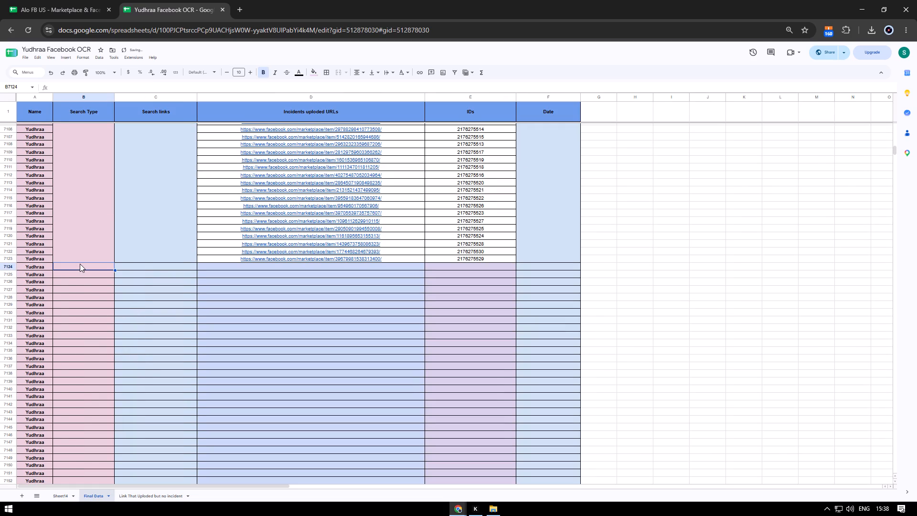
In Final Data row 7124, enter Marketplace as the Search Type and 04/11/2026 as the Date.
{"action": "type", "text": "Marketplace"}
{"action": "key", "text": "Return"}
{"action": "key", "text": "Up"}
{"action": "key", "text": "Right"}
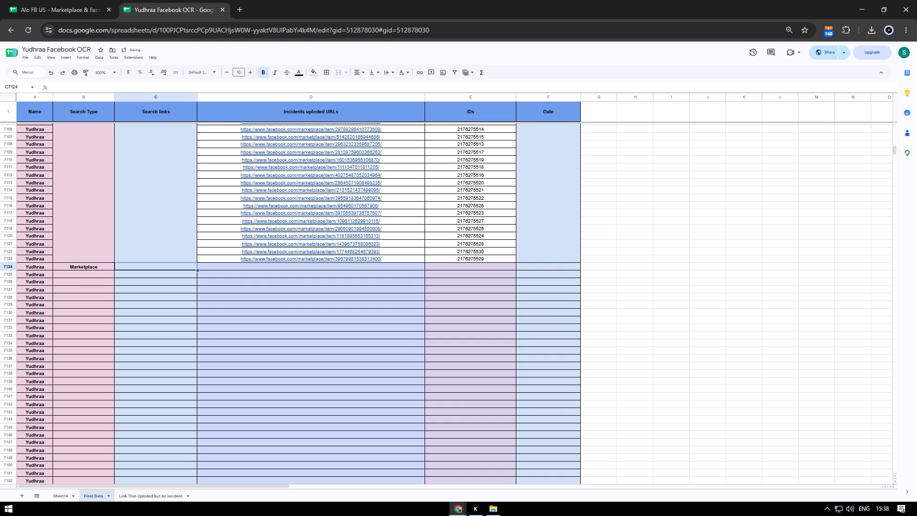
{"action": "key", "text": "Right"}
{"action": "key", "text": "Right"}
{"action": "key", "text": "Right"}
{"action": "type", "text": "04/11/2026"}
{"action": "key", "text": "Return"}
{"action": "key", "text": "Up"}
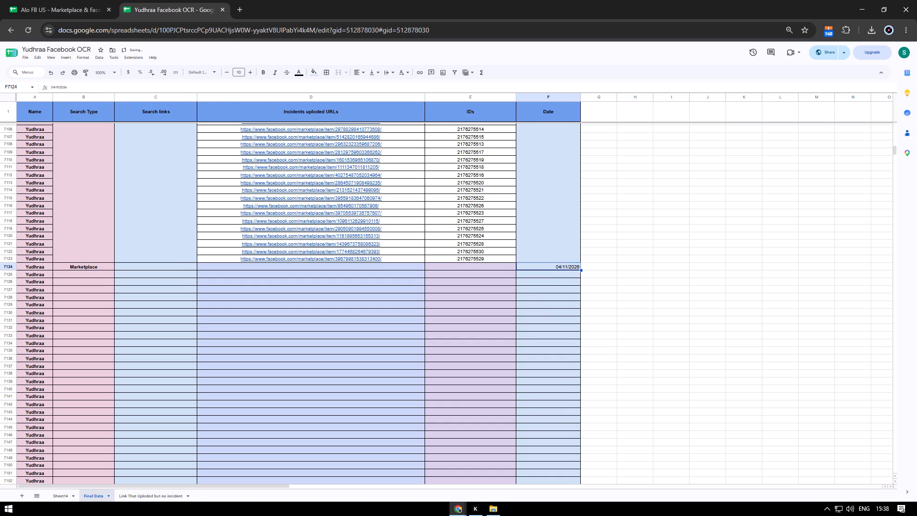
Centre the new date horizontally and set the vertical alignment of row 7124 from Search Type to Date to middle.
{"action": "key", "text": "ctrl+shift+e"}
{"action": "left_click", "coordinate": [73, 268], "text": "ctrl"}
{"action": "left_click", "coordinate": [371, 75]}
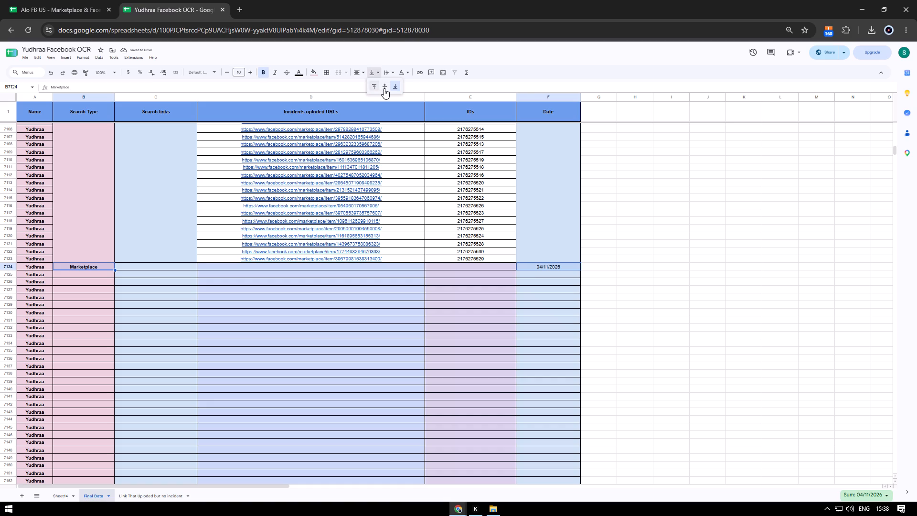
{"action": "left_click", "coordinate": [384, 88]}
Copy the Tampa, FL search link from US-EAST row 168 into the Search links cell of row 7124 as left-aligned plain text.
{"action": "left_click", "coordinate": [186, 270]}
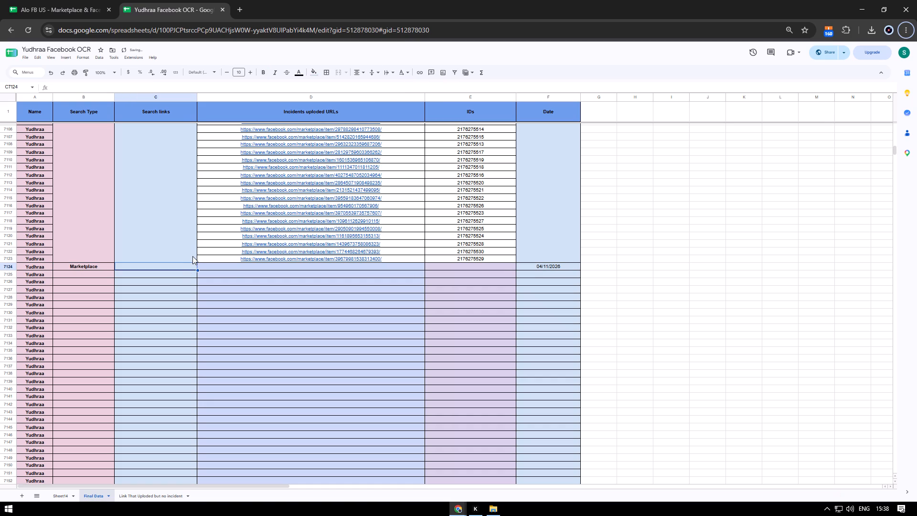
{"action": "left_click", "coordinate": [290, 270]}
{"action": "left_click", "coordinate": [167, 264]}
{"action": "key", "text": "ctrl+shift+Tab"}
{"action": "key", "text": "ctrl+Left"}
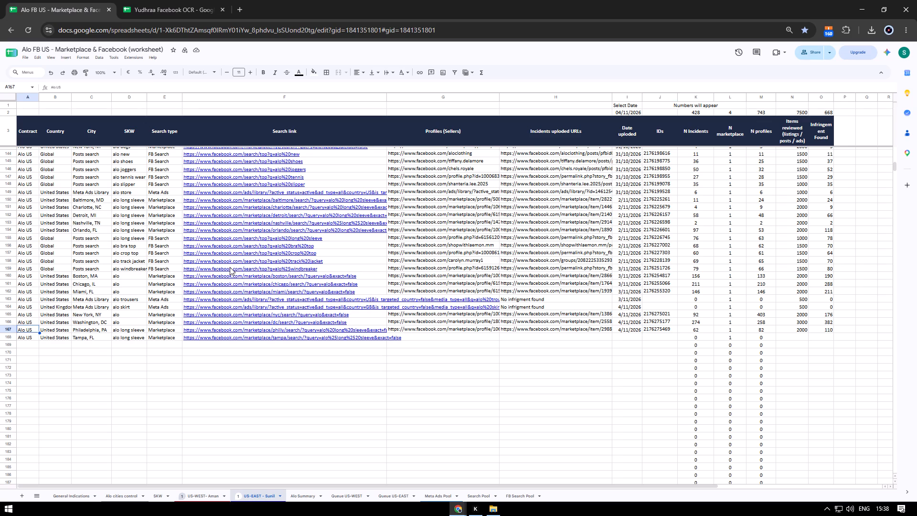
{"action": "key", "text": "Down"}
{"action": "key", "text": "ctrl+Right"}
{"action": "key", "text": "ctrl+c"}
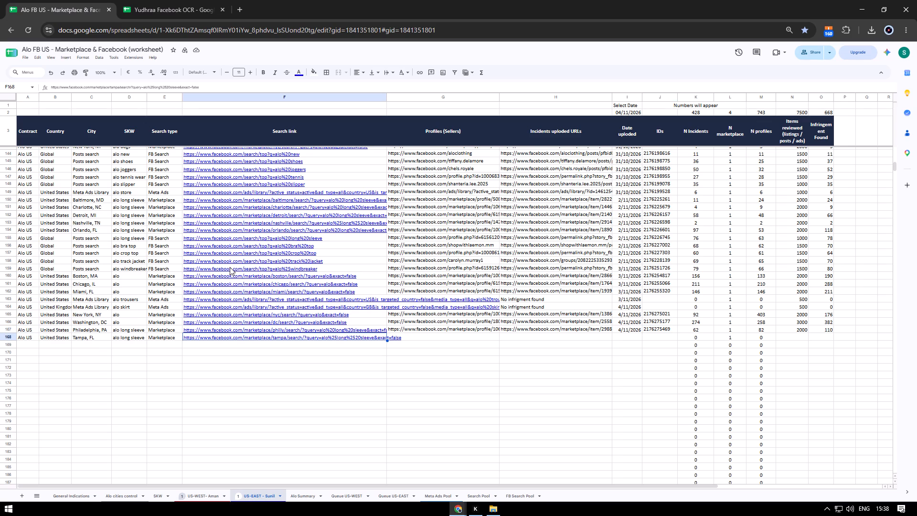
{"action": "key", "text": "ctrl+c"}
{"action": "key", "text": "ctrl+Tab"}
{"action": "key", "text": "Return"}
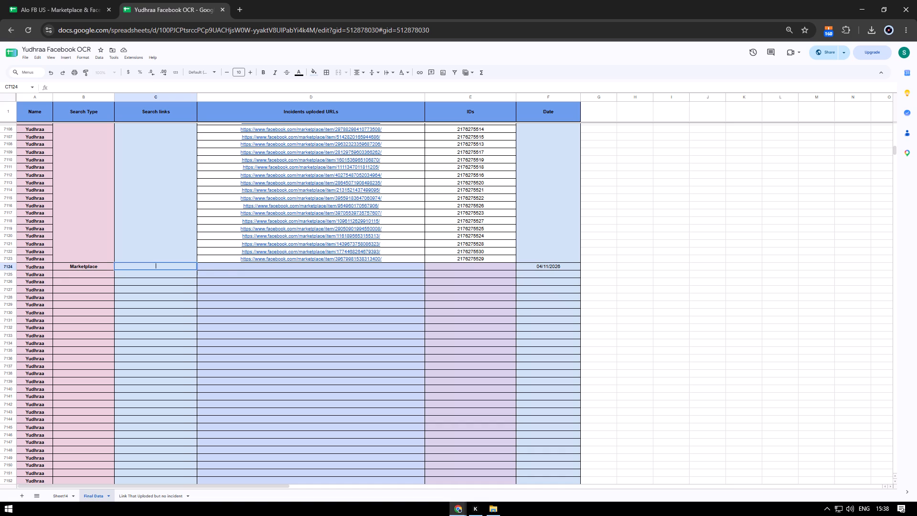
{"action": "key", "text": "ctrl+shift+v"}
{"action": "key", "text": "Return"}
{"action": "key", "text": "Up"}
{"action": "key", "text": "ctrl+shift+l"}
{"action": "key", "text": "Right"}
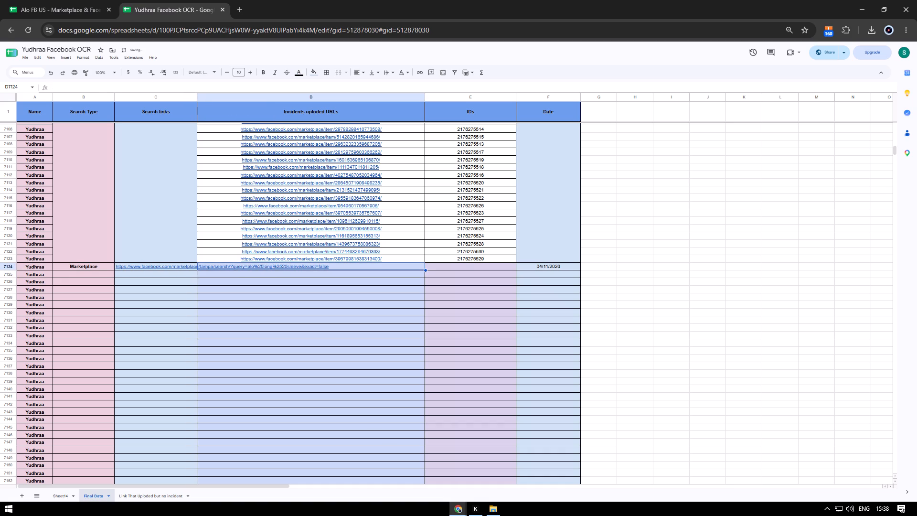
{"action": "key", "text": "Down"}
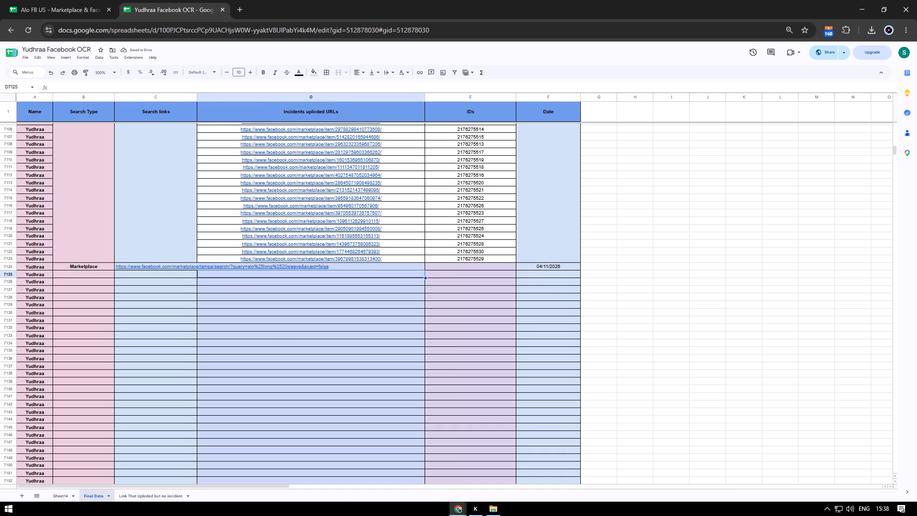
Switch to the Red Points browser window and close the first pair of Facebook Tool runner and AI review pages.
{"action": "key", "text": "alt+Up"}
{"action": "key", "text": "alt+Tab"}
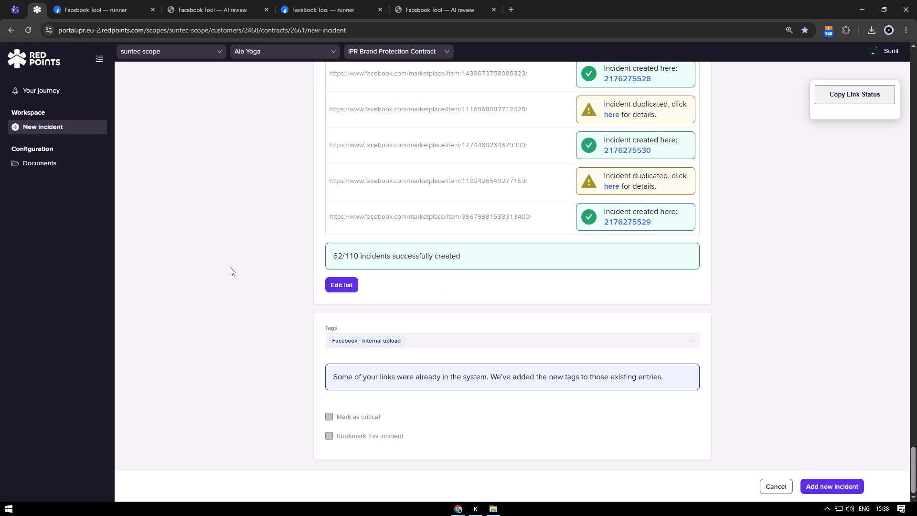
{"action": "middle_click", "coordinate": [106, 0]}
{"action": "middle_click", "coordinate": [106, 0]}
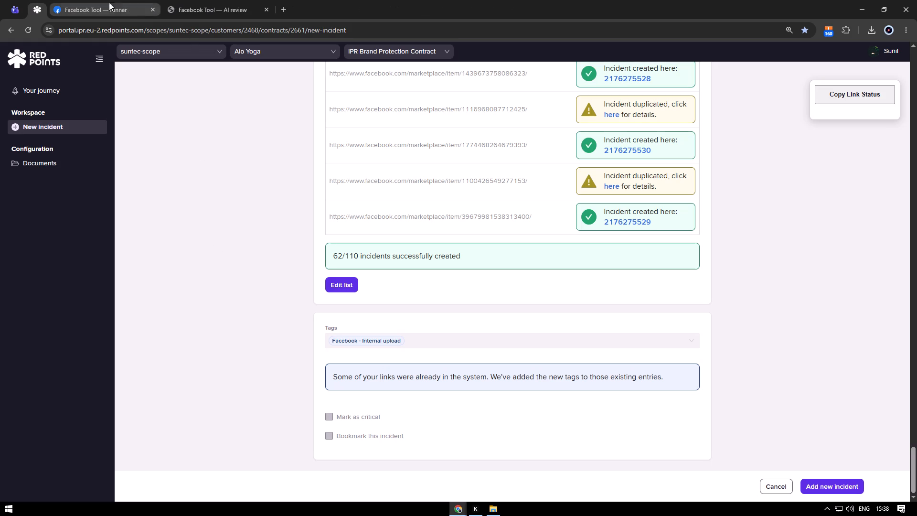
Download the reviewed results from the remaining Facebook Tool AI review page and mark them done.
{"action": "left_click", "coordinate": [191, 0]}
{"action": "left_click", "coordinate": [381, 117]}
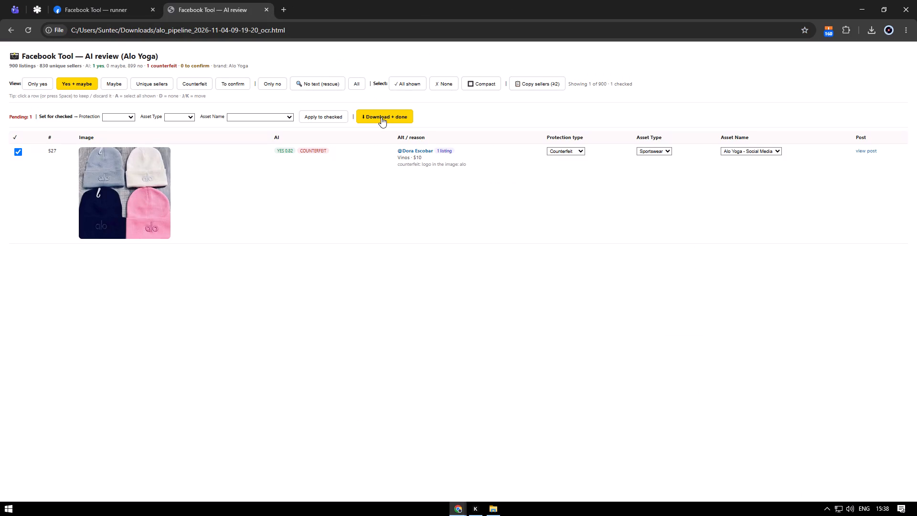
Import ai_reviewed (3).csv into the empty Sheet14 worksheet, appending it to the current sheet.
{"action": "key", "text": "alt+Tab"}
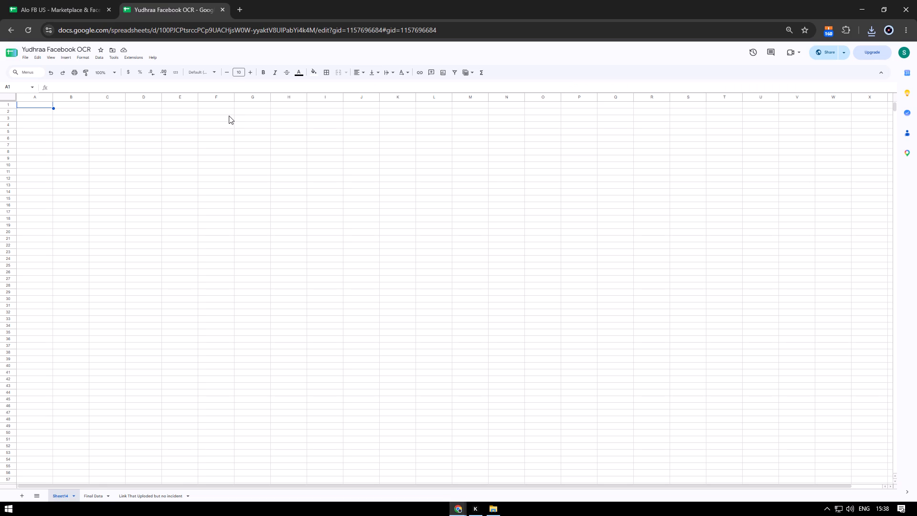
{"action": "left_click", "coordinate": [22, 55]}
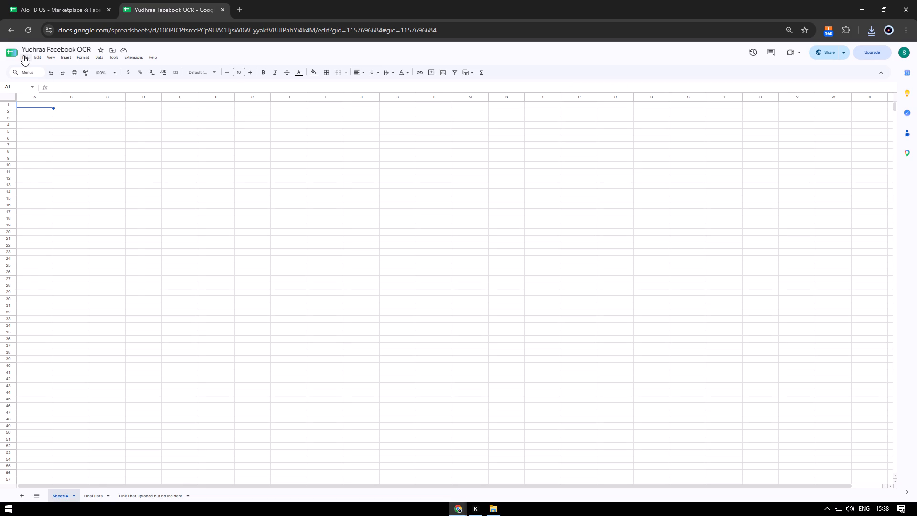
{"action": "left_click", "coordinate": [23, 55]}
{"action": "left_click", "coordinate": [52, 90]}
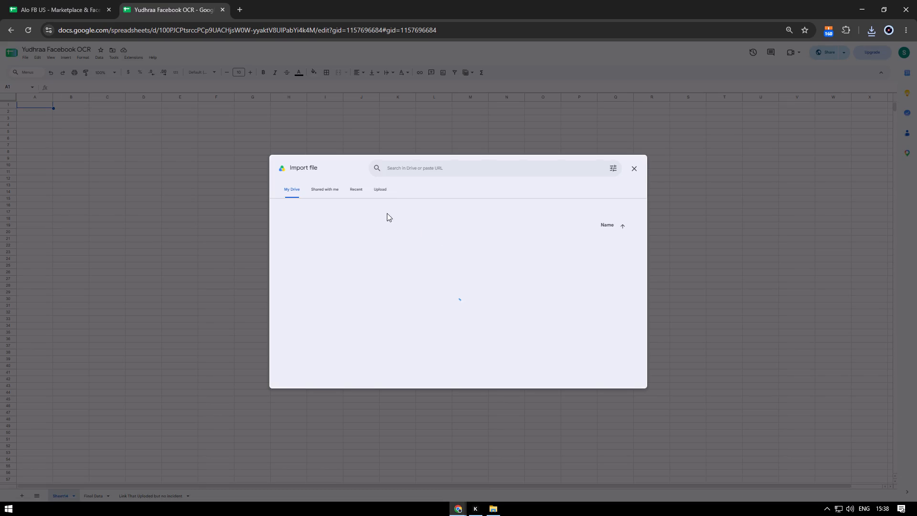
{"action": "left_click", "coordinate": [378, 183]}
{"action": "left_click", "coordinate": [467, 315]}
{"action": "left_click", "coordinate": [467, 313]}
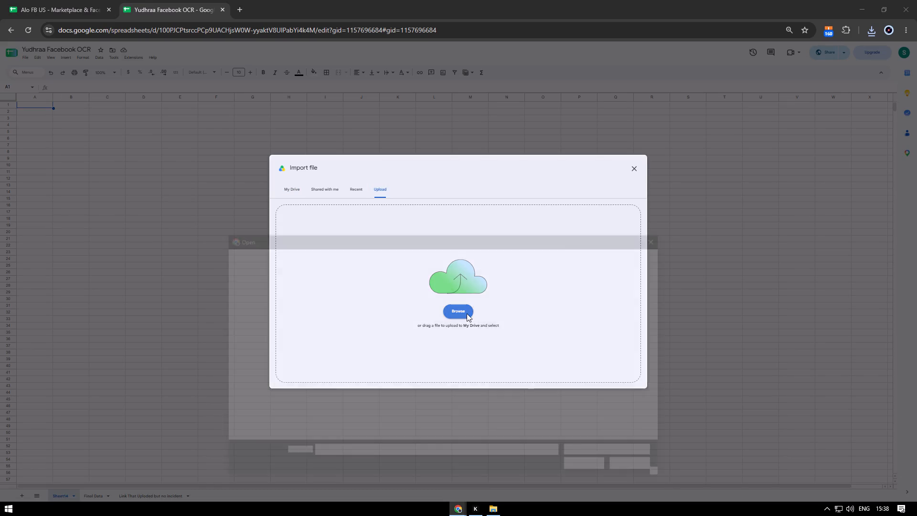
{"action": "double_click", "coordinate": [388, 307]}
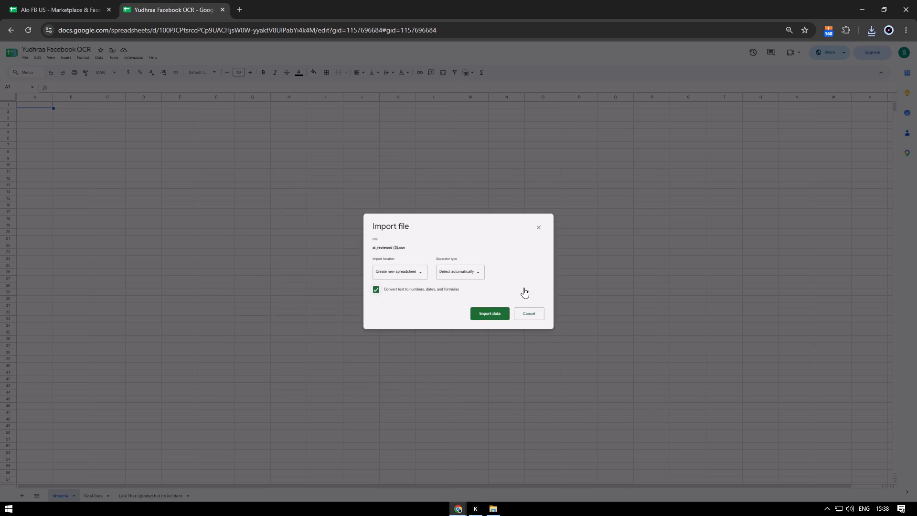
{"action": "left_click", "coordinate": [408, 272]}
{"action": "left_click", "coordinate": [407, 317]}
{"action": "left_click", "coordinate": [487, 305]}
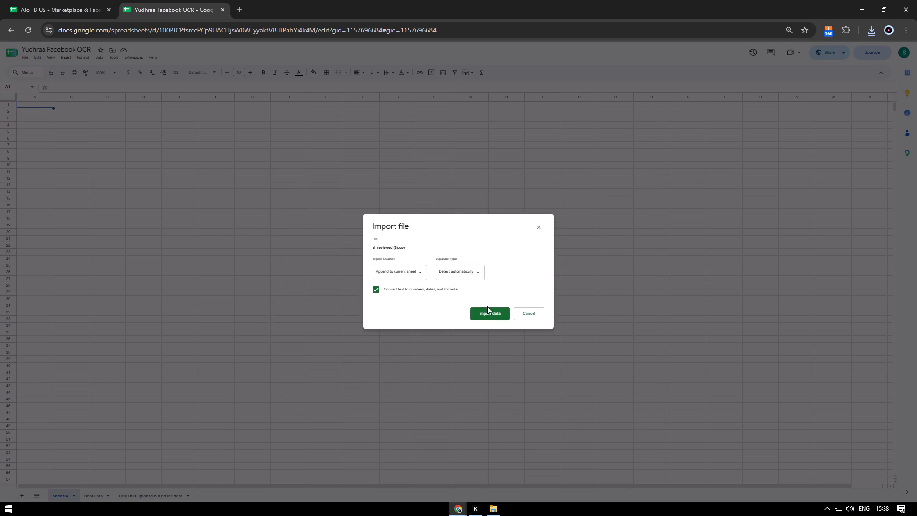
{"action": "left_click", "coordinate": [487, 308]}
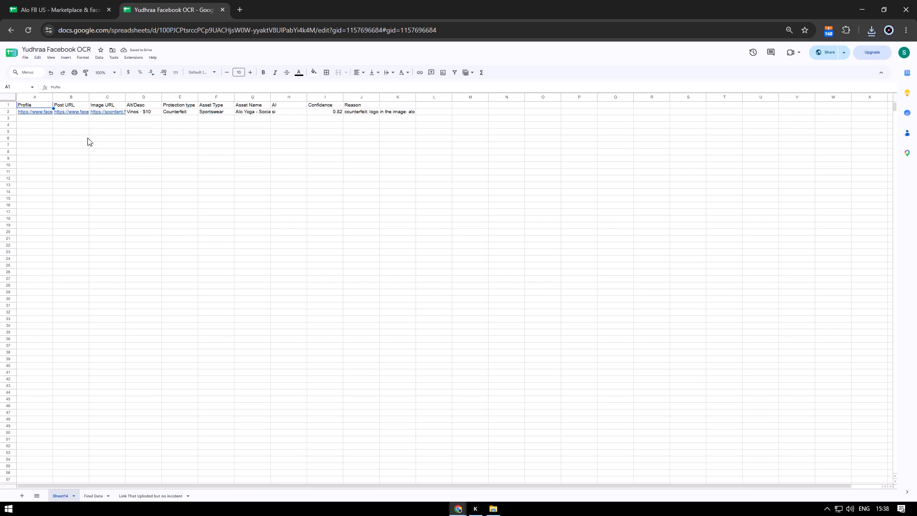
Replace the Red Points detection links with the Post URL from Sheet14 row 2 and save it as a new incident.
{"action": "left_click", "coordinate": [72, 114]}
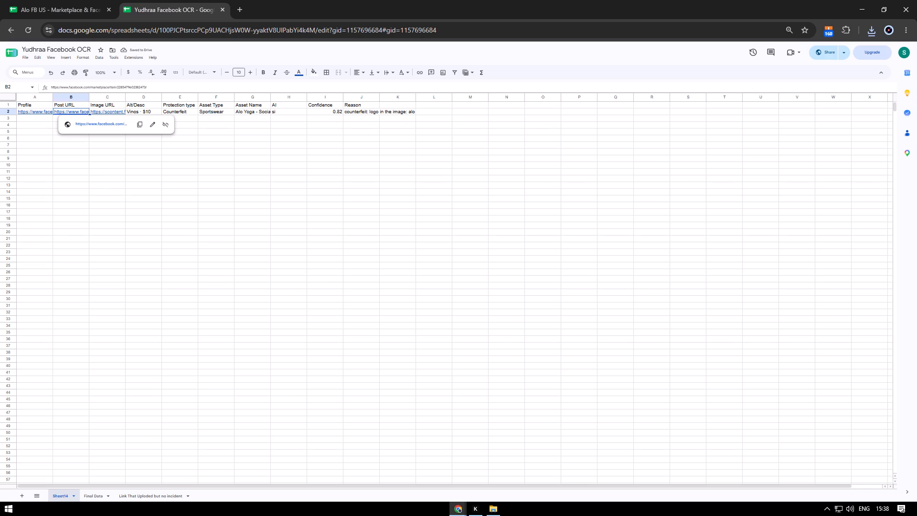
{"action": "key", "text": "ctrl+c"}
{"action": "key", "text": "ctrl+c"}
{"action": "key", "text": "ctrl+c"}
{"action": "key", "text": "alt+Tab"}
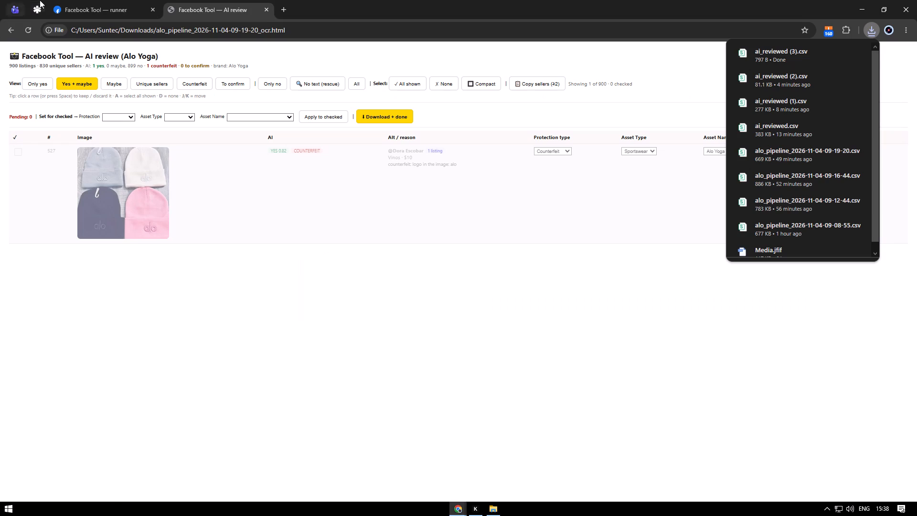
{"action": "left_click", "coordinate": [41, 0]}
{"action": "left_click", "coordinate": [354, 281]}
{"action": "left_click", "coordinate": [400, 271]}
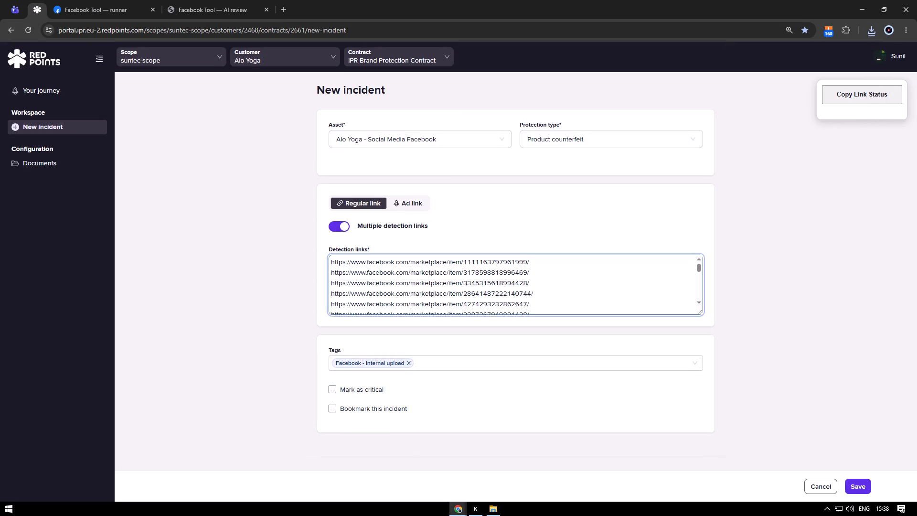
{"action": "key", "text": "ctrl+a"}
{"action": "key", "text": "Delete"}
{"action": "key", "text": "ctrl+v"}
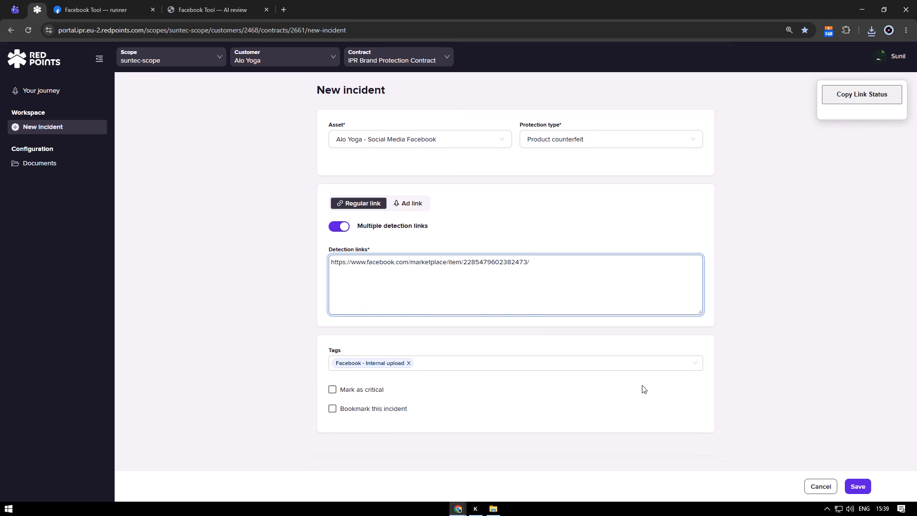
{"action": "left_click", "coordinate": [869, 486]}
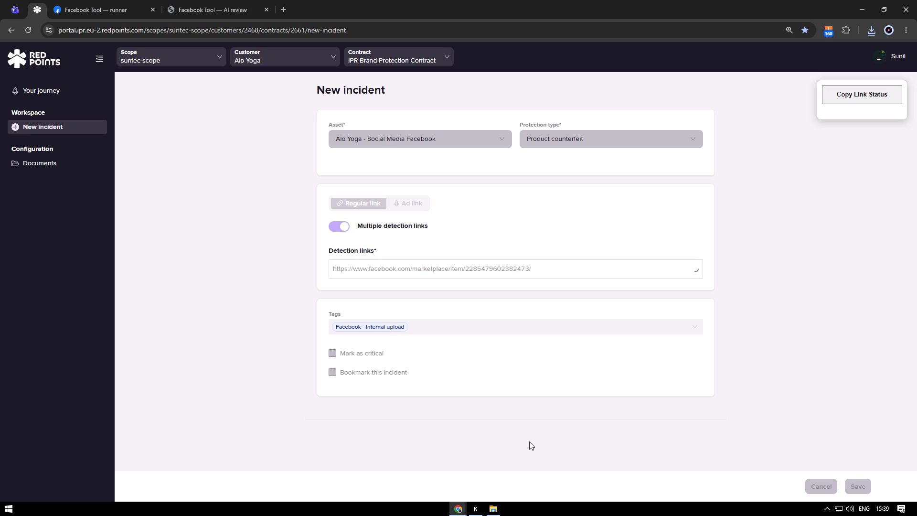
{"action": "key", "text": "alt+Tab"}
{"action": "key", "text": "alt+Tab"}
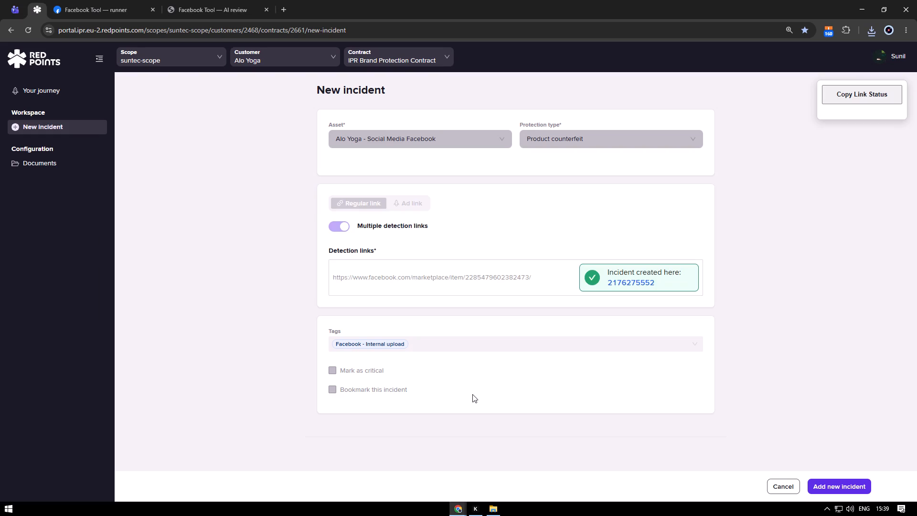
Copy the Profile URL from Sheet14 row 2 into the Profiles (Sellers) cell of the Tampa row in US-EAST as plain text.
{"action": "key", "text": "alt+Tab"}
{"action": "left_click", "coordinate": [40, 111]}
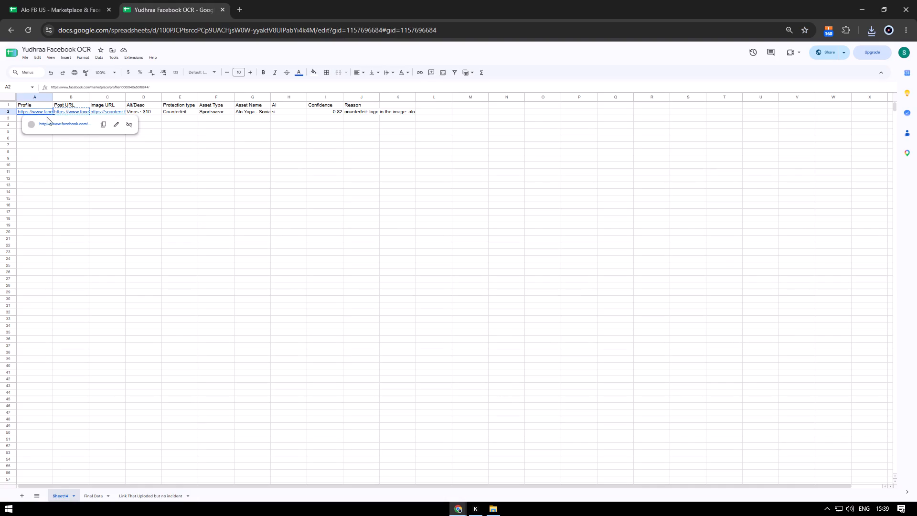
{"action": "key", "text": "ctrl+c"}
{"action": "key", "text": "ctrl+c"}
{"action": "key", "text": "ctrl+c"}
{"action": "key", "text": "ctrl+shift+Tab"}
{"action": "key", "text": "Right"}
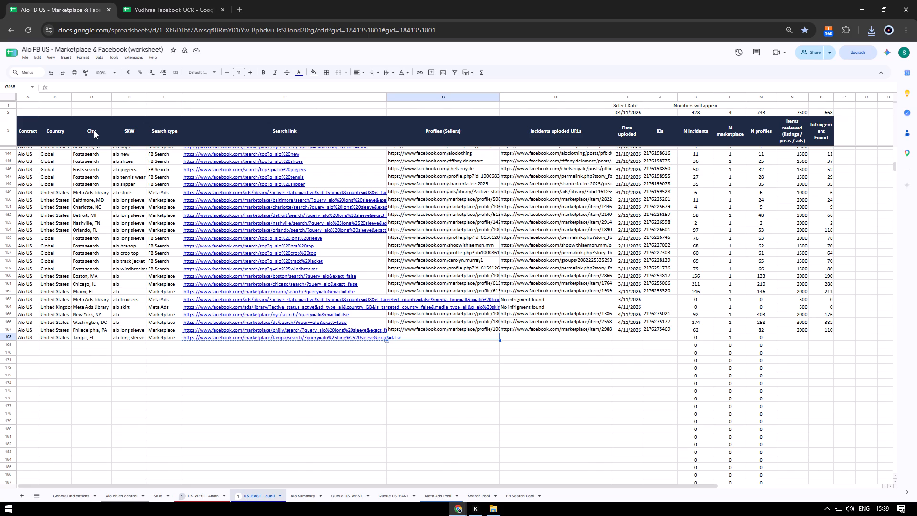
{"action": "key", "text": "Return"}
{"action": "key", "text": "ctrl+shift+v"}
{"action": "key", "text": "Return"}
{"action": "key", "text": "Up"}
In the Tampa row, enter 4/11/2026 as Date uploaded, 2000 as Items reviewed and 1 as Infringement Found.
{"action": "key", "text": "Right"}
{"action": "key", "text": "Right"}
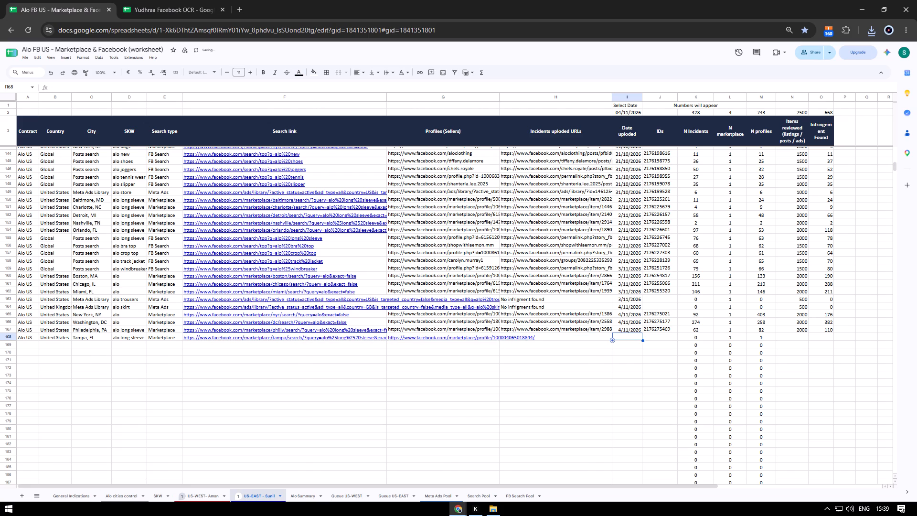
{"action": "key", "text": "ctrl+semicolon"}
{"action": "key", "text": "Right"}
{"action": "key", "text": "Right"}
{"action": "key", "text": "Right"}
{"action": "key", "text": "Right"}
{"action": "key", "text": "Right"}
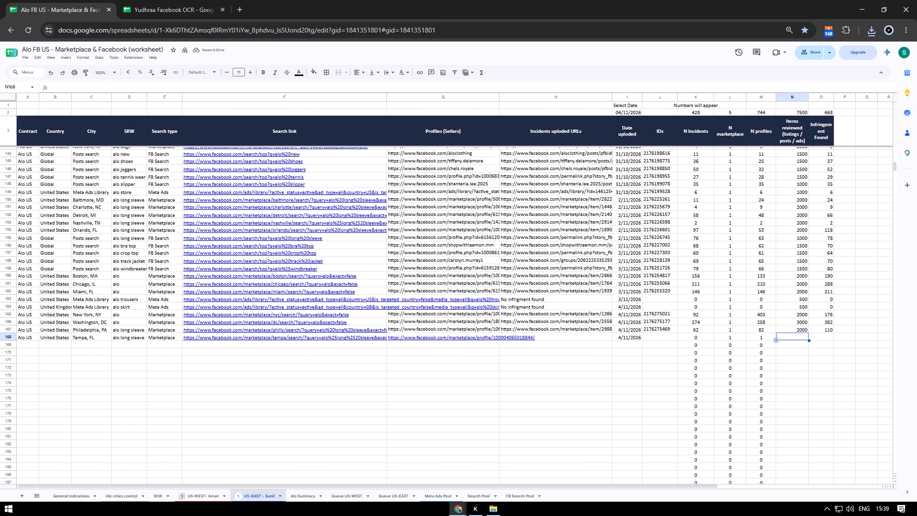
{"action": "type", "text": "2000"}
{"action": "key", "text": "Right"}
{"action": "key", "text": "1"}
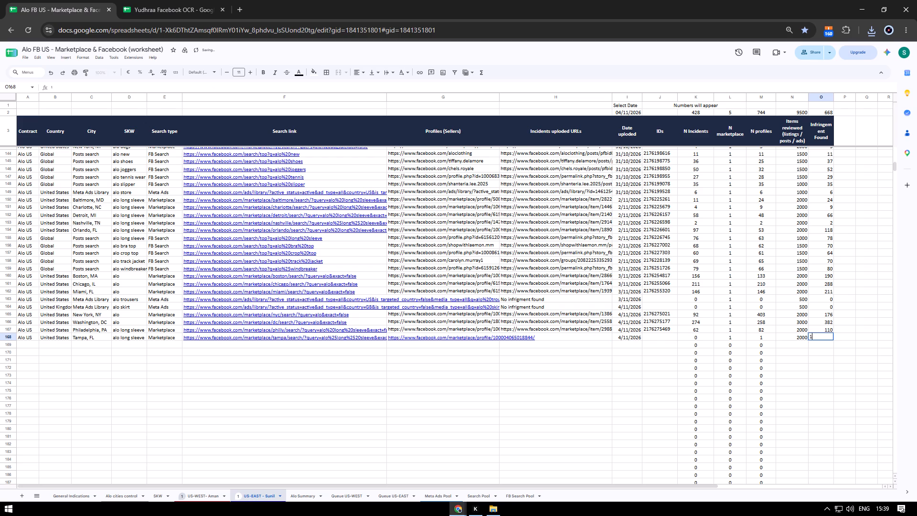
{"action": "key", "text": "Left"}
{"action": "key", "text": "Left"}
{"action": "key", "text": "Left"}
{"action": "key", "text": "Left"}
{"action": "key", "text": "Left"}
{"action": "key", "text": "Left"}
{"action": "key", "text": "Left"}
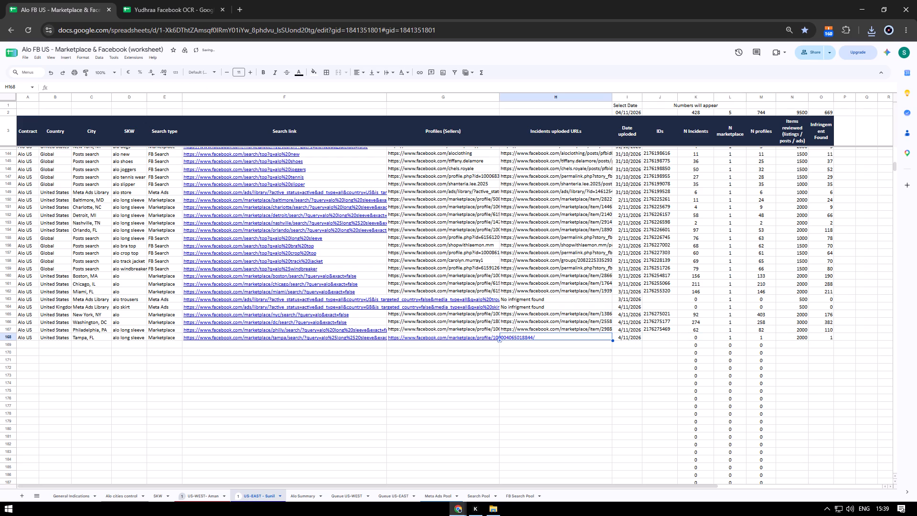
Copy the link status of the new Red Points incident and paste it into Final Data starting at cell G7126.
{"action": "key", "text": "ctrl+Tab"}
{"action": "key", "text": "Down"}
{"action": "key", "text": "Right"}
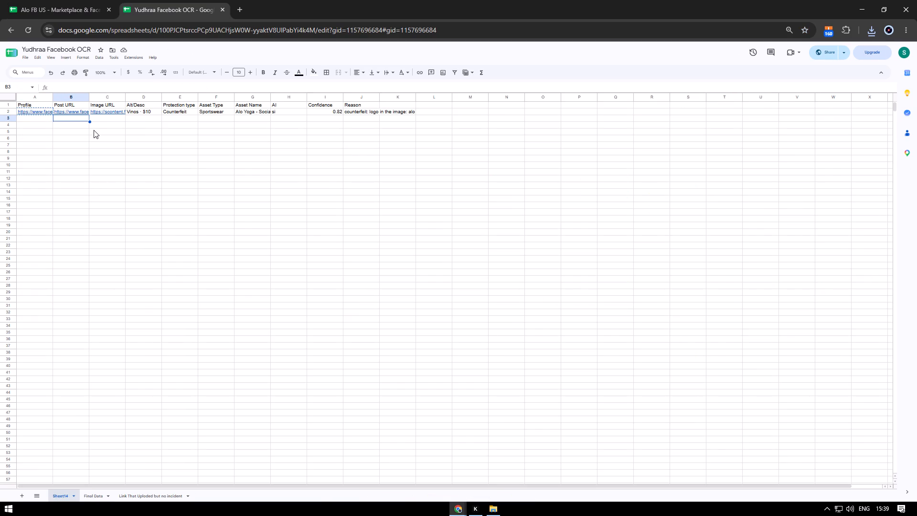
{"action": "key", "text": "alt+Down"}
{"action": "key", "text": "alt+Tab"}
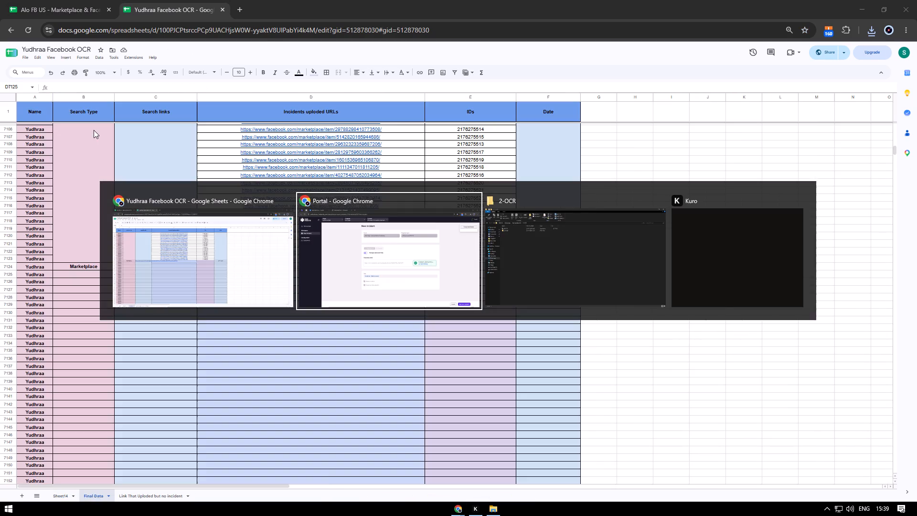
{"action": "left_click", "coordinate": [913, 87]}
{"action": "left_click", "coordinate": [853, 93]}
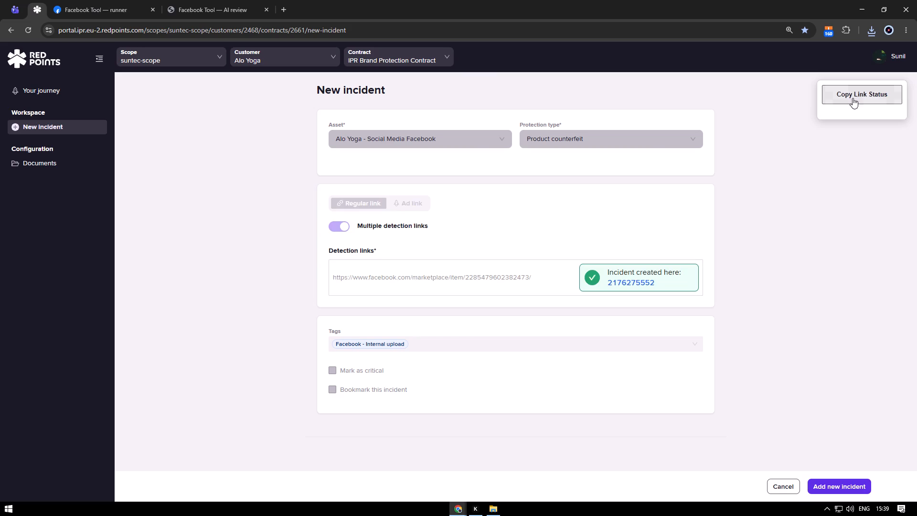
{"action": "key", "text": "alt+Tab"}
{"action": "left_click", "coordinate": [607, 284]}
{"action": "key", "text": "ctrl+v"}
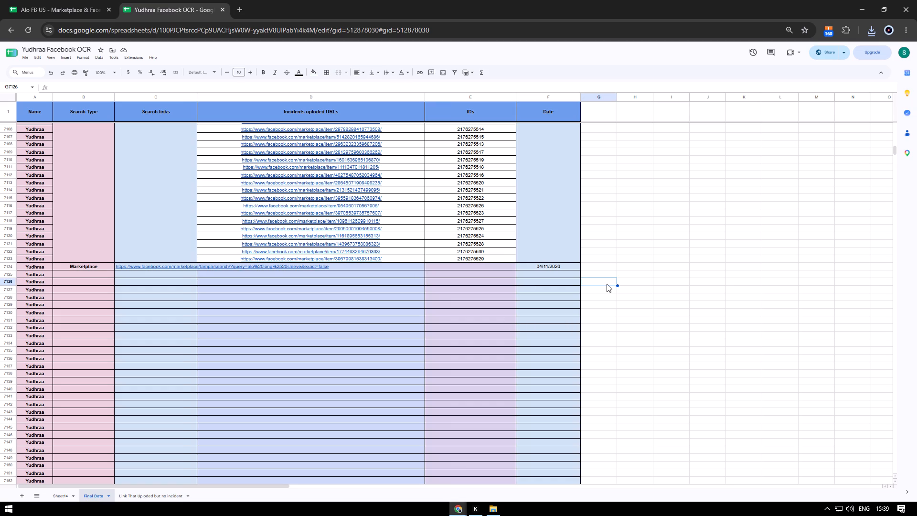
Remove the Status column from the link status block pasted at G7126, shifting Incident Id's next to Link.
{"action": "key", "text": "Right"}
{"action": "key", "text": "ctrl+shift+x"}
{"action": "key", "text": "Up"}
{"action": "key", "text": "Up"}
{"action": "key", "text": "Up"}
{"action": "key", "text": "Up"}
{"action": "key", "text": "Up"}
{"action": "key", "text": "Up"}
{"action": "key", "text": "Up"}
{"action": "key", "text": "Up"}
{"action": "key", "text": "Up"}
{"action": "key", "text": "Up"}
{"action": "key", "text": "Up"}
{"action": "key", "text": "Up"}
{"action": "key", "text": "Up"}
{"action": "key", "text": "Up"}
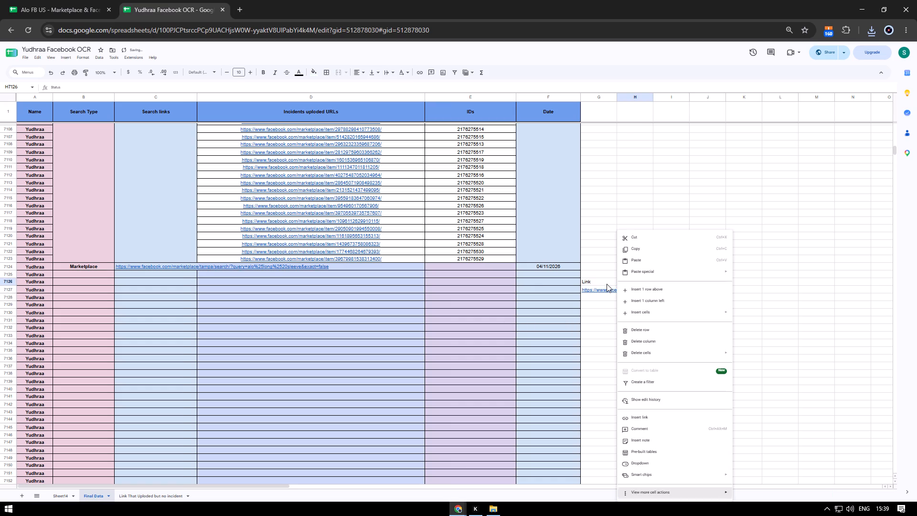
{"action": "key", "text": "Down"}
{"action": "key", "text": "Down"}
{"action": "key", "text": "Down"}
{"action": "key", "text": "Return"}
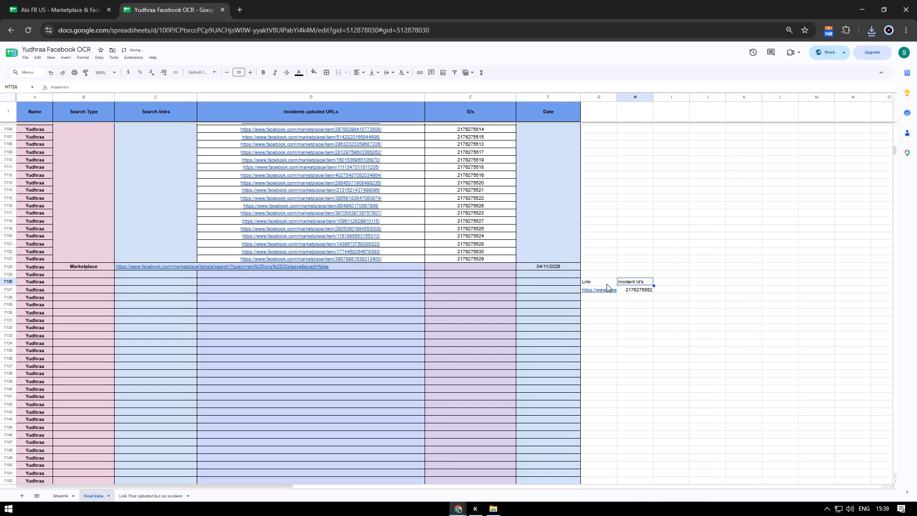
Clear the Link and Incident Id's header cells in G7126:H7126.
{"action": "key", "text": "shift+Left"}
{"action": "key", "text": "Delete"}
Move the incident link and its ID from G7127:H7127 into the Incidents uploaded URLs and IDs cells D7124:E7124.
{"action": "key", "text": "Down"}
{"action": "key", "text": "Left"}
{"action": "key", "text": "ctrl+shift+Right"}
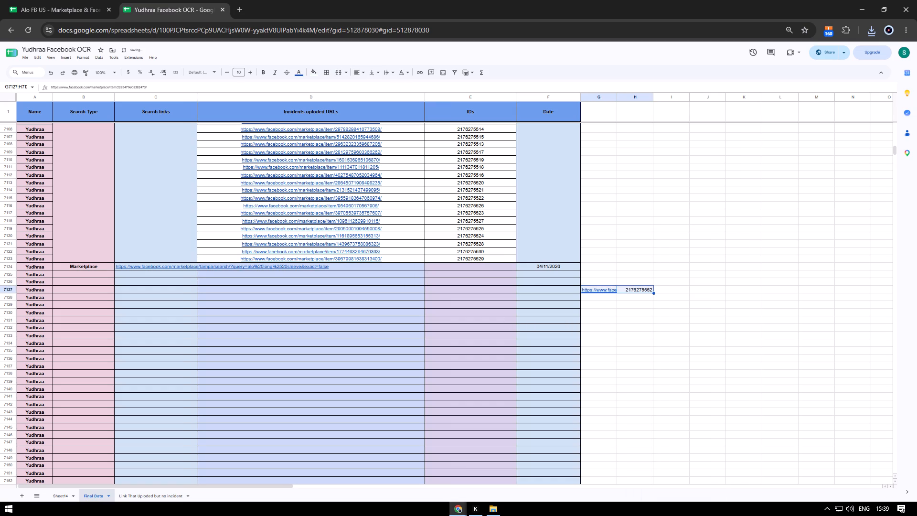
{"action": "key", "text": "ctrl+x"}
{"action": "key", "text": "ctrl+Left"}
{"action": "key", "text": "Right"}
{"action": "key", "text": "Right"}
{"action": "key", "text": "Right"}
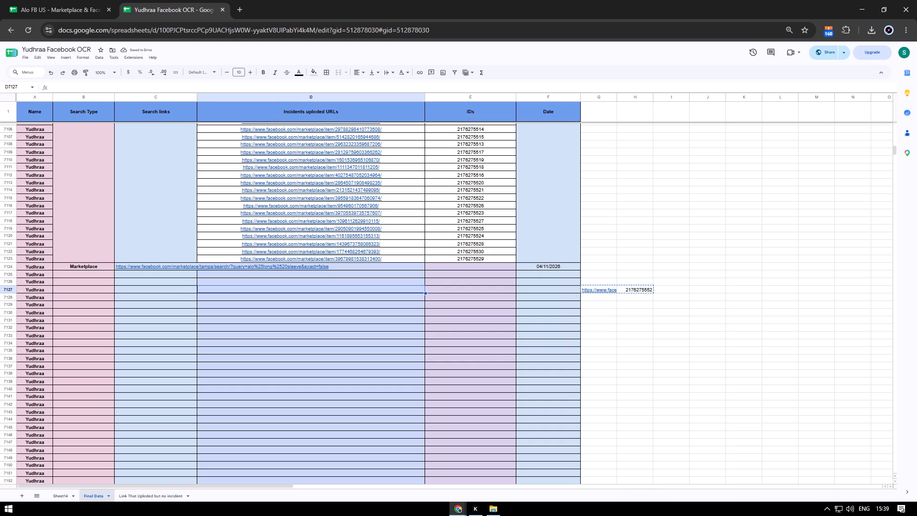
{"action": "key", "text": "ctrl+Up"}
{"action": "key", "text": "Down"}
{"action": "key", "text": "ctrl+v"}
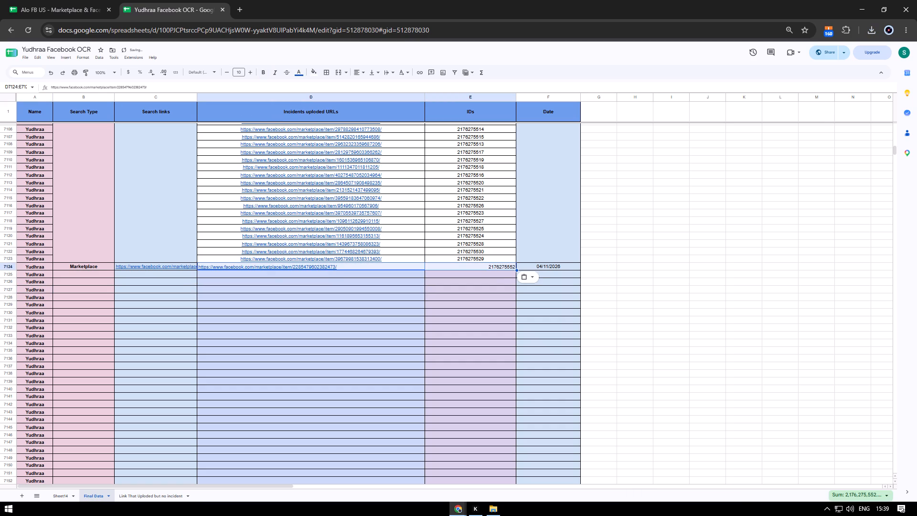
Centre-align the link and ID in D7124:E7124 and apply all borders to them.
{"action": "key", "text": "ctrl+shift+e"}
{"action": "left_click", "coordinate": [330, 70]}
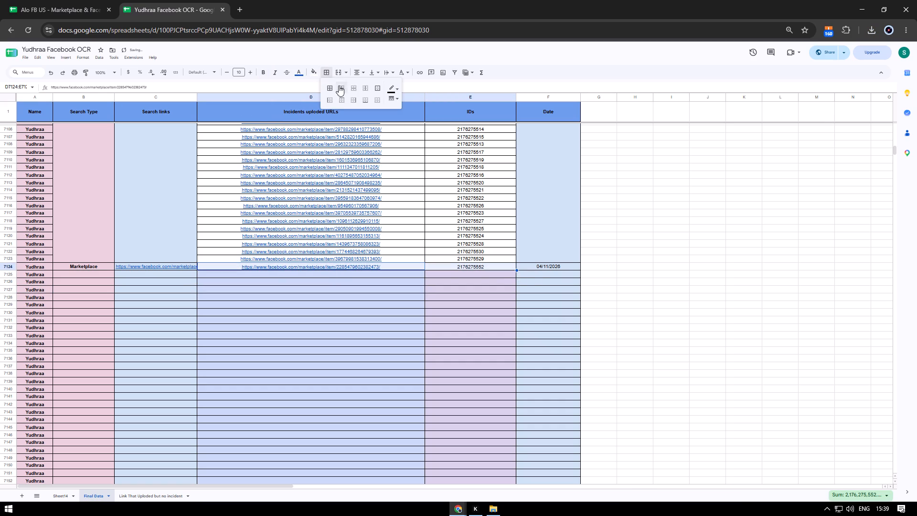
{"action": "left_click", "coordinate": [332, 87]}
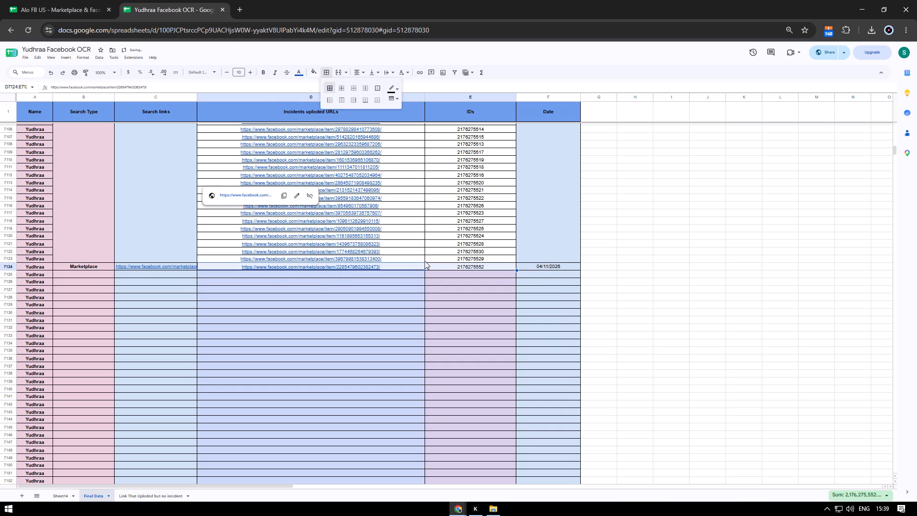
Copy the incident link from Final Data D7124 into the Tampa row's Incidents uploaded URLs cell in US-EAST as plain text.
{"action": "left_click", "coordinate": [418, 265]}
{"action": "key", "text": "ctrl+c"}
{"action": "key", "text": "ctrl+shift+Tab"}
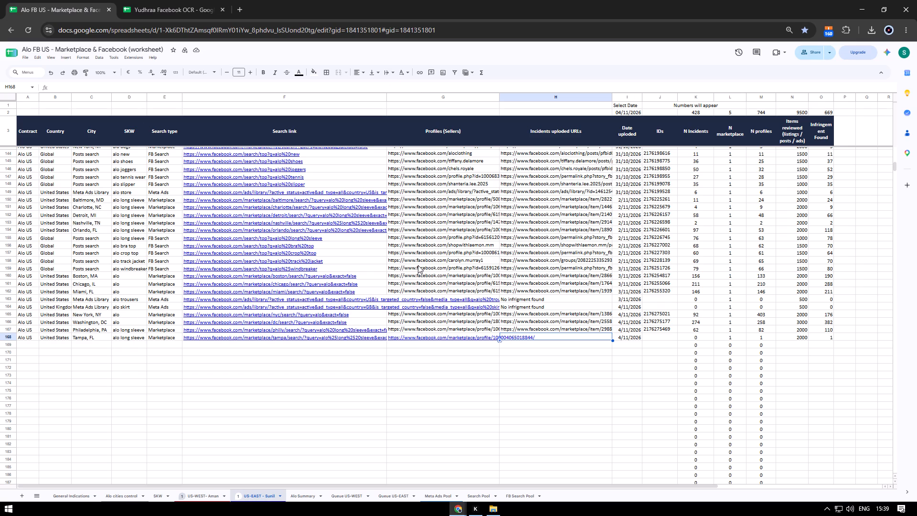
{"action": "key", "text": "Return"}
{"action": "key", "text": "ctrl+shift+v"}
{"action": "key", "text": "Return"}
Select the Tampa row's IDs cell J168 in US-EAST and copy the incident ID from Final Data cell E7124 for it.
{"action": "key", "text": "Up"}
{"action": "key", "text": "Right"}
{"action": "key", "text": "Right"}
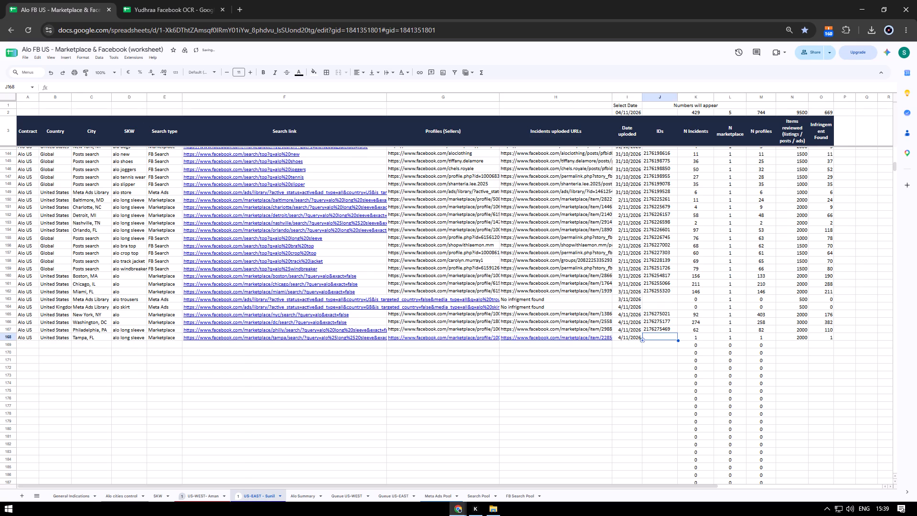
{"action": "key", "text": "ctrl+Tab"}
{"action": "key", "text": "Right"}
{"action": "key", "text": "ctrl+c"}
{"action": "key", "text": "ctrl+c"}
{"action": "key", "text": "ctrl+c"}
{"action": "key", "text": "ctrl+c"}
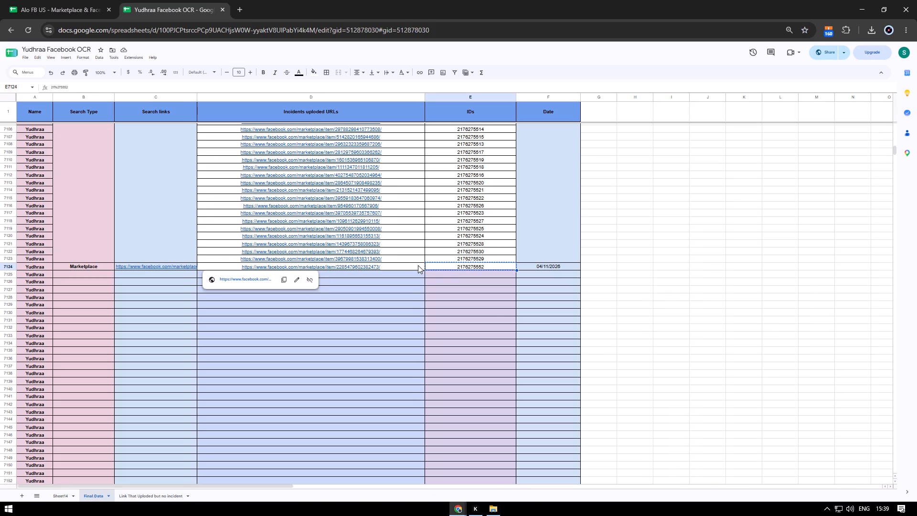
{"action": "key", "text": "ctrl+shift+Tab"}
{"action": "key", "text": "Return"}
{"action": "key", "text": "ctrl+shift+v"}
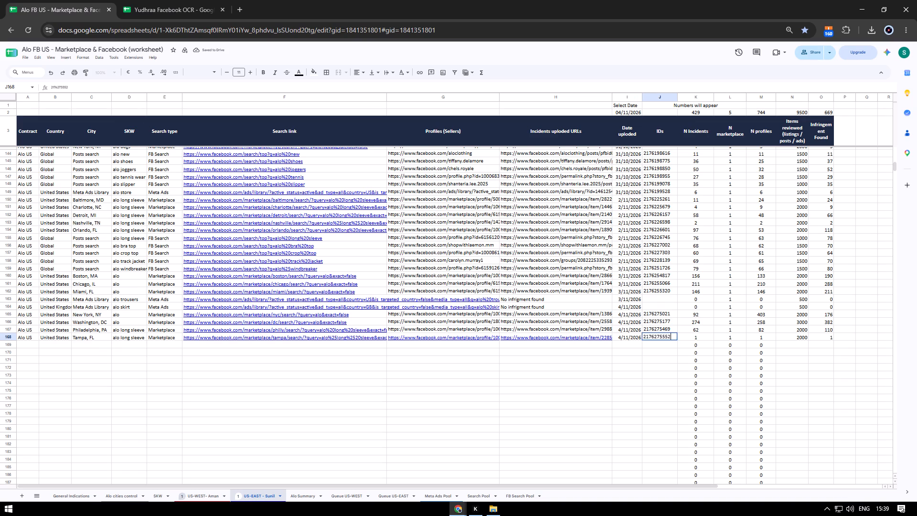
{"action": "key", "text": "Return"}
{"action": "key", "text": "Up"}
{"action": "key", "text": "ctrl+shift+l"}
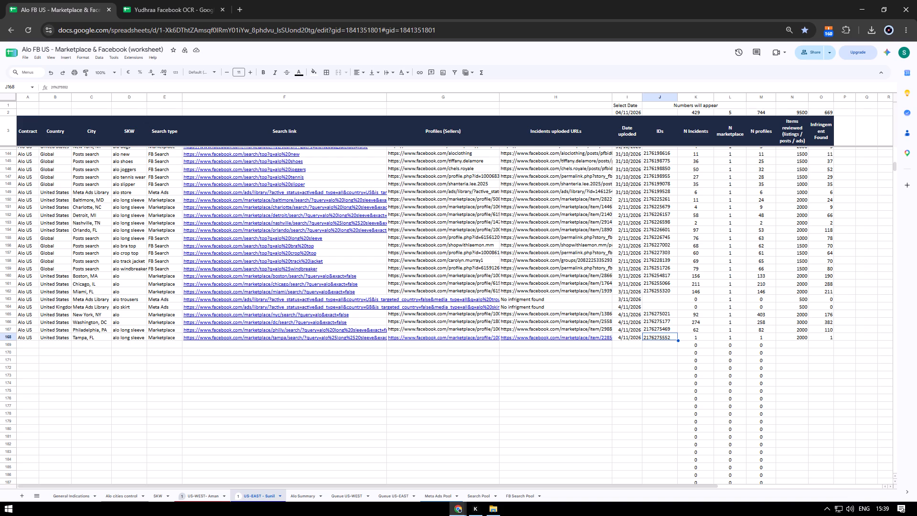
Examine the selection statistics for the Date uploaded cells in rows 164 to 168.
{"action": "key", "text": "Left"}
{"action": "key", "text": "shift+Up"}
{"action": "key", "text": "shift+Up"}
{"action": "key", "text": "shift+Up"}
{"action": "key", "text": "shift+Up"}
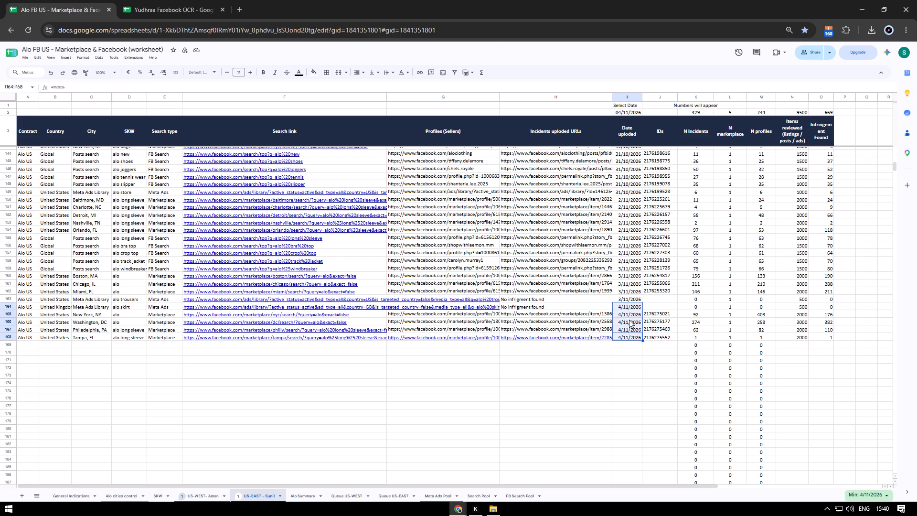
{"action": "left_click", "coordinate": [882, 500]}
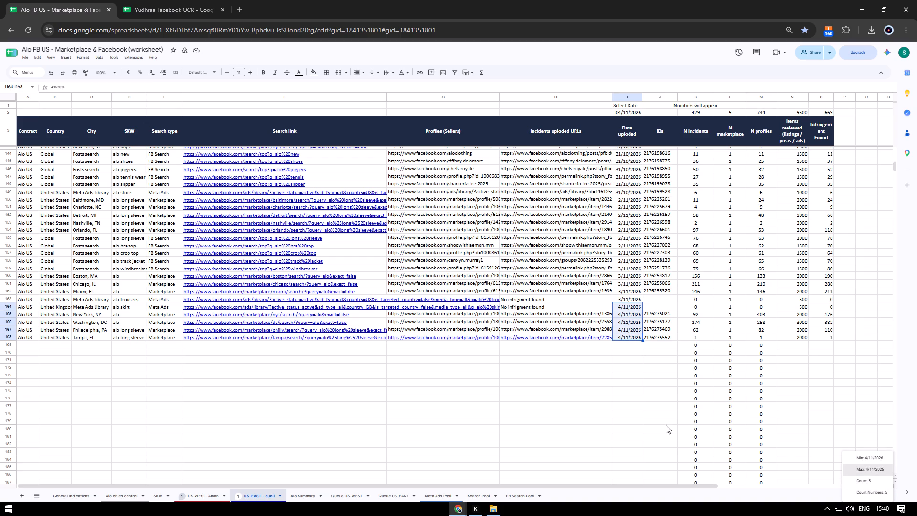
Copy the contract "Alo US" from row 168 down the rest of the Contract column.
{"action": "left_click", "coordinate": [28, 336]}
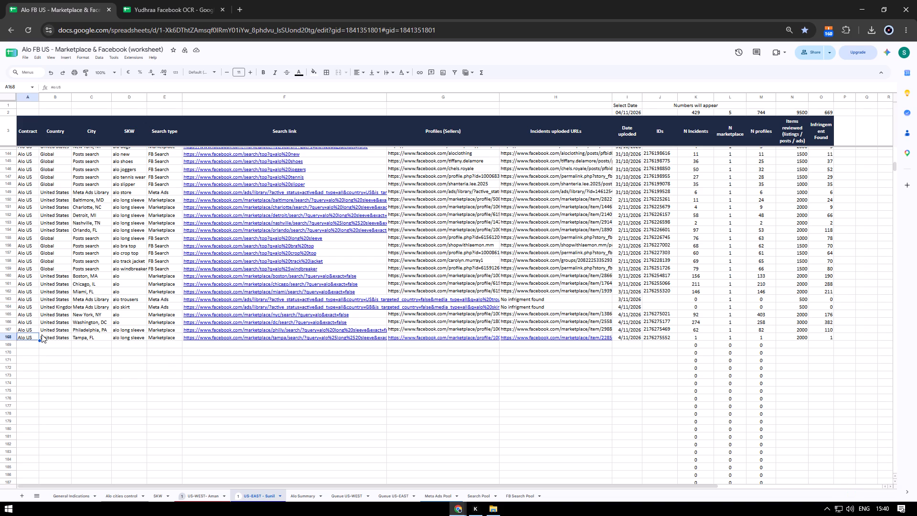
{"action": "key", "text": "ctrl+c"}
{"action": "key", "text": "ctrl+shift+Down"}
{"action": "key", "text": "ctrl+v"}
{"action": "key", "text": "Up"}
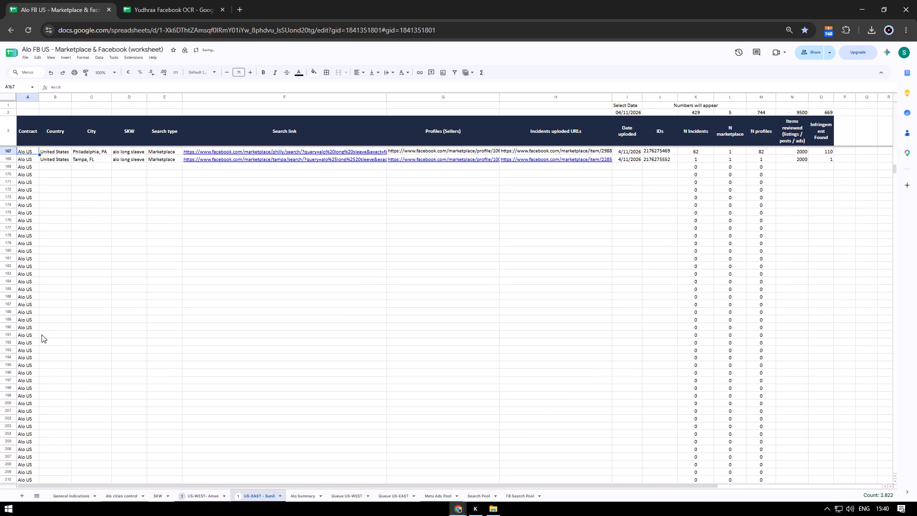
Examine the logged entries in the US-EAST sheet from the first rows down to row 168.
{"action": "key", "text": "Right"}
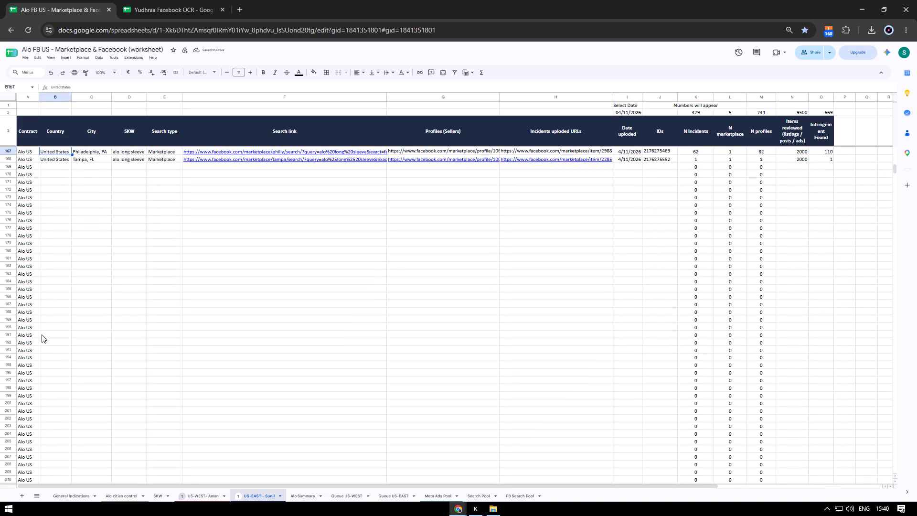
{"action": "scroll", "coordinate": [64, 400], "scroll_direction": "up", "scroll_amount": 12}
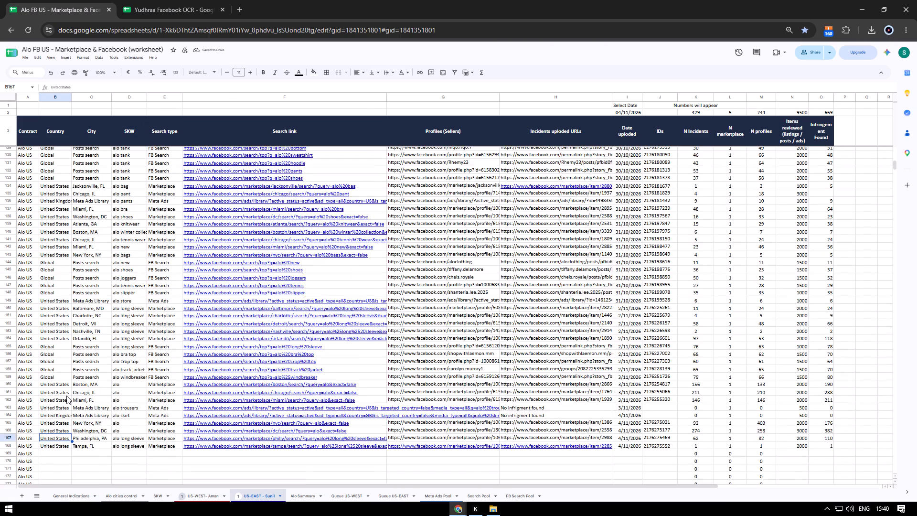
{"action": "scroll", "coordinate": [66, 396], "scroll_direction": "up", "scroll_amount": 17}
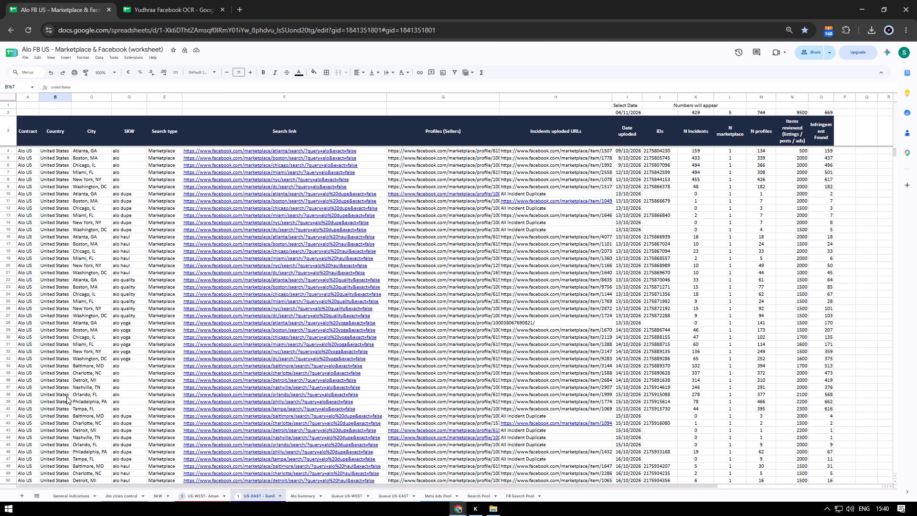
{"action": "scroll", "coordinate": [66, 396], "scroll_direction": "down", "scroll_amount": 12}
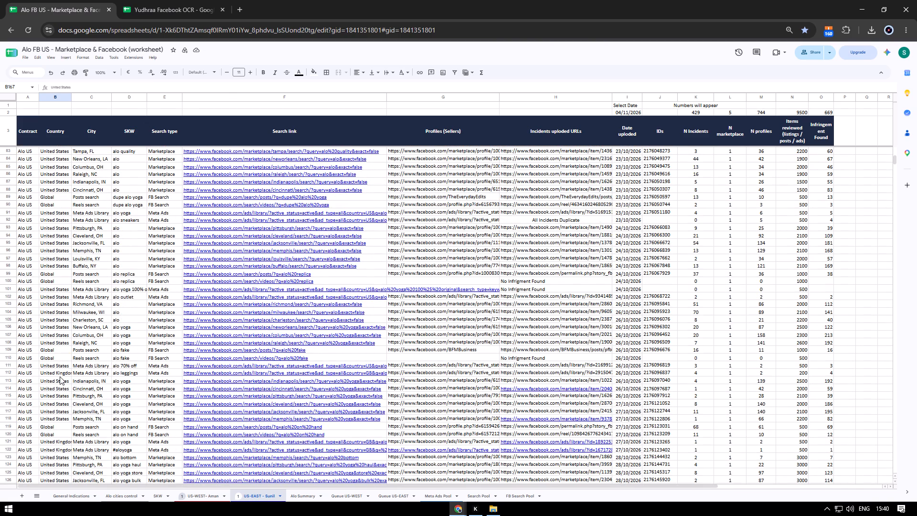
{"action": "scroll", "coordinate": [76, 368], "scroll_direction": "down", "scroll_amount": 12}
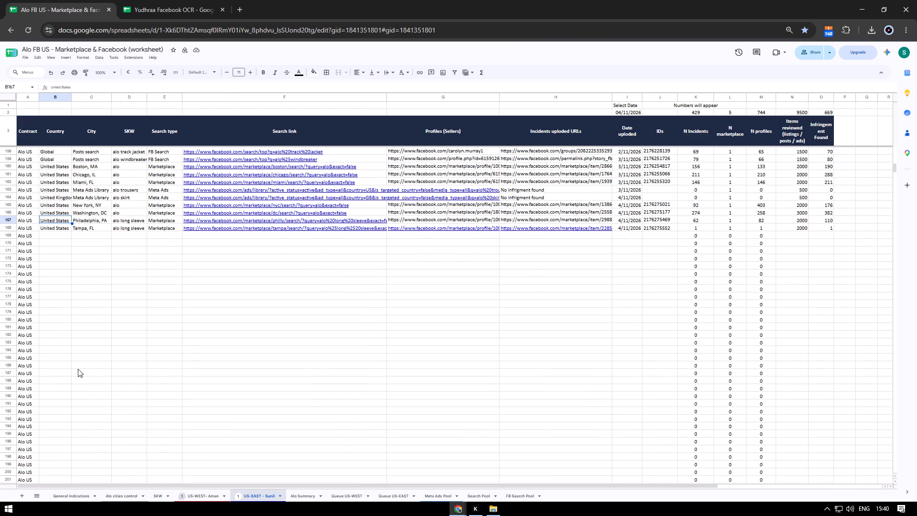
Switch to the Yudhraa Facebook OCR spreadsheet and clear all contents of its Sheet14 worksheet.
{"action": "left_click", "coordinate": [189, 0]}
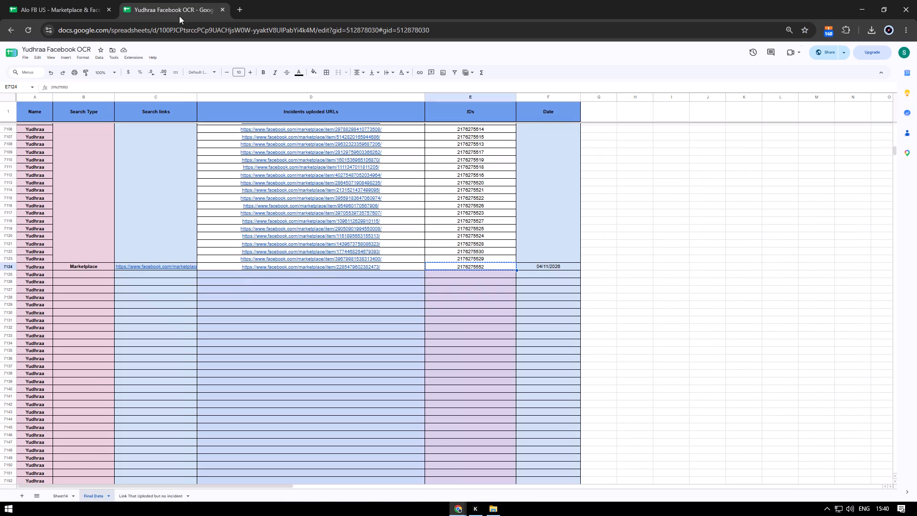
{"action": "left_click", "coordinate": [69, 494]}
{"action": "left_click", "coordinate": [9, 94]}
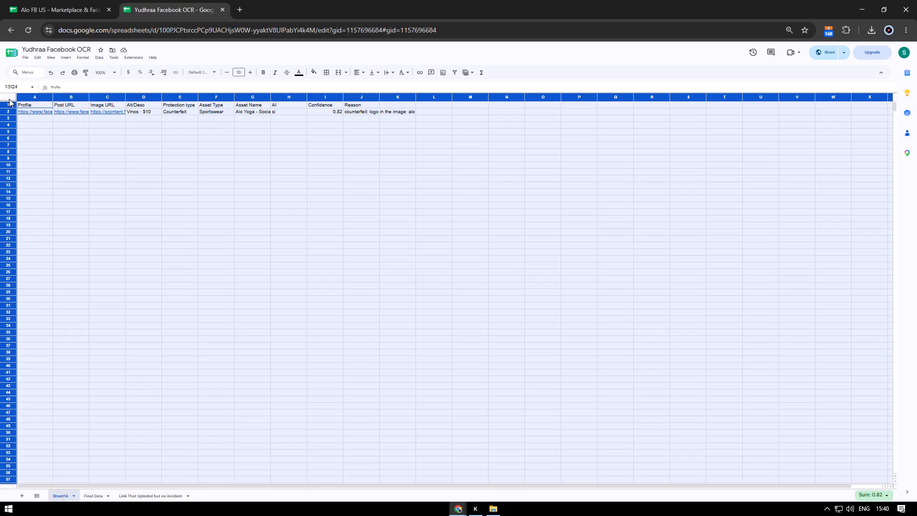
{"action": "key", "text": "Delete"}
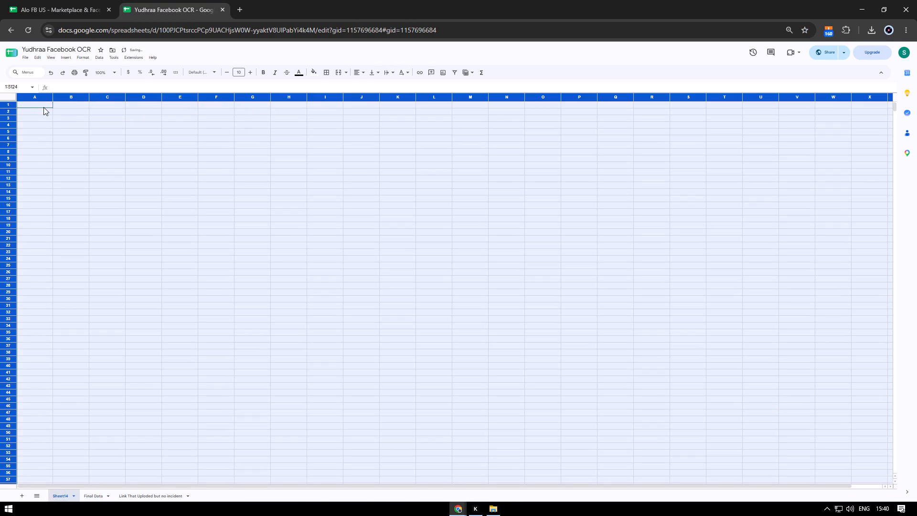
{"action": "left_click", "coordinate": [43, 107]}
In Final Data, fill the Incidents uploaded URLs cells from row 6695 to row 7125 with the lightest cornflower blue.
{"action": "key", "text": "alt+Down"}
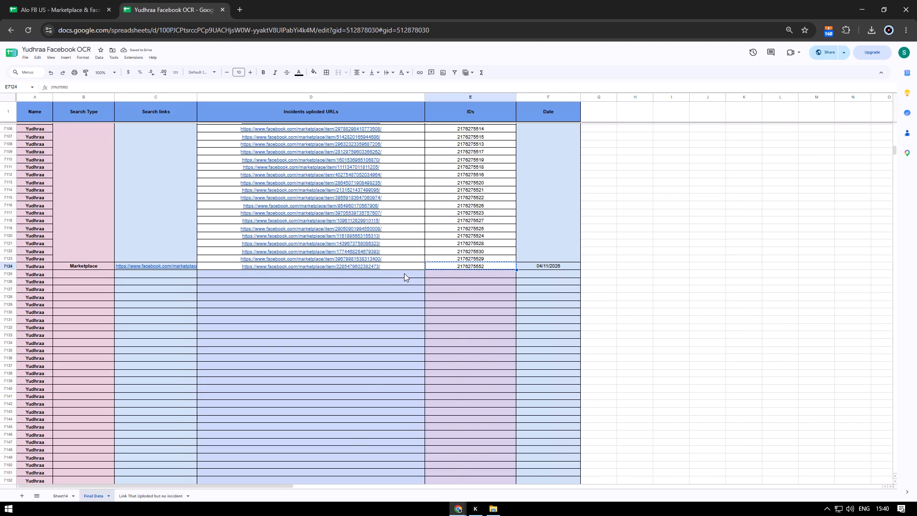
{"action": "key", "text": "Up"}
{"action": "key", "text": "ctrl+Up"}
{"action": "key", "text": "Left"}
{"action": "key", "text": "Up"}
{"action": "key", "text": "Up"}
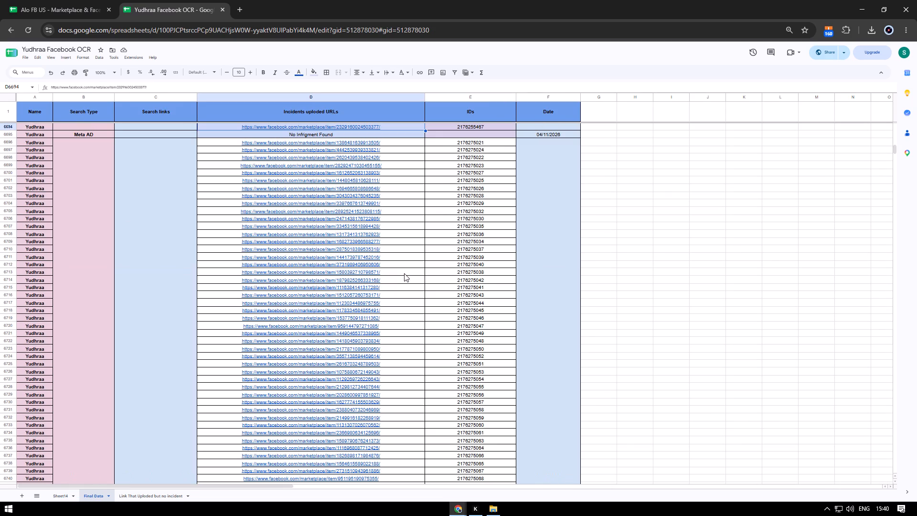
{"action": "key", "text": "Down"}
{"action": "key", "text": "Left"}
{"action": "key", "text": "Right"}
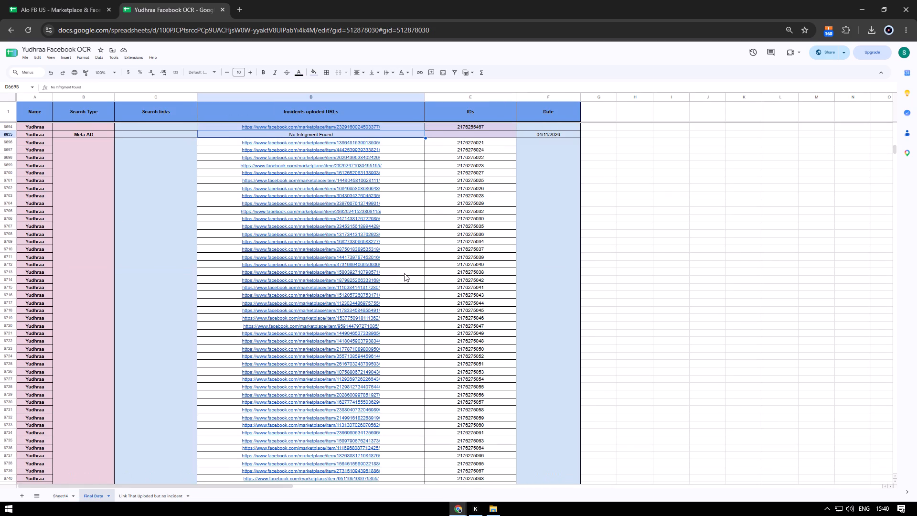
{"action": "key", "text": "ctrl+shift+Down"}
{"action": "key", "text": "shift+Down"}
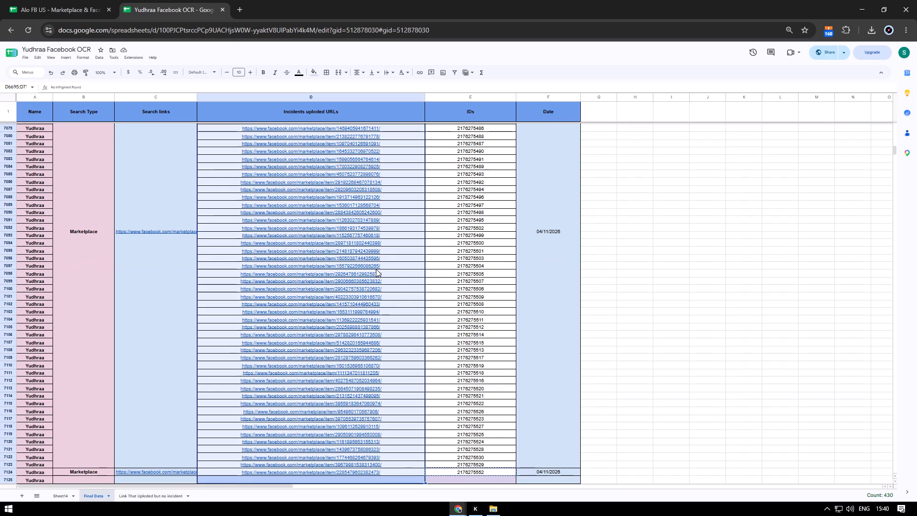
{"action": "left_click", "coordinate": [310, 77]}
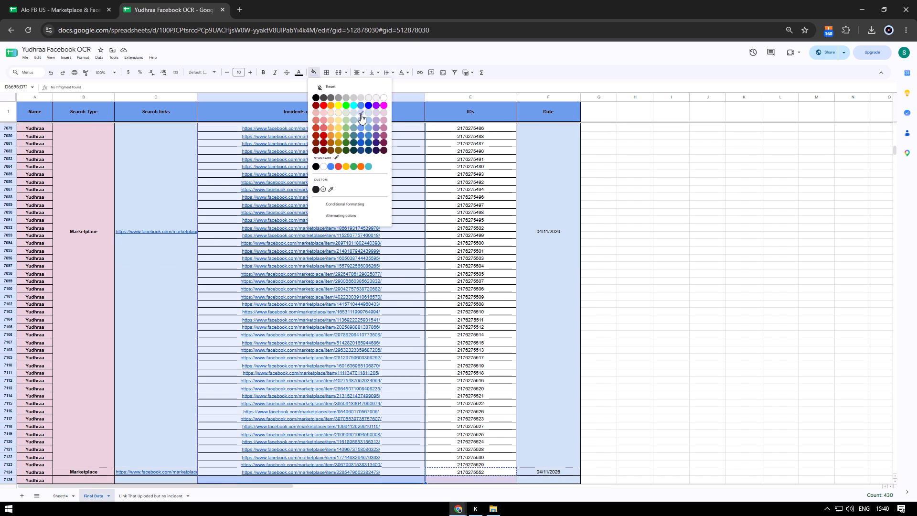
{"action": "left_click", "coordinate": [360, 112]}
Fill the IDs cells from row 6694 to row 7125 with the lightest purple.
{"action": "key", "text": "Up"}
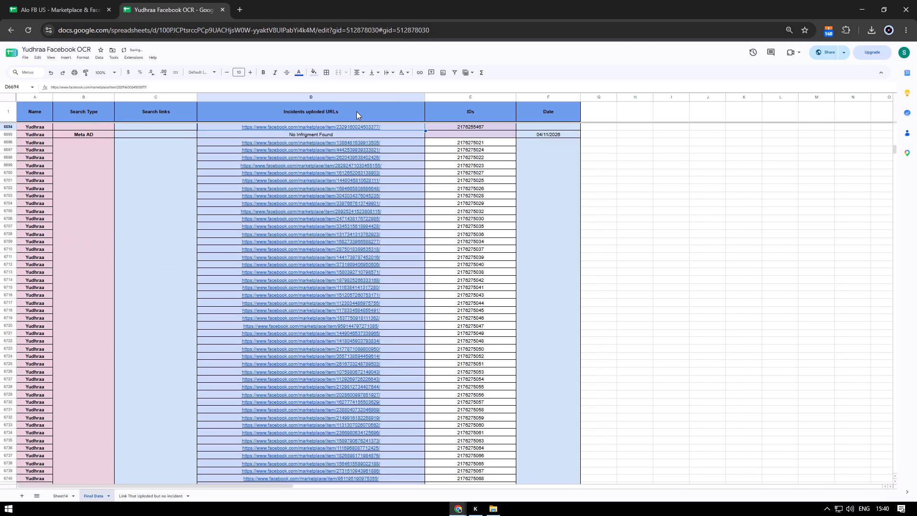
{"action": "key", "text": "Right"}
{"action": "key", "text": "shift+Down"}
{"action": "key", "text": "shift+Down"}
{"action": "key", "text": "shift+Down"}
{"action": "key", "text": "ctrl+shift+Down"}
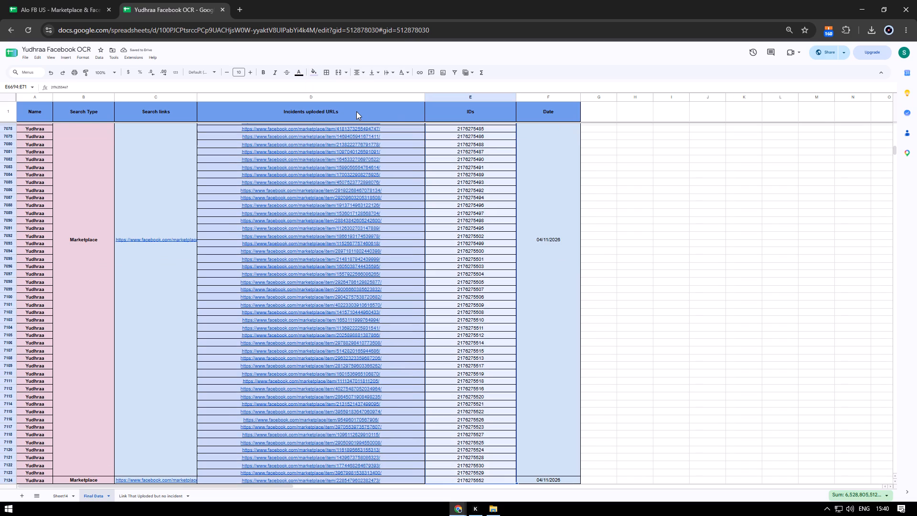
{"action": "key", "text": "shift+Down"}
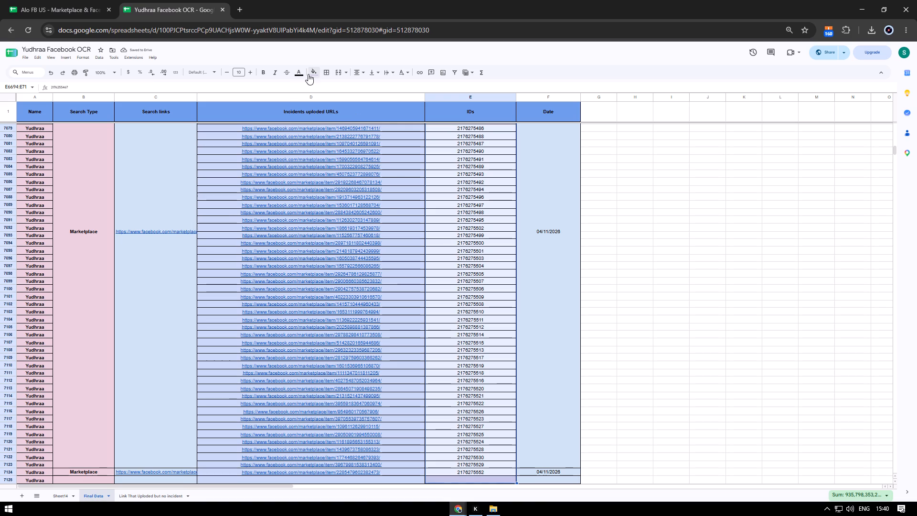
{"action": "left_click", "coordinate": [309, 74]}
{"action": "left_click", "coordinate": [377, 113]}
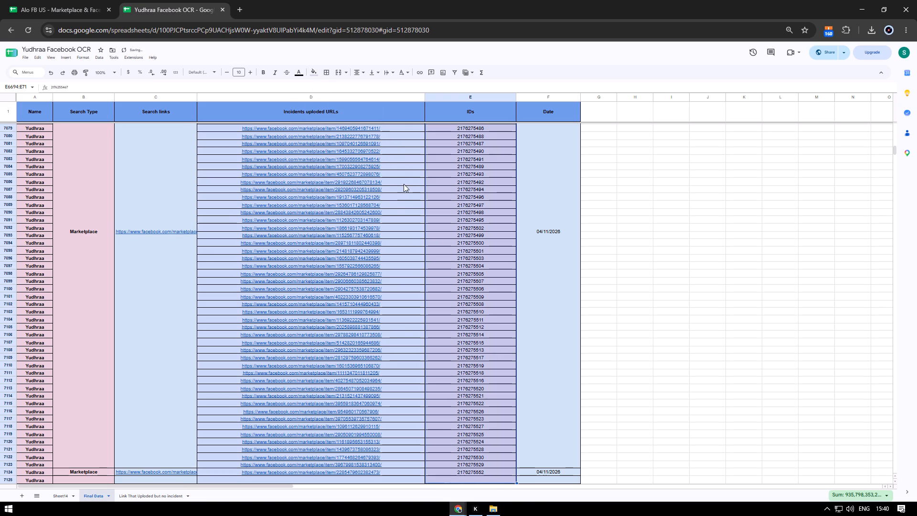
Examine the end of the Final Data log and the empty rows below row 7124.
{"action": "key", "text": "ctrl+Down"}
{"action": "key", "text": "Down"}
{"action": "key", "text": "ctrl+Down"}
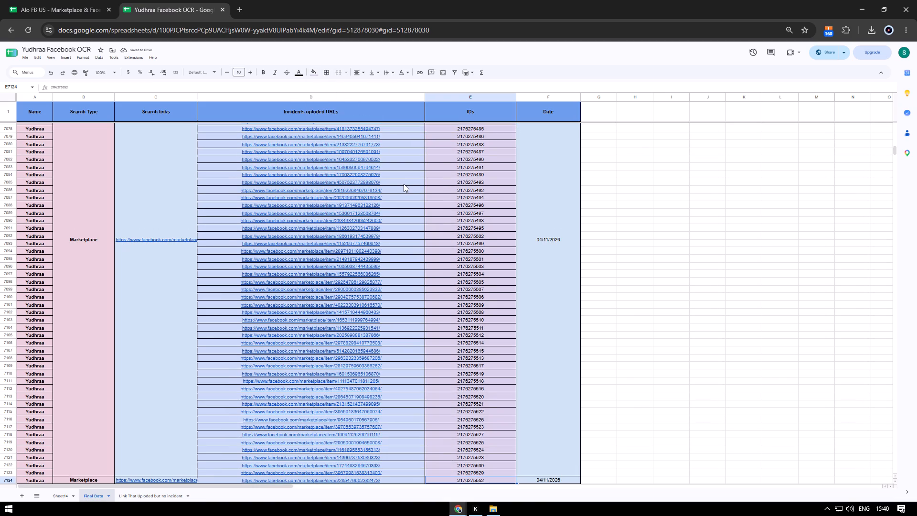
{"action": "key", "text": "Down"}
{"action": "key", "text": "Down"}
{"action": "key", "text": "Down"}
{"action": "key", "text": "Down"}
{"action": "key", "text": "Down"}
{"action": "key", "text": "Down"}
{"action": "key", "text": "Down"}
{"action": "key", "text": "Down"}
{"action": "key", "text": "Down"}
{"action": "key", "text": "Down"}
{"action": "key", "text": "Down"}
{"action": "key", "text": "Down"}
{"action": "key", "text": "Down"}
{"action": "key", "text": "Down"}
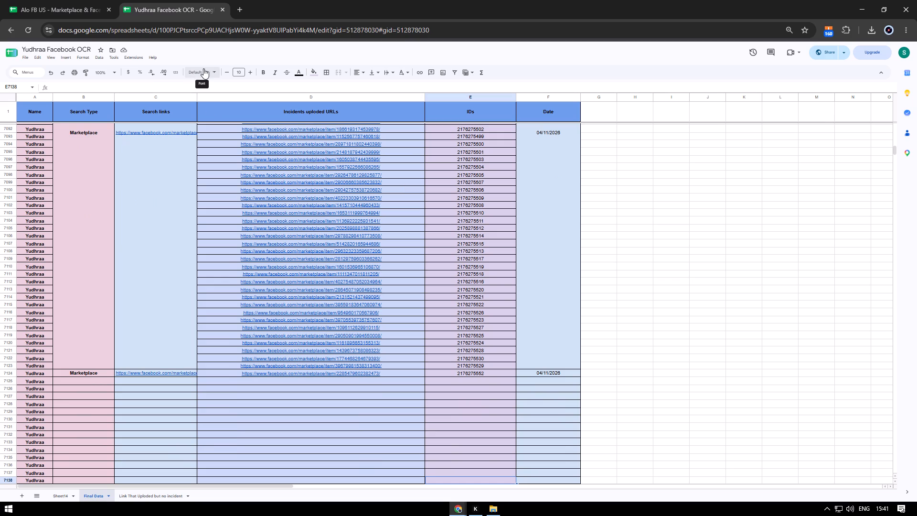
Switch to the Red Points portal browser window and close its extra tabs.
{"action": "left_click", "coordinate": [83, 0]}
{"action": "key", "text": "alt+Tab"}
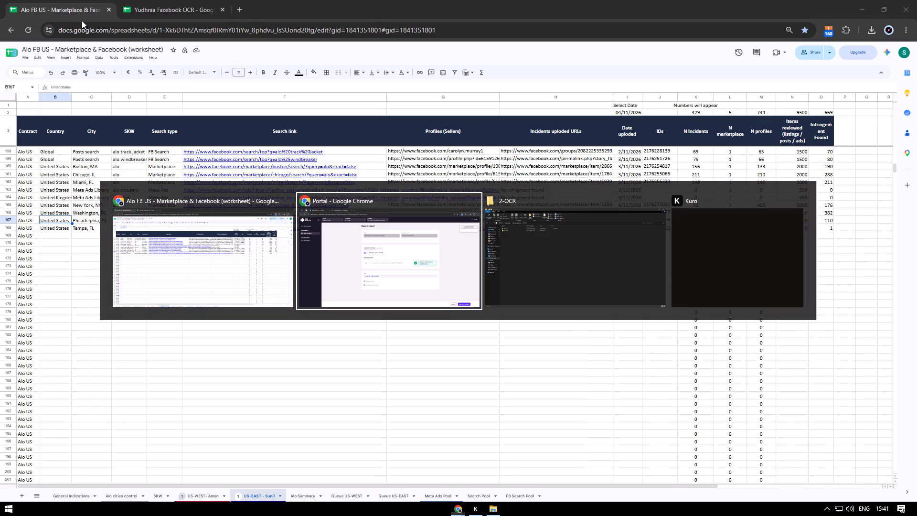
{"action": "middle_click", "coordinate": [118, 0]}
{"action": "middle_click", "coordinate": [118, 0]}
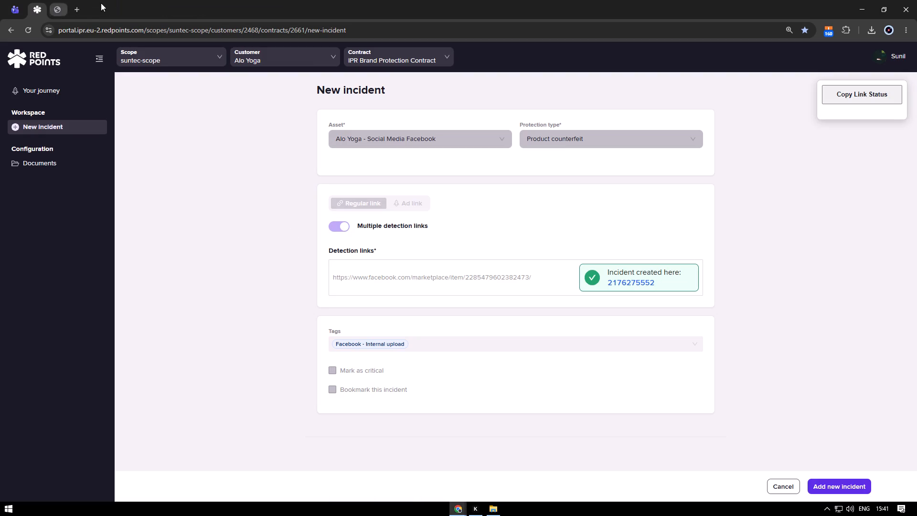
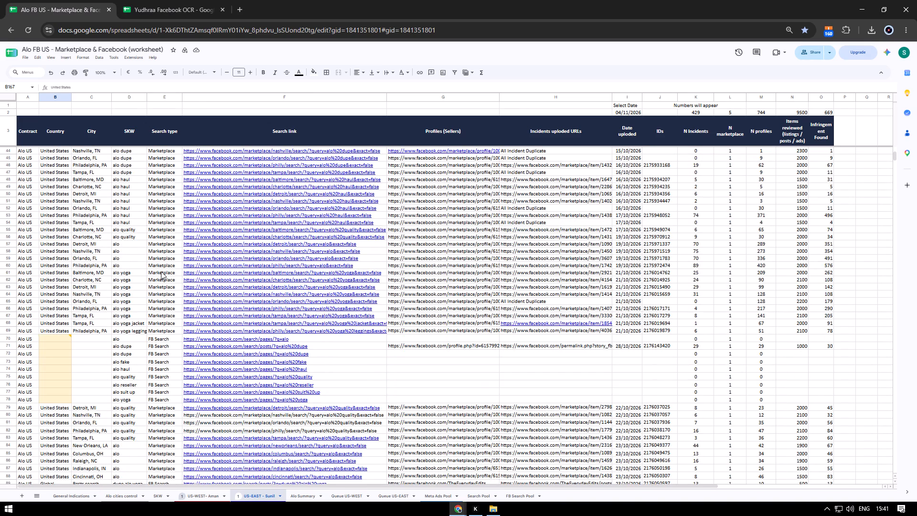
Copy the Country to Search link cells of rows 144 to 148 into the first empty rows, 169 to 173.
{"action": "scroll", "coordinate": [161, 271], "scroll_direction": "down", "scroll_amount": 1}
{"action": "scroll", "coordinate": [180, 286], "scroll_direction": "up", "scroll_amount": 1}
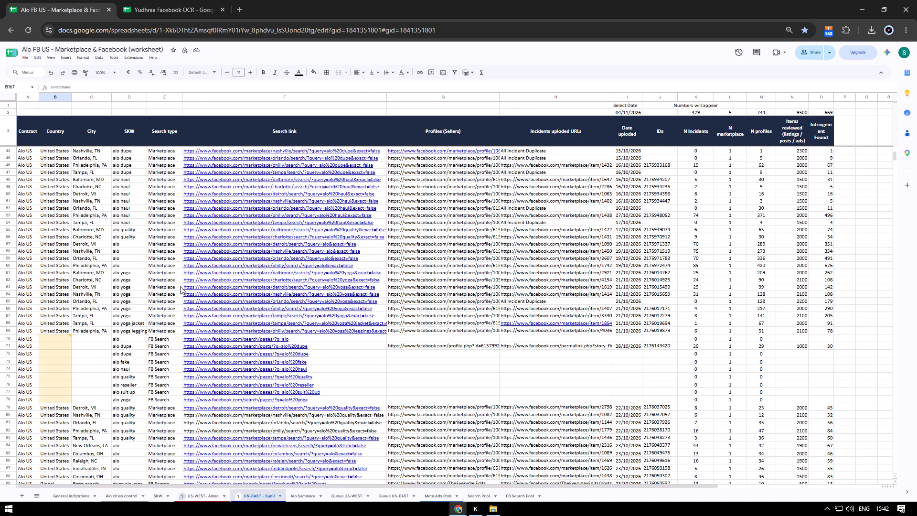
{"action": "scroll", "coordinate": [184, 291], "scroll_direction": "up", "scroll_amount": 10}
{"action": "scroll", "coordinate": [184, 291], "scroll_direction": "down", "scroll_amount": 12}
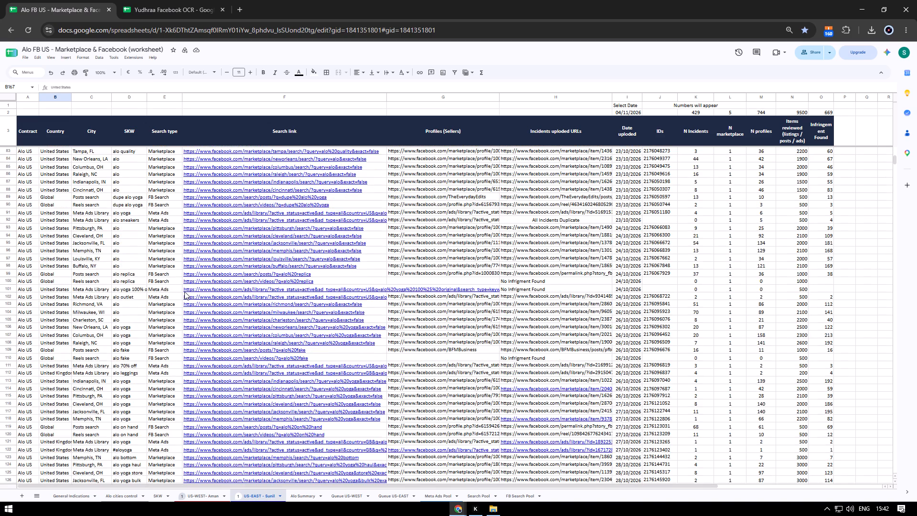
{"action": "scroll", "coordinate": [184, 291], "scroll_direction": "down", "scroll_amount": 9}
{"action": "scroll", "coordinate": [187, 295], "scroll_direction": "up", "scroll_amount": 3}
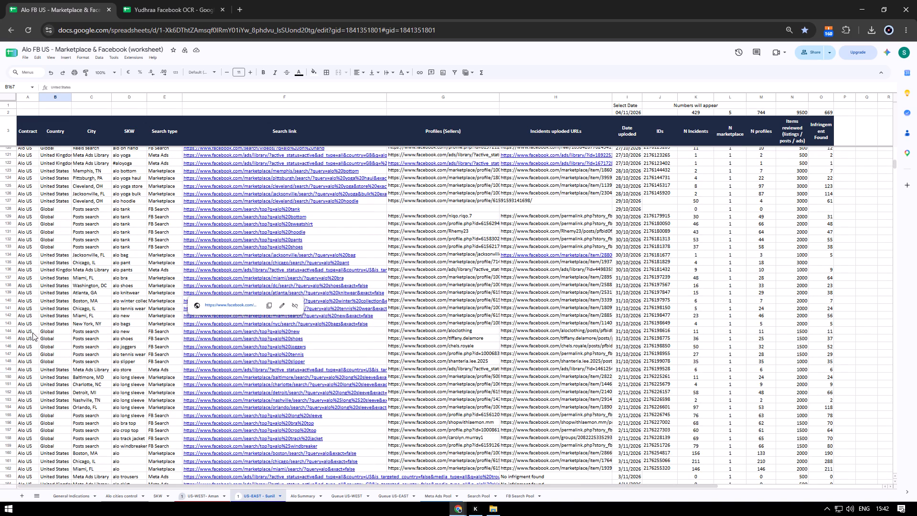
{"action": "left_click_drag", "start_coordinate": [43, 332], "coordinate": [322, 362]}
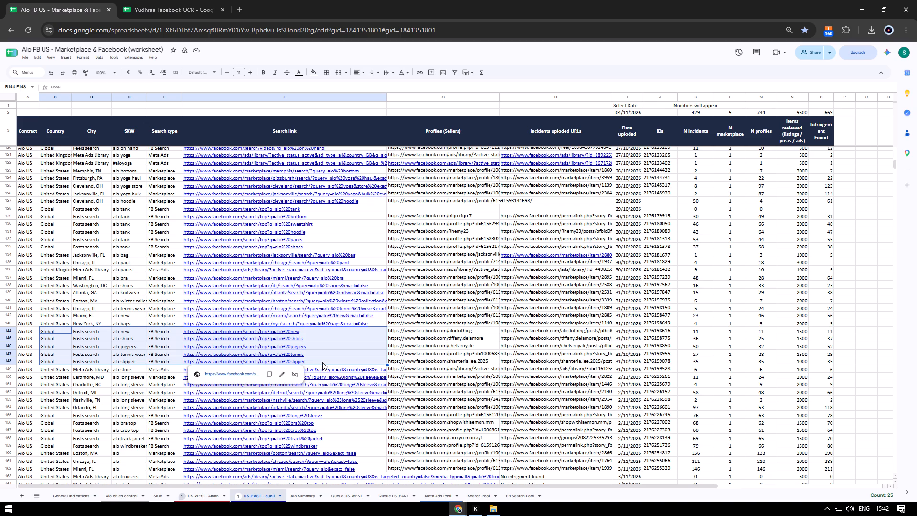
{"action": "key", "text": "ctrl+c"}
{"action": "key", "text": "ctrl+c"}
{"action": "key", "text": "ctrl+c"}
{"action": "key", "text": "ctrl+c"}
{"action": "key", "text": "ctrl+Down"}
{"action": "key", "text": "Down"}
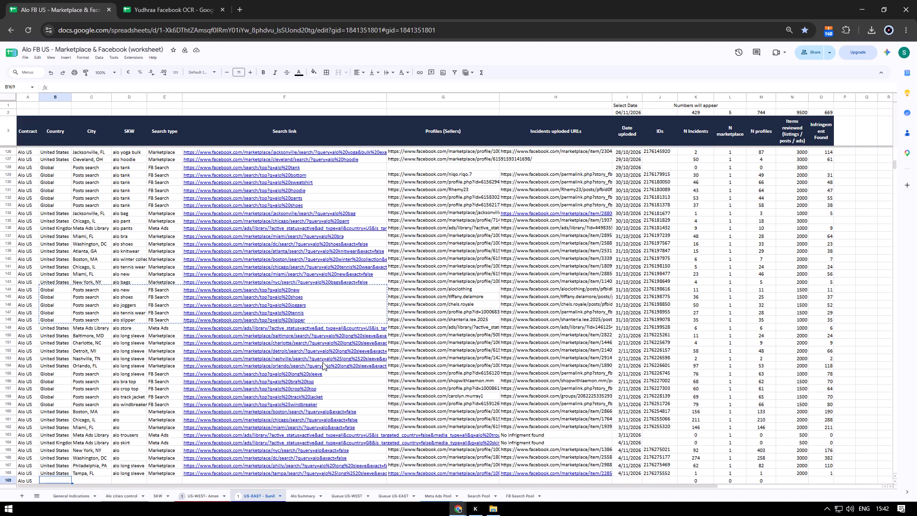
{"action": "key", "text": "ctrl+v"}
{"action": "scroll", "coordinate": [322, 362], "scroll_direction": "up", "scroll_amount": 1}
{"action": "scroll", "coordinate": [244, 281], "scroll_direction": "down", "scroll_amount": 5}
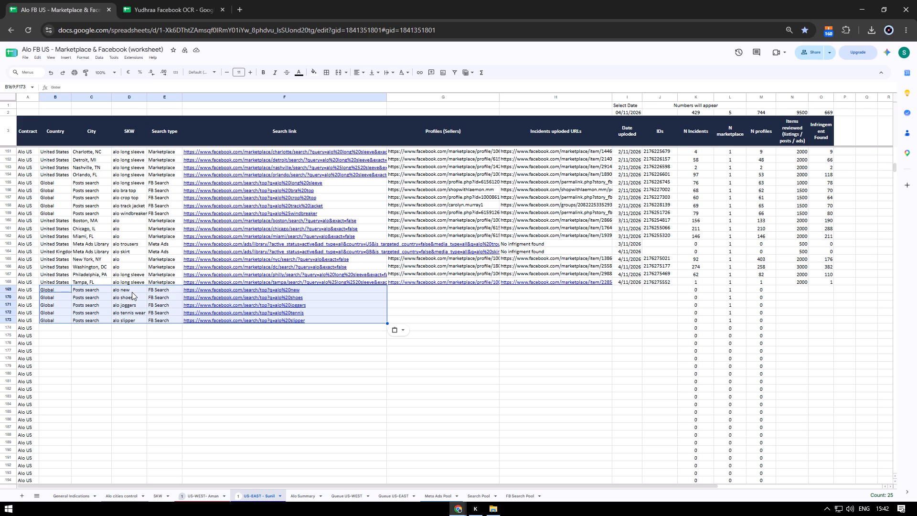
Enter the date 4/11/2026 in the Date uploaded cells of rows 169 to 173.
{"action": "key", "text": "shift+Left"}
{"action": "key", "text": "shift+Left"}
{"action": "key", "text": "shift+Left"}
{"action": "key", "text": "shift+Left"}
{"action": "key", "text": "Right"}
{"action": "key", "text": "Right"}
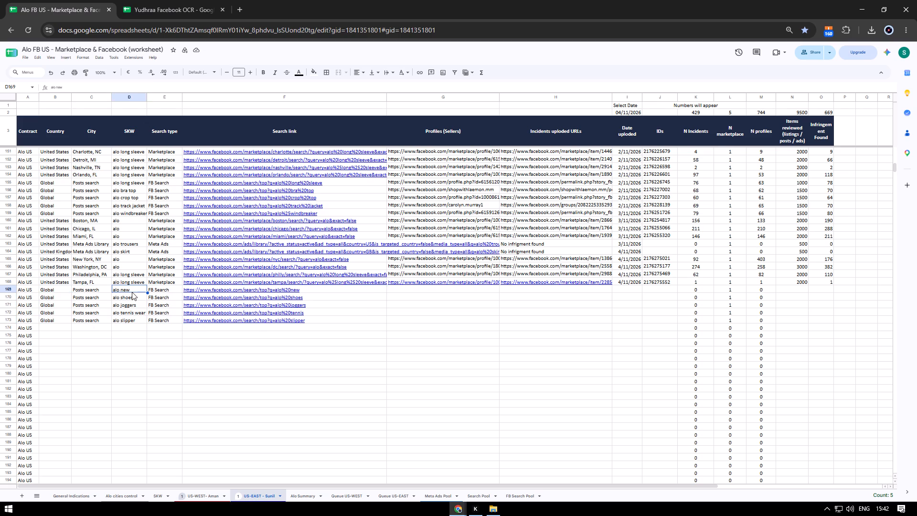
{"action": "key", "text": "Right"}
{"action": "key", "text": "Right"}
{"action": "key", "text": "Right"}
{"action": "key", "text": "Right"}
{"action": "key", "text": "Right"}
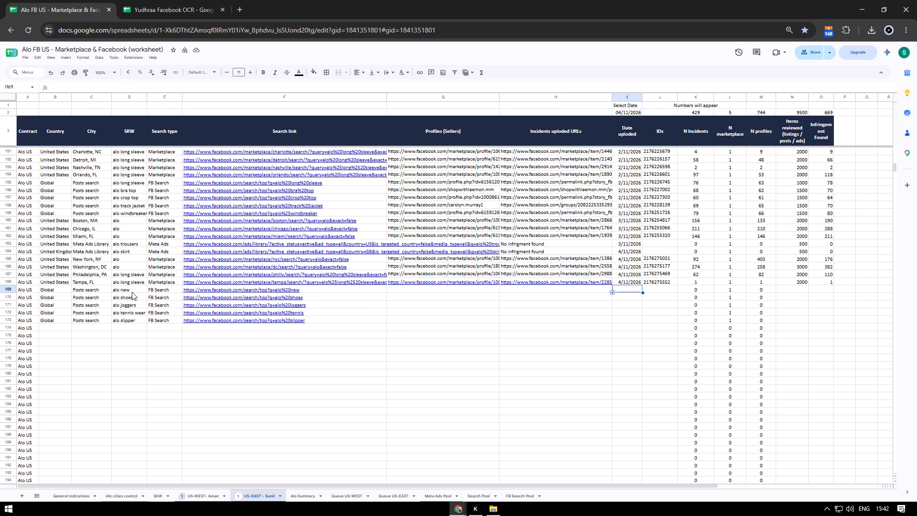
{"action": "key", "text": "shift+Down"}
{"action": "key", "text": "shift+Down"}
{"action": "key", "text": "shift+Down"}
{"action": "key", "text": "shift+Down"}
{"action": "key", "text": "shift+Left"}
{"action": "key", "text": "shift+Left"}
{"action": "key", "text": "shift+Left"}
{"action": "key", "text": "shift+Left"}
{"action": "key", "text": "shift+Right"}
{"action": "key", "text": "shift+Right"}
{"action": "key", "text": "shift+Right"}
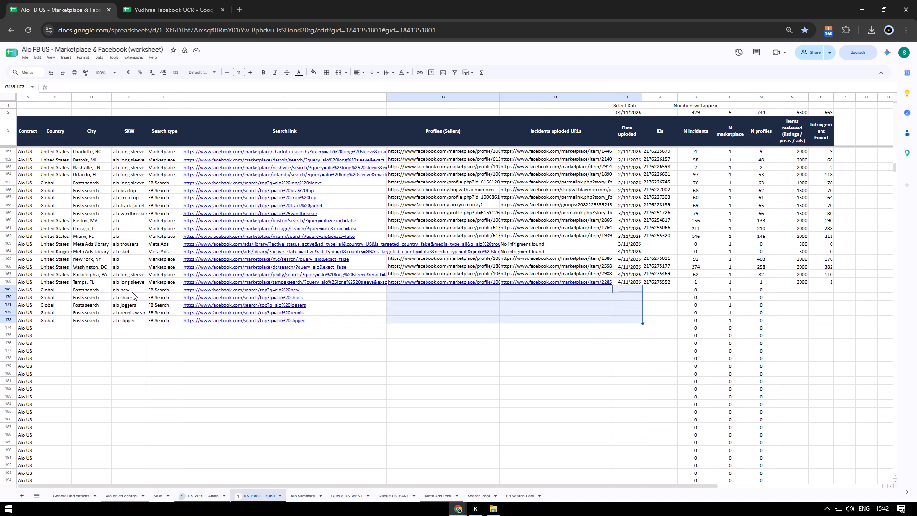
{"action": "key", "text": "shift+Right"}
{"action": "key", "text": "ctrl+semicolon"}
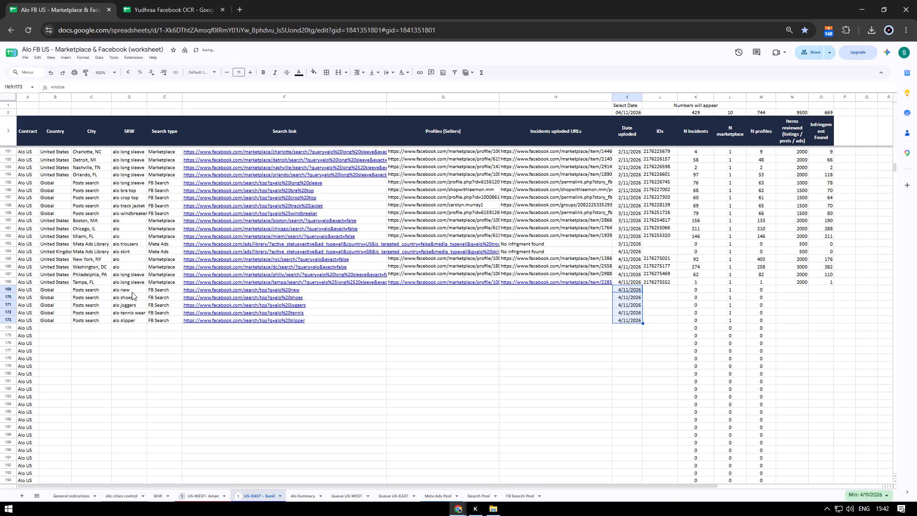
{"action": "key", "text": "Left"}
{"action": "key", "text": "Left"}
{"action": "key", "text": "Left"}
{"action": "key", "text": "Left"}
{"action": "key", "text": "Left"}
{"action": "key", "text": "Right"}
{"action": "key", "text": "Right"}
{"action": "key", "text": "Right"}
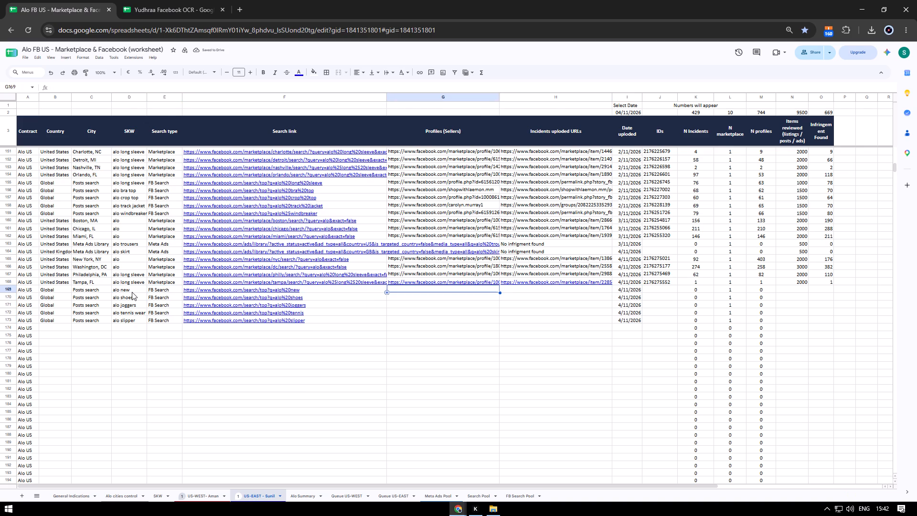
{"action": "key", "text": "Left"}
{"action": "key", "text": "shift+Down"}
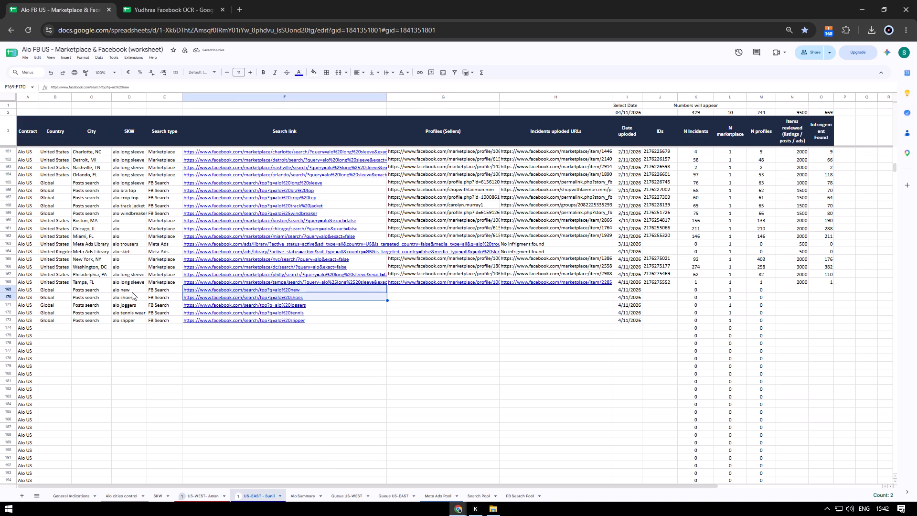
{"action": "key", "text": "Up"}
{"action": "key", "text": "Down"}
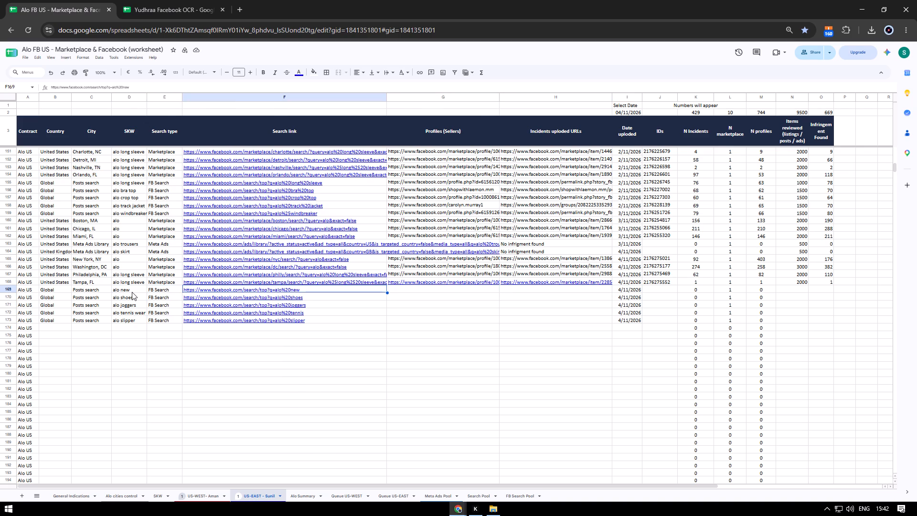
Copy the last five SKW sheet keywords, "alo yoga pants" to "alo studio wear", into the US-EAST SKW cells of rows 169 to 173.
{"action": "left_click", "coordinate": [154, 495]}
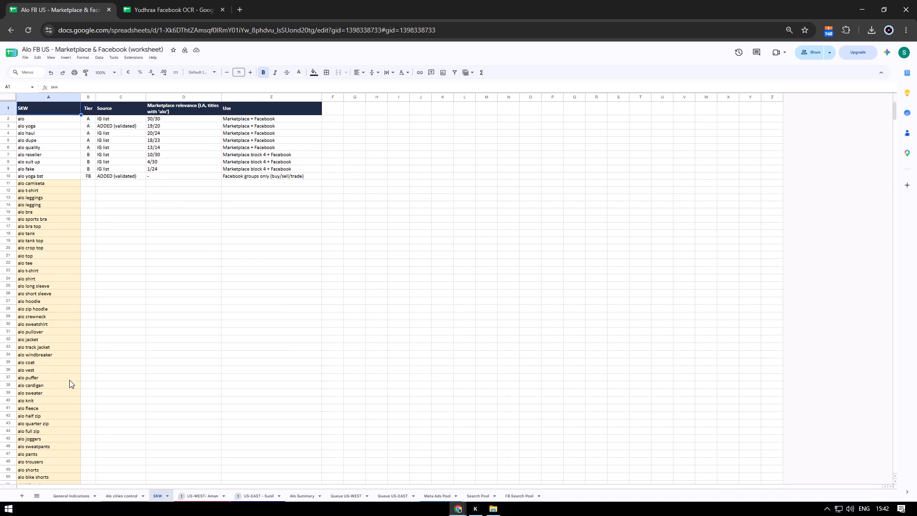
{"action": "scroll", "coordinate": [69, 380], "scroll_direction": "down", "scroll_amount": 14}
{"action": "scroll", "coordinate": [64, 408], "scroll_direction": "up", "scroll_amount": 6}
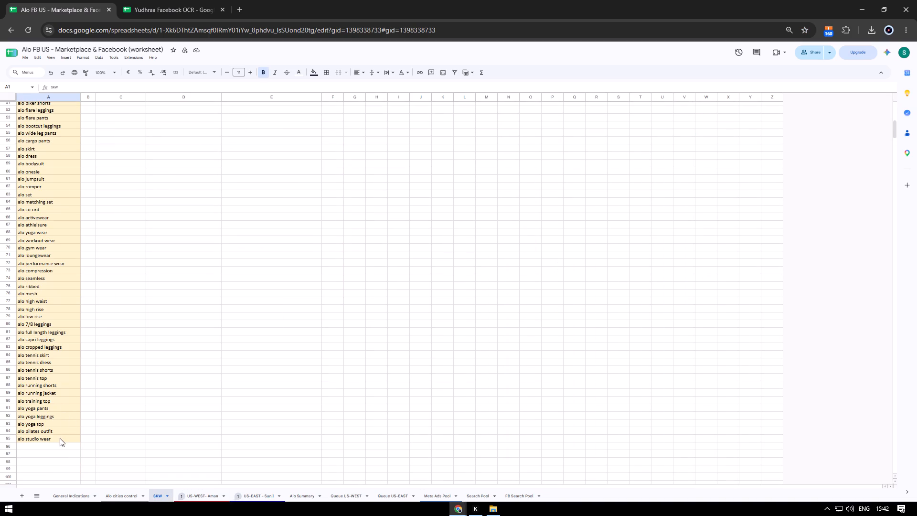
{"action": "left_click_drag", "start_coordinate": [60, 439], "coordinate": [60, 414]}
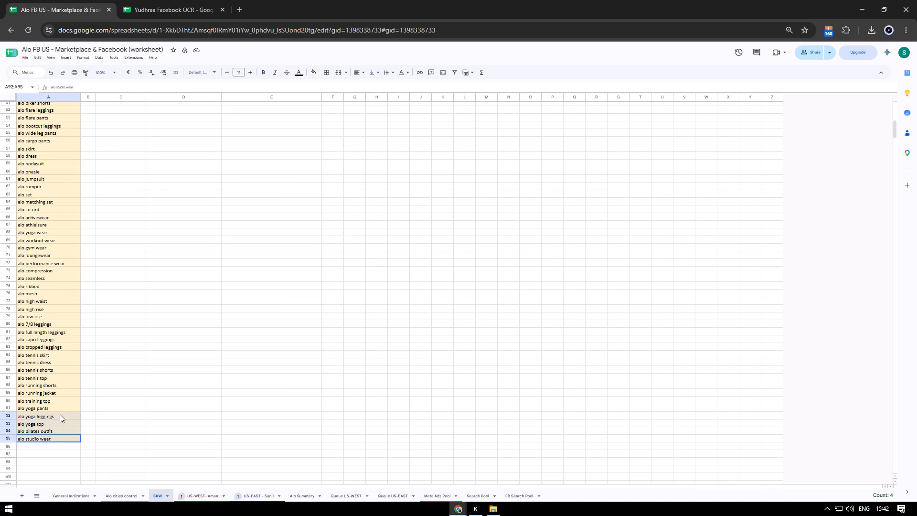
{"action": "left_click_drag", "start_coordinate": [60, 414], "coordinate": [60, 409]}
{"action": "key", "text": "ctrl+c"}
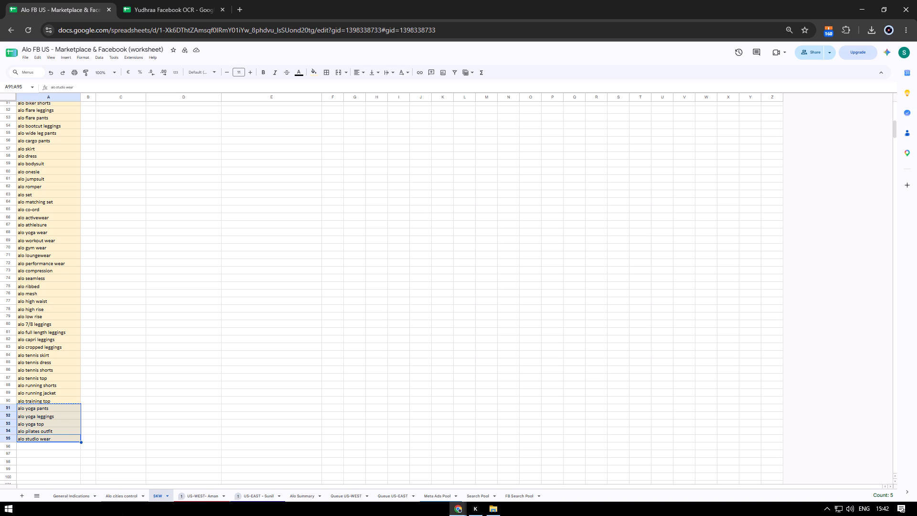
{"action": "left_click", "coordinate": [266, 495]}
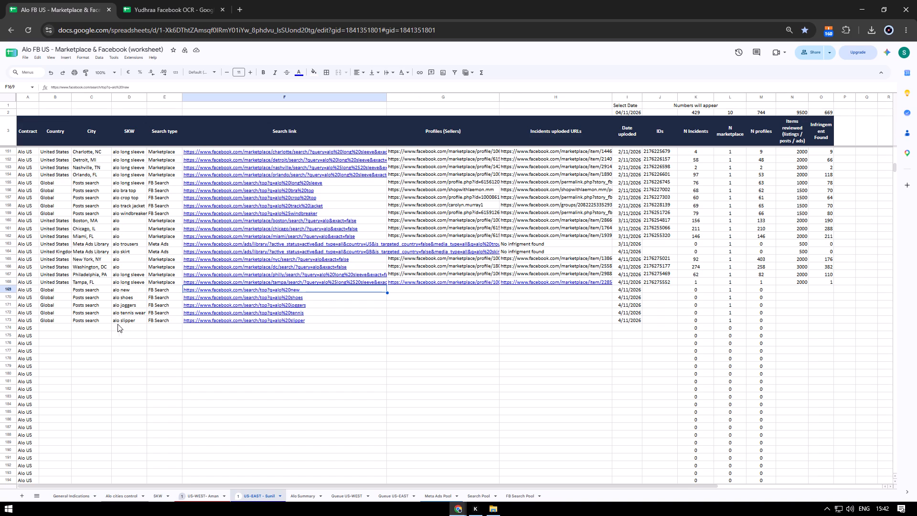
{"action": "left_click_drag", "start_coordinate": [128, 321], "coordinate": [133, 290]}
{"action": "key", "text": "ctrl+v"}
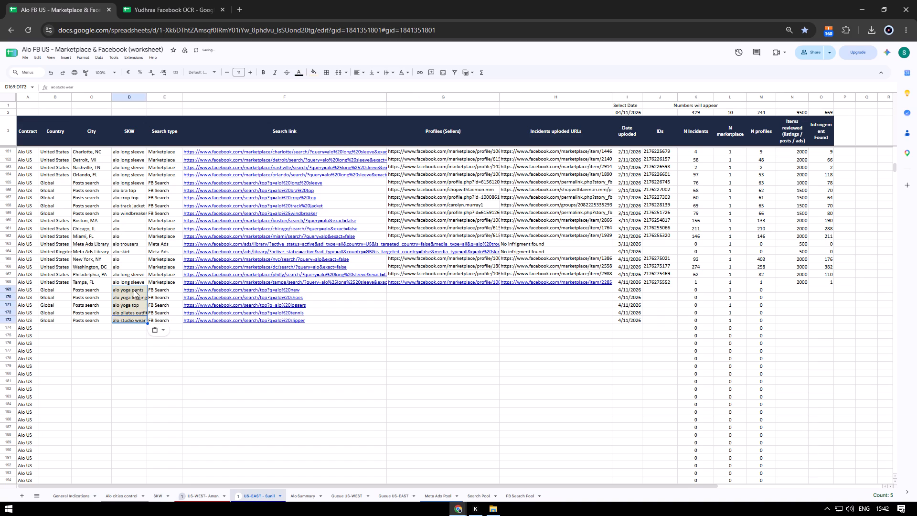
Reset the fill colour of the pasted keyword cells in rows 169 to 173.
{"action": "left_click", "coordinate": [311, 72]}
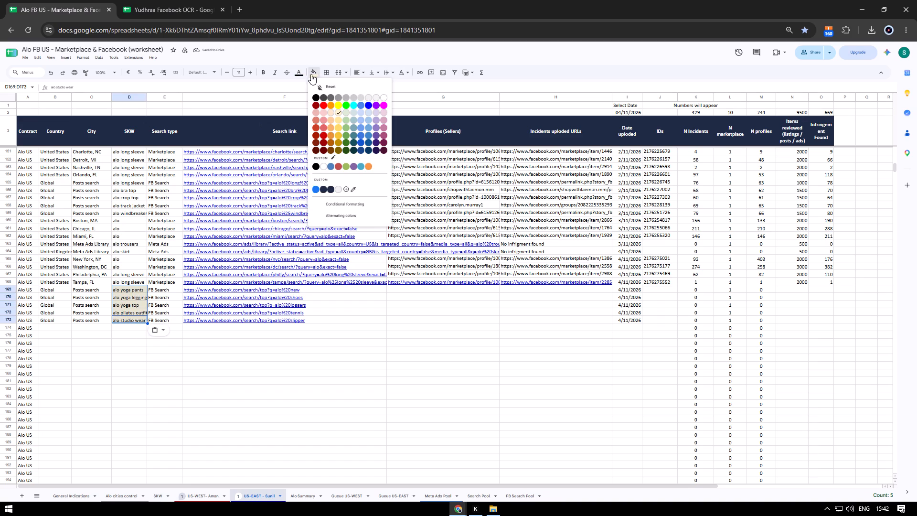
{"action": "left_click", "coordinate": [339, 87]}
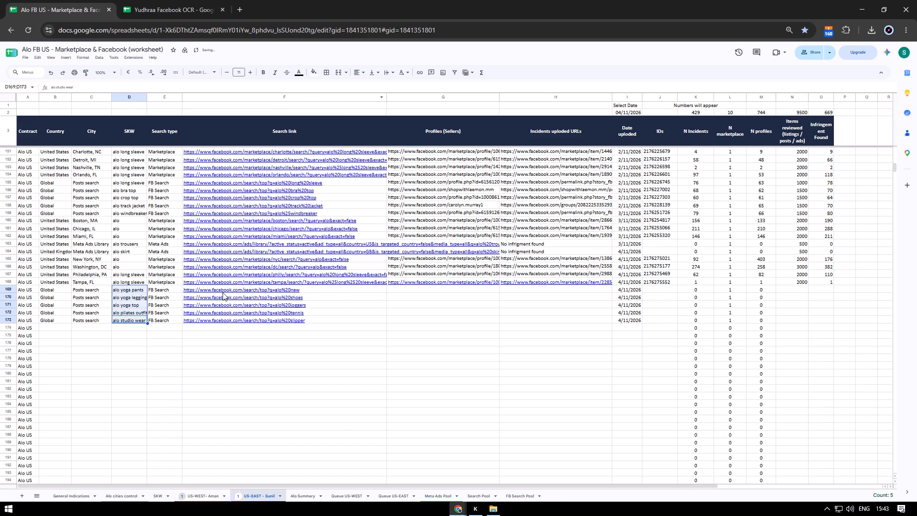
Open row 169's Facebook search link and change its query to "alo yoga pants".
{"action": "left_click", "coordinate": [237, 291]}
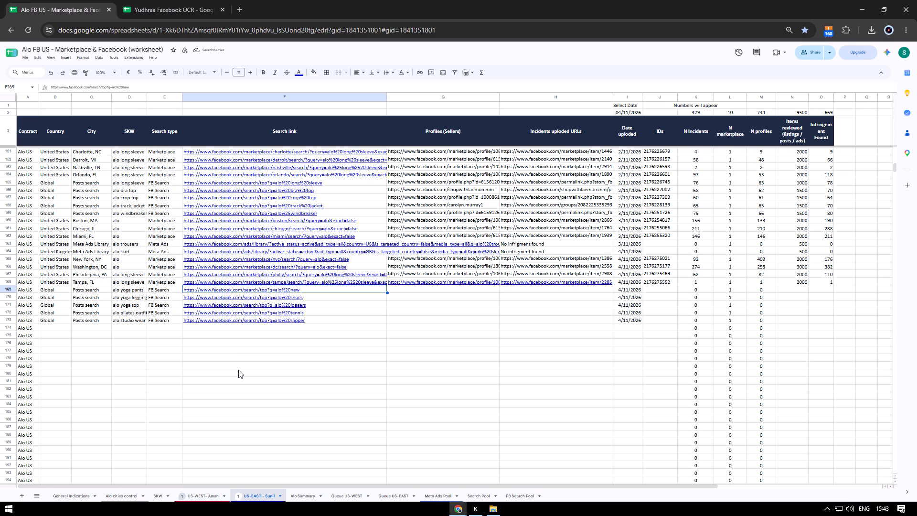
{"action": "key", "text": "alt+Return"}
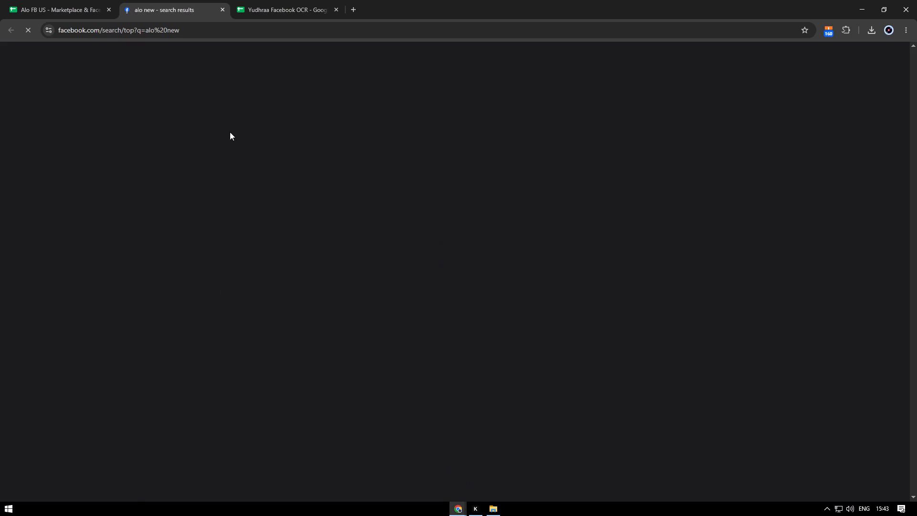
{"action": "left_click", "coordinate": [254, 31]}
{"action": "key", "text": "Right"}
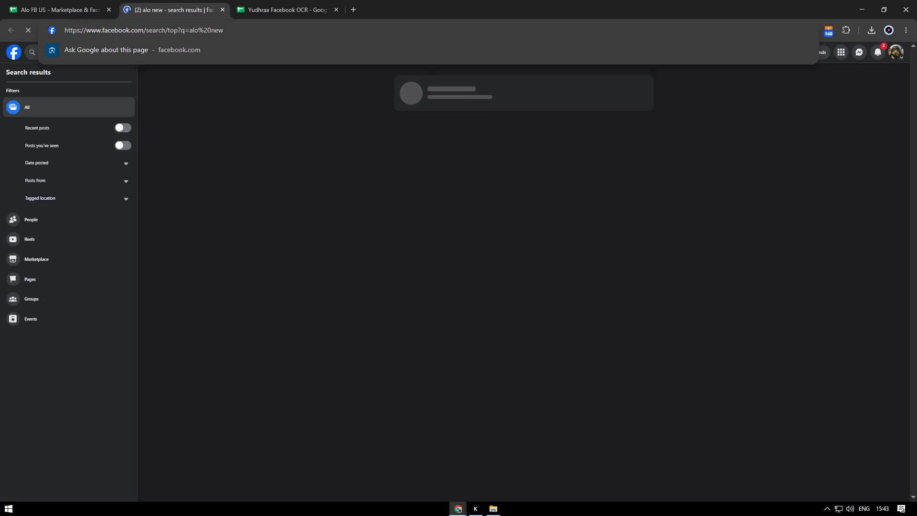
{"action": "key", "text": "shift+Left"}
{"action": "key", "text": "shift+Left"}
{"action": "key", "text": "shift+Left"}
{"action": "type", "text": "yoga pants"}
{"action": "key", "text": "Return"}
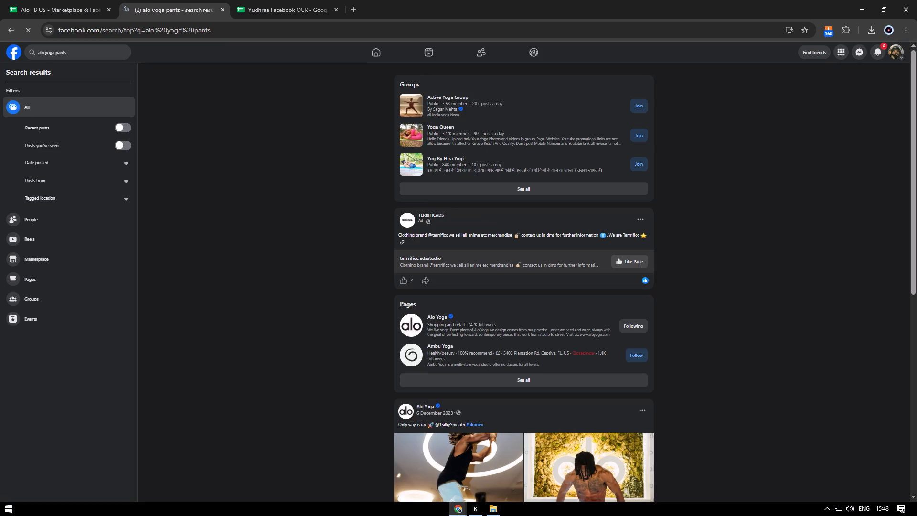
Replace row 169's Search link with the "alo yoga pants" results URL and close the Facebook results page.
{"action": "left_click", "coordinate": [254, 31]}
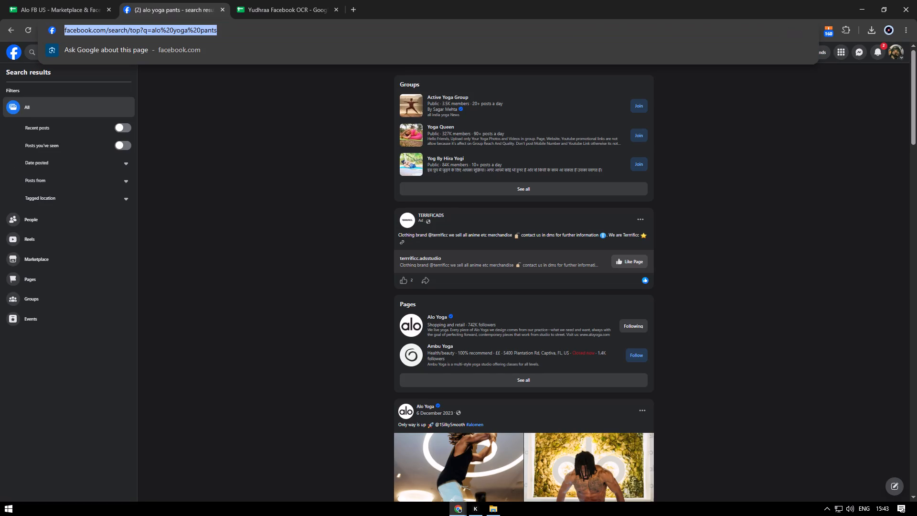
{"action": "key", "text": "ctrl+c"}
{"action": "key", "text": "ctrl+shift+Tab"}
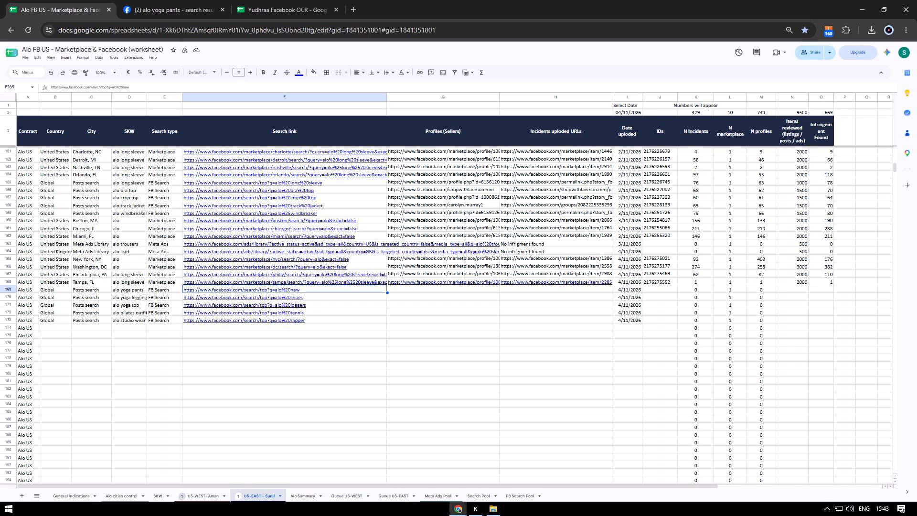
{"action": "key", "text": "ctrl+v"}
{"action": "key", "text": "Down"}
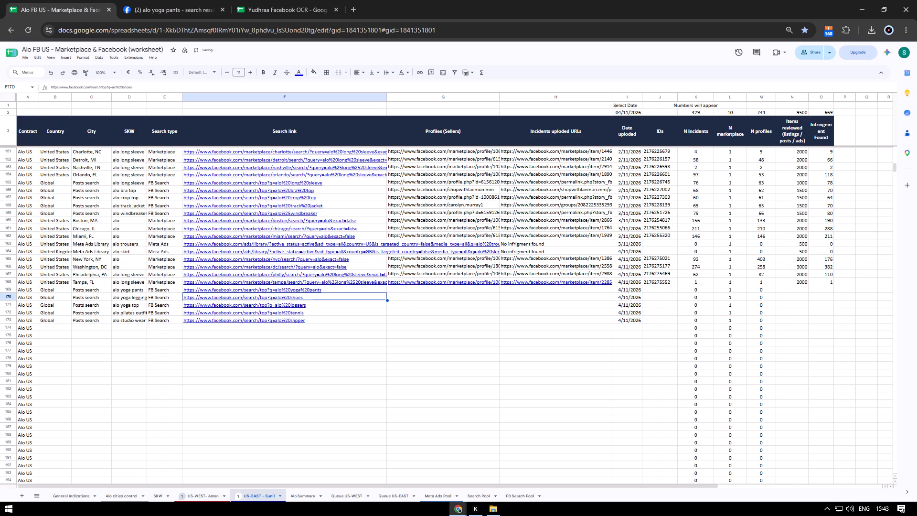
{"action": "key", "text": "Left"}
{"action": "key", "text": "Left"}
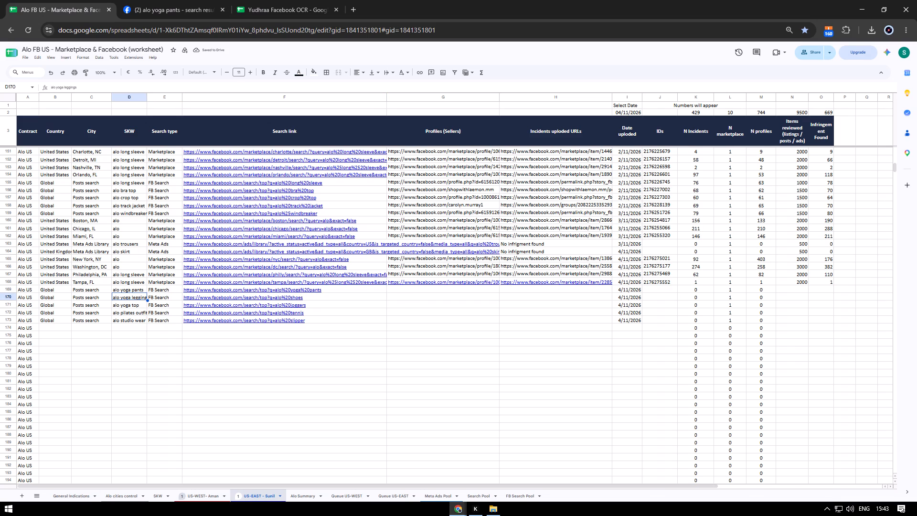
{"action": "key", "text": "Right"}
{"action": "key", "text": "Right"}
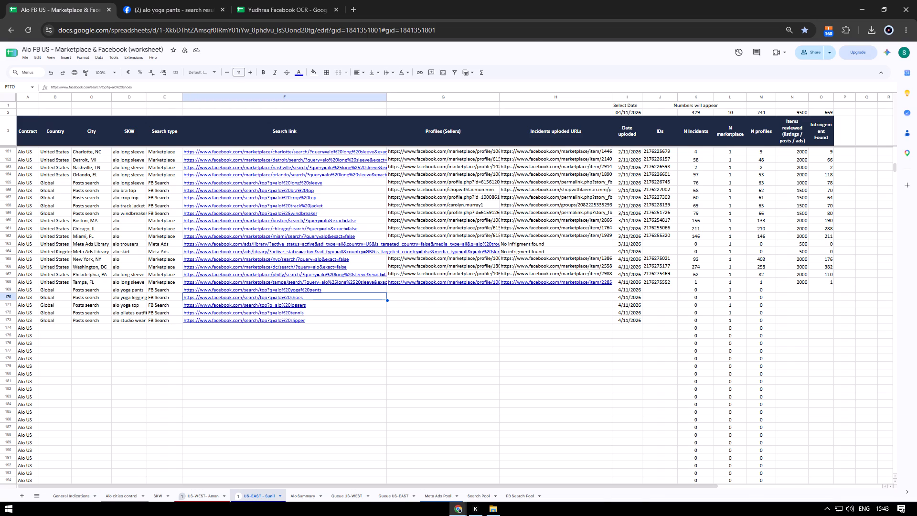
{"action": "key", "text": "ctrl+Tab"}
{"action": "key", "text": "ctrl+w"}
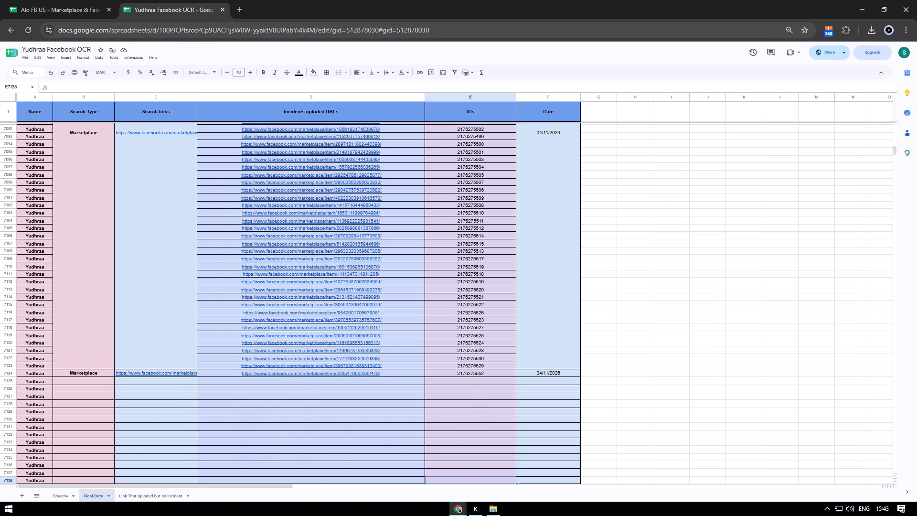
{"action": "key", "text": "ctrl+shift+Tab"}
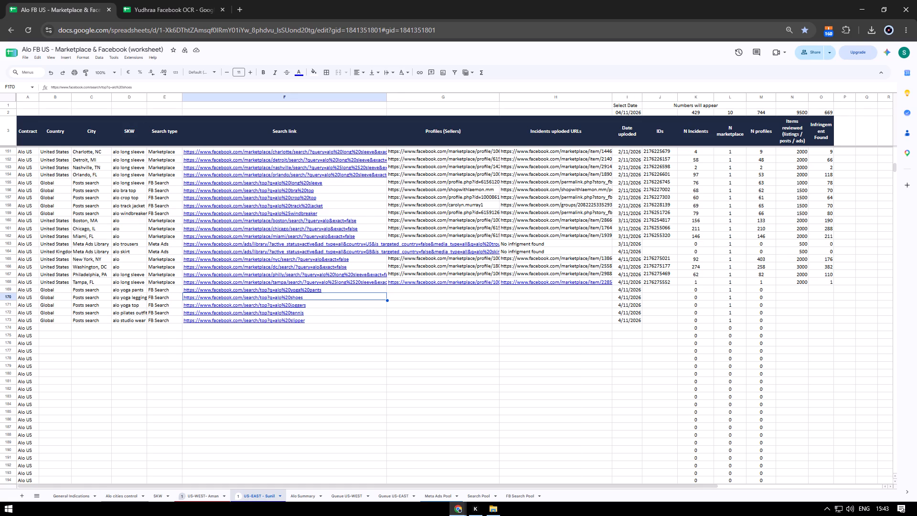
Open row 170's Facebook search link and change its query to that row's SKW keyword, "alo yoga leggings".
{"action": "key", "text": "alt+Return"}
{"action": "key", "text": "ctrl+shift+Tab"}
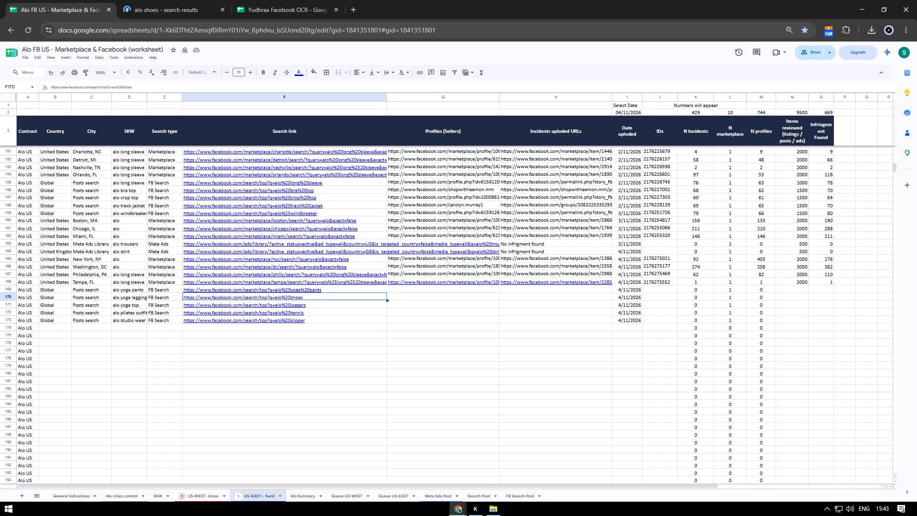
{"action": "key", "text": "Left"}
{"action": "key", "text": "Left"}
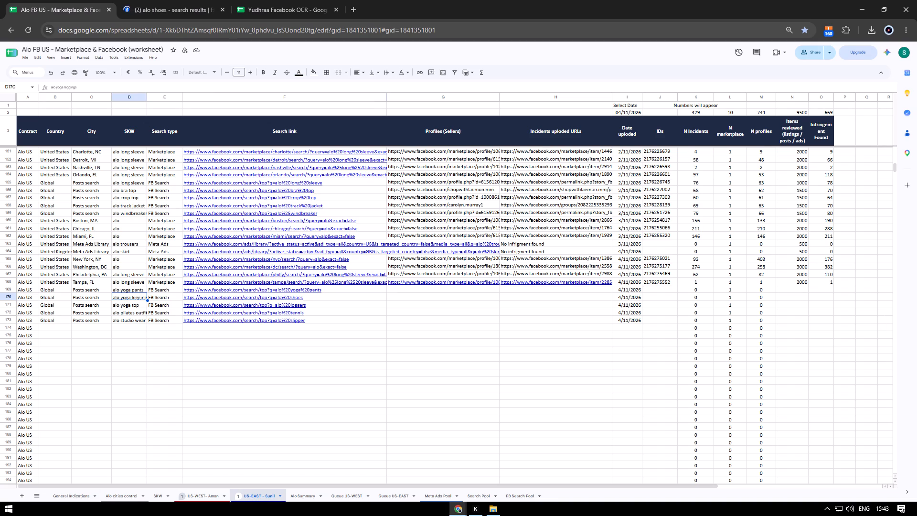
{"action": "key", "text": "ctrl+c"}
{"action": "key", "text": "ctrl+Tab"}
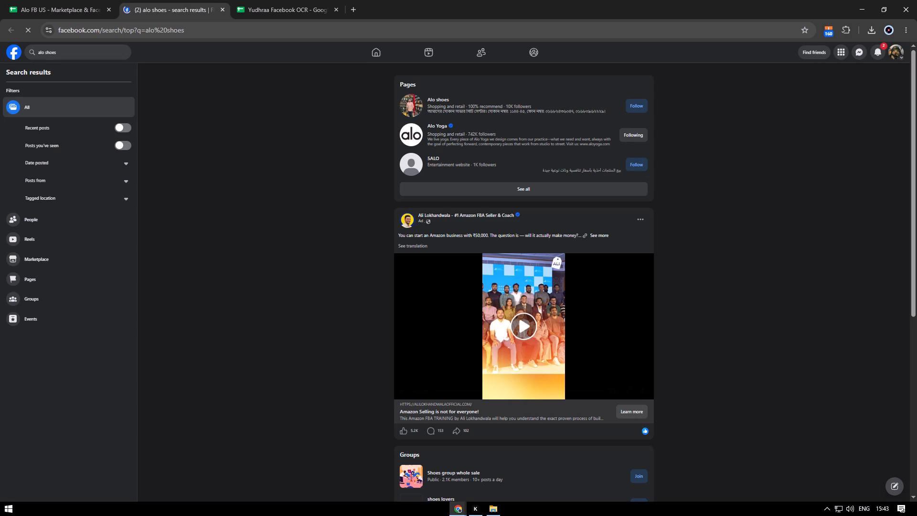
{"action": "key", "text": "F6"}
{"action": "key", "text": "Right"}
{"action": "key", "text": "shift+Left"}
{"action": "key", "text": "shift+Left"}
{"action": "key", "text": "shift+Left"}
{"action": "key", "text": "shift+Left"}
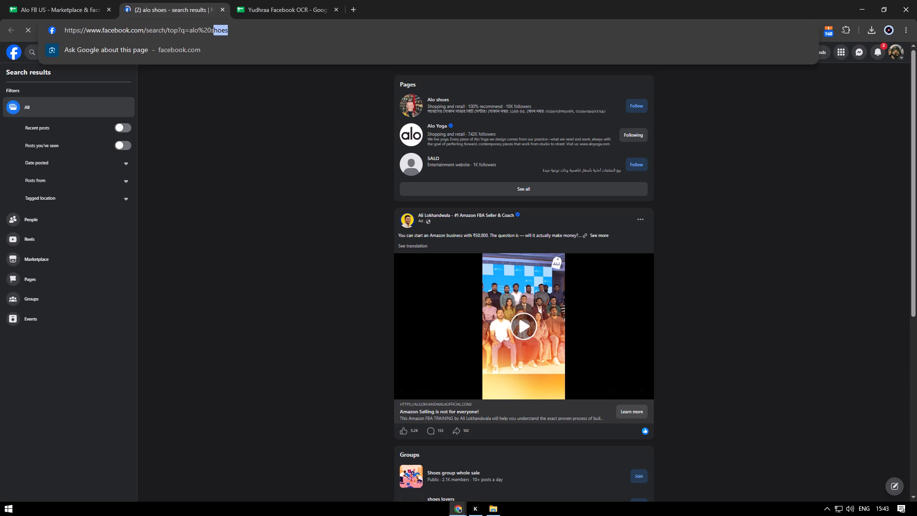
{"action": "key", "text": "shift+Left"}
{"action": "key", "text": "ctrl+v"}
{"action": "key", "text": "ctrl+Left"}
{"action": "key", "text": "ctrl+Left"}
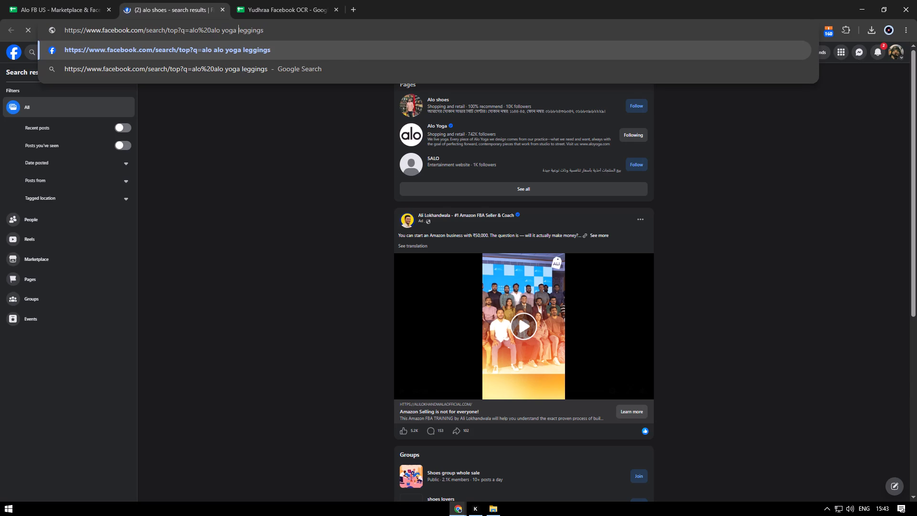
{"action": "key", "text": "ctrl+Left"}
{"action": "key", "text": "ctrl+Right"}
{"action": "key", "text": "shift+Left"}
{"action": "key", "text": "shift+Left"}
{"action": "key", "text": "shift+Left"}
{"action": "key", "text": "shift+Left"}
{"action": "key", "text": "BackSpace"}
{"action": "key", "text": "Return"}
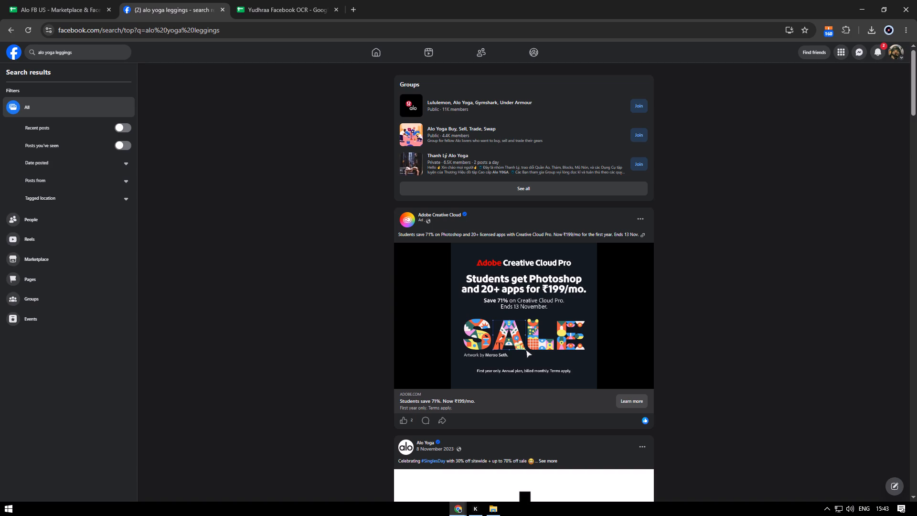
Replace row 170's Search link with the "alo yoga leggings" results URL.
{"action": "key", "text": "F6"}
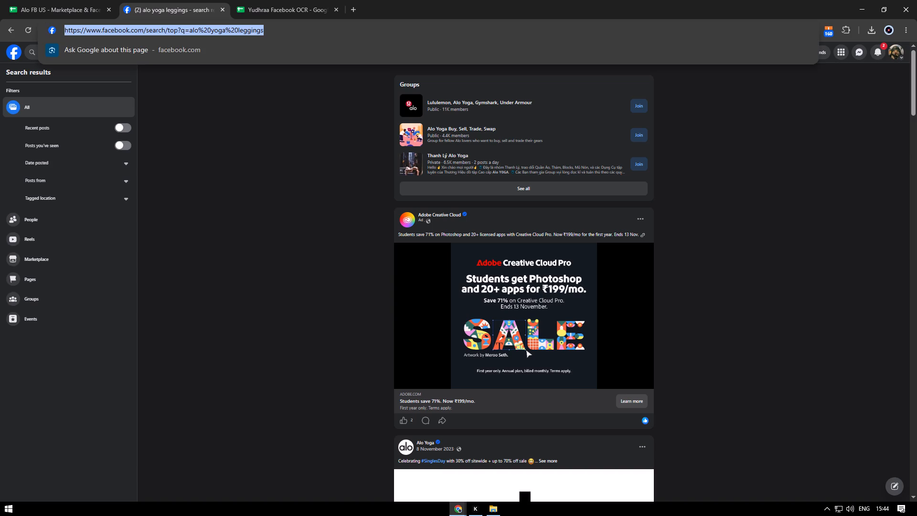
{"action": "key", "text": "ctrl+c"}
{"action": "key", "text": "ctrl+c"}
{"action": "key", "text": "ctrl+c"}
{"action": "key", "text": "ctrl+shift+Tab"}
{"action": "key", "text": "Right"}
{"action": "key", "text": "Right"}
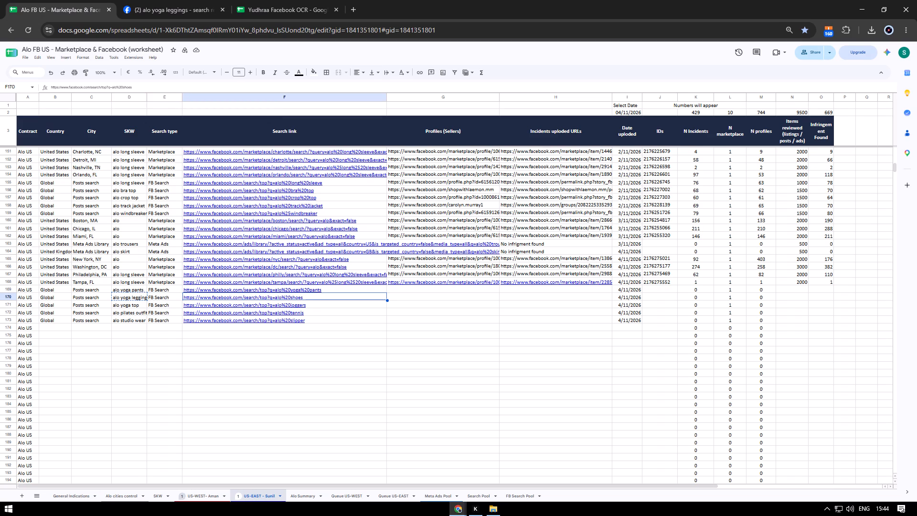
{"action": "key", "text": "ctrl+v"}
Open row 171's Facebook search link and change its query to that row's SKW keyword, "alo yoga top".
{"action": "key", "text": "Down"}
{"action": "key", "text": "Left"}
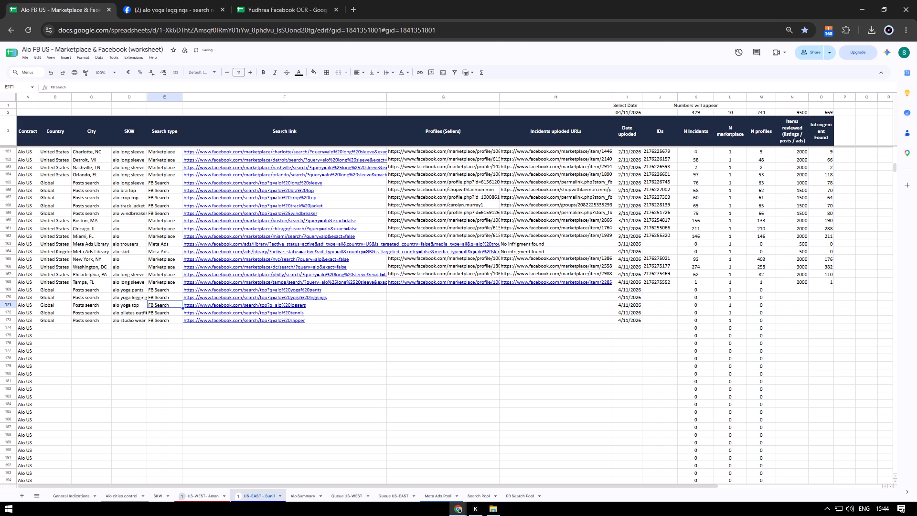
{"action": "key", "text": "Left"}
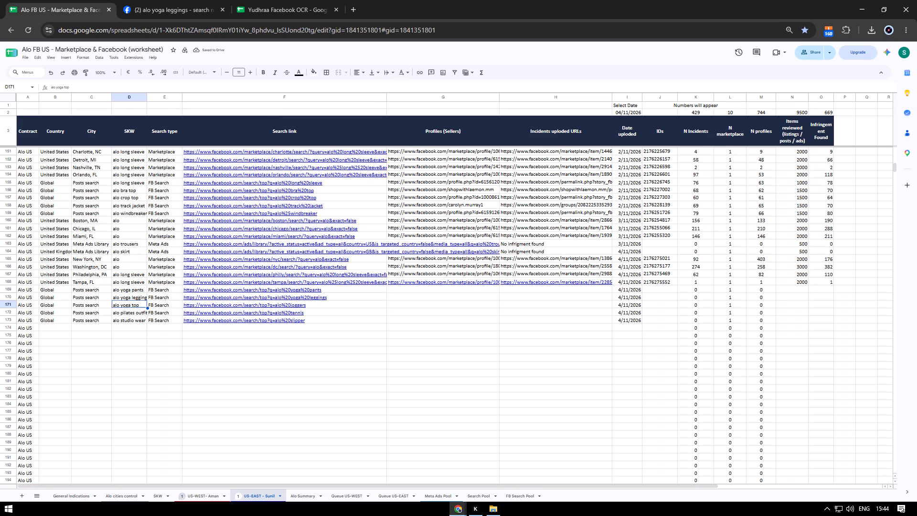
{"action": "key", "text": "ctrl+c"}
{"action": "key", "text": "ctrl+c"}
{"action": "key", "text": "ctrl+c"}
{"action": "key", "text": "ctrl+c"}
{"action": "key", "text": "ctrl+c"}
{"action": "key", "text": "ctrl+c"}
{"action": "key", "text": "Right"}
{"action": "key", "text": "Right"}
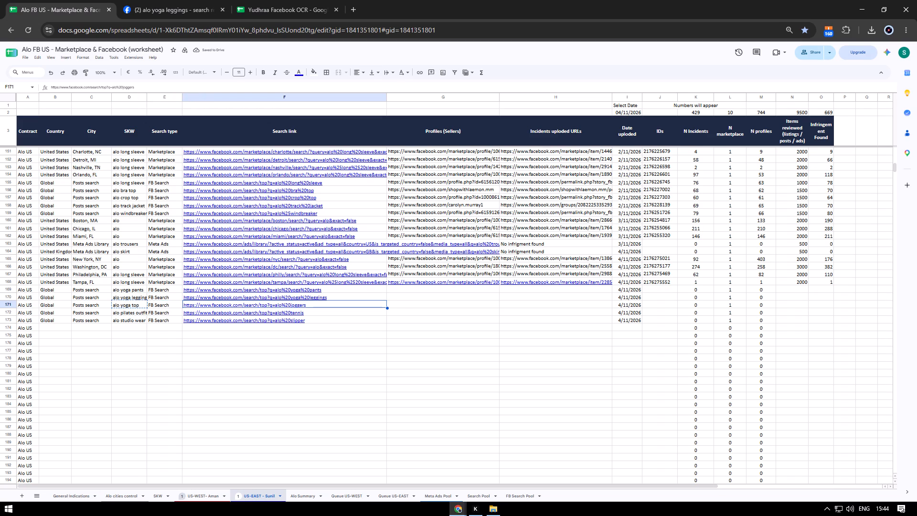
{"action": "key", "text": "alt+Return"}
{"action": "key", "text": "F6"}
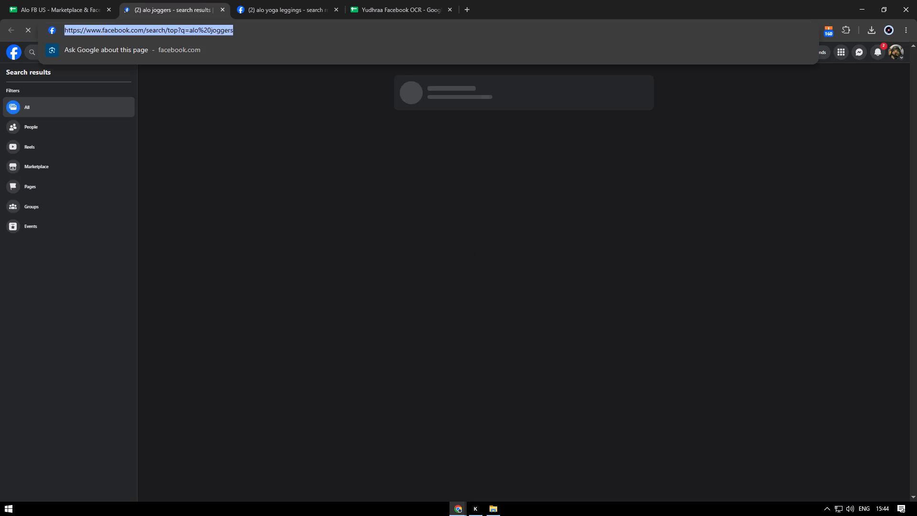
{"action": "key", "text": "Right"}
{"action": "key", "text": "ctrl+shift+Left"}
{"action": "key", "text": "shift+Right"}
{"action": "key", "text": "shift+Right"}
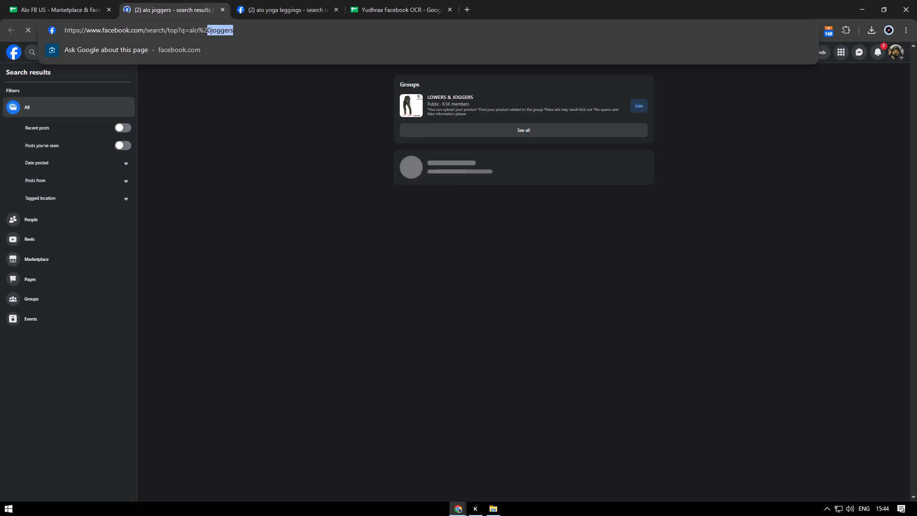
{"action": "key", "text": "ctrl+v"}
{"action": "key", "text": "shift+Left"}
{"action": "key", "text": "shift+Left"}
{"action": "key", "text": "shift+Left"}
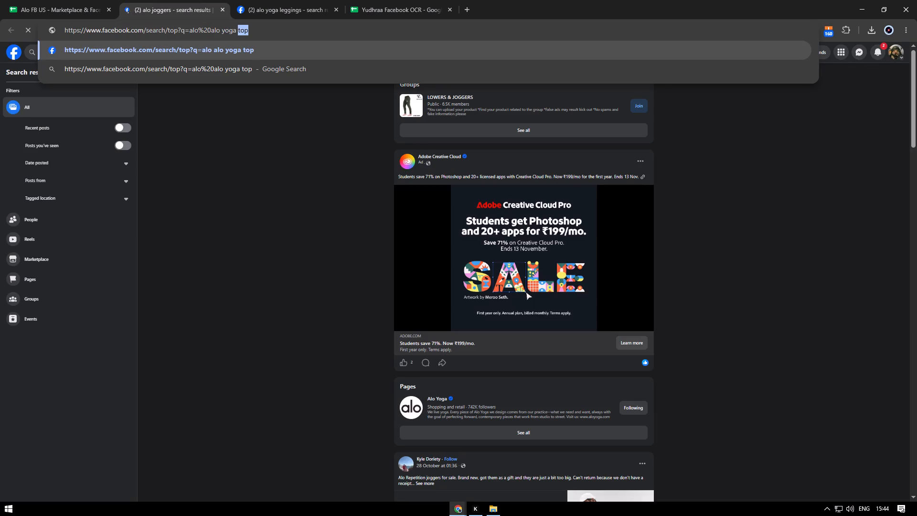
{"action": "key", "text": "ctrl+Left"}
{"action": "key", "text": "ctrl+Left"}
{"action": "key", "text": "ctrl+Right"}
{"action": "key", "text": "ctrl+shift+Left"}
{"action": "key", "text": "shift+Right"}
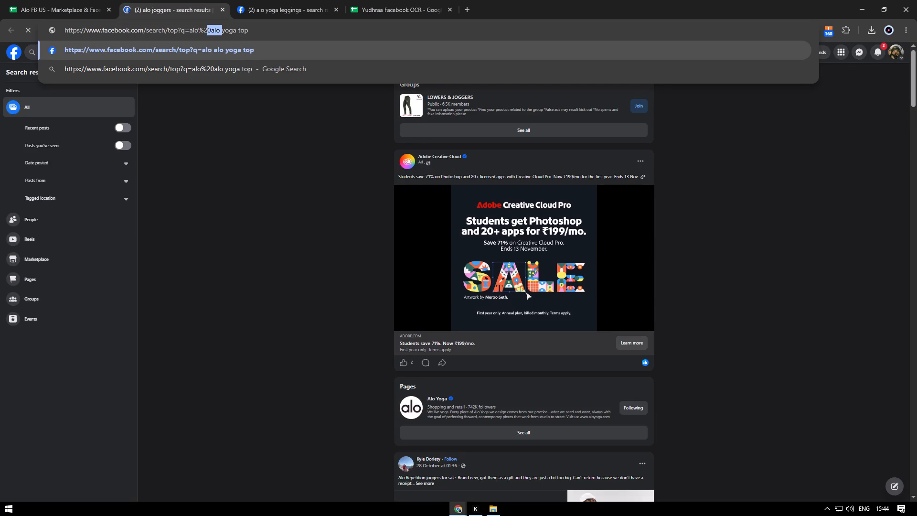
{"action": "key", "text": "shift+Right"}
{"action": "key", "text": "BackSpace"}
{"action": "key", "text": "Return"}
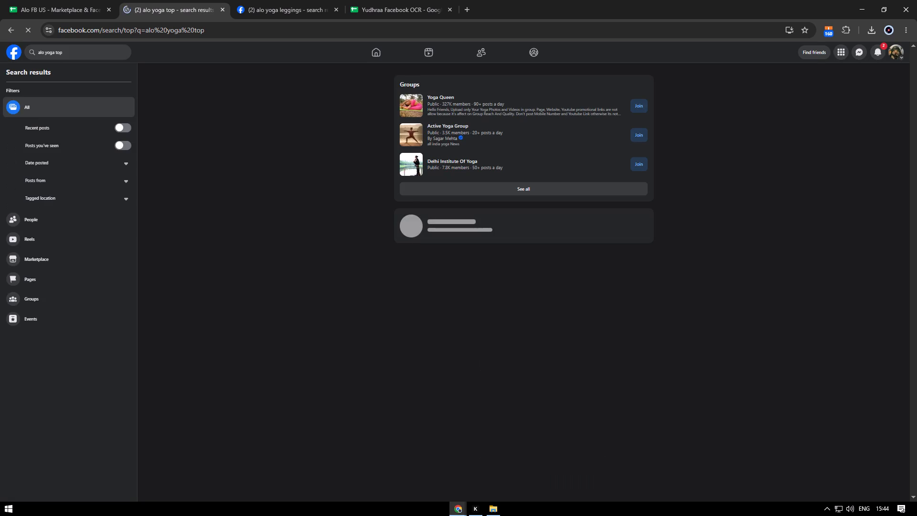
Replace row 171's Search link with the "alo yoga top" results URL.
{"action": "key", "text": "F6"}
{"action": "key", "text": "ctrl+c"}
{"action": "key", "text": "ctrl+c"}
{"action": "key", "text": "ctrl+c"}
{"action": "key", "text": "ctrl+shift+Tab"}
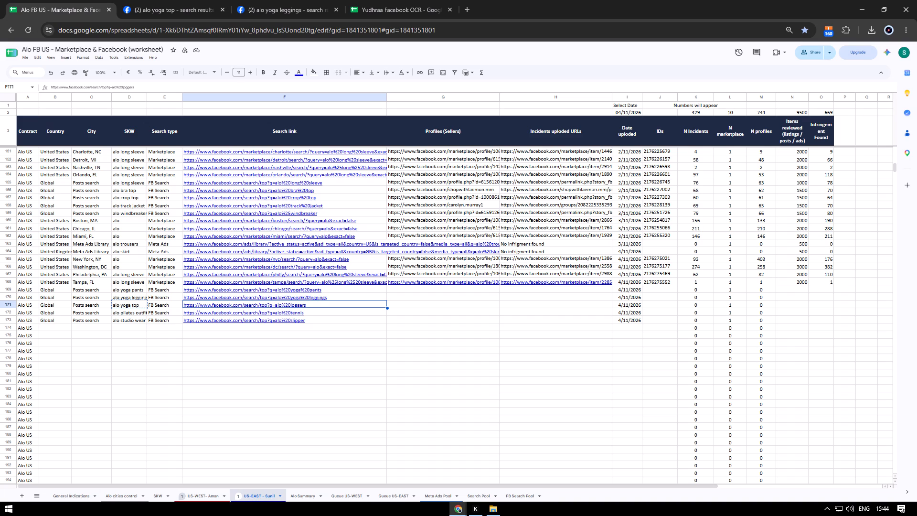
{"action": "key", "text": "ctrl+v"}
Open row 172's Facebook search link and change its query to "alo ]pilates outfit", based on that row's SKW keyword.
{"action": "key", "text": "Down"}
{"action": "key", "text": "Left"}
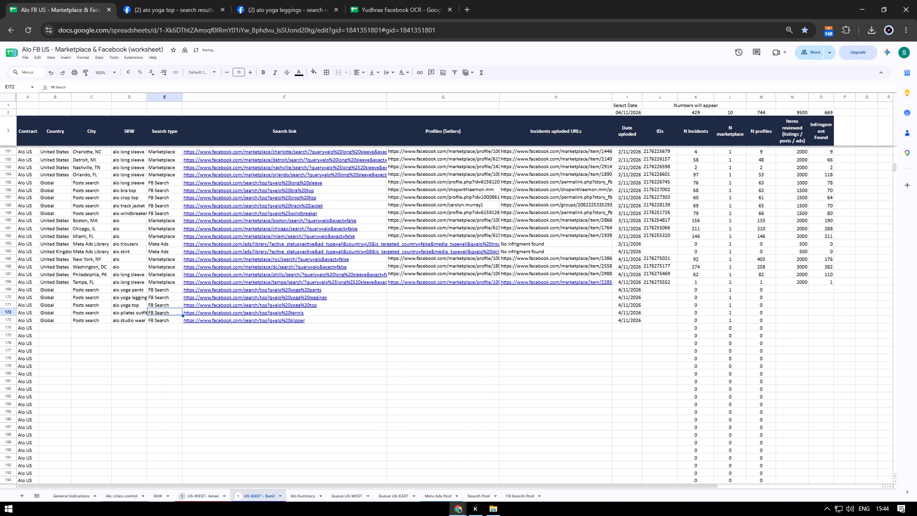
{"action": "key", "text": "Left"}
{"action": "key", "text": "ctrl+c"}
{"action": "key", "text": "ctrl+c"}
{"action": "key", "text": "ctrl+c"}
{"action": "key", "text": "ctrl+Right"}
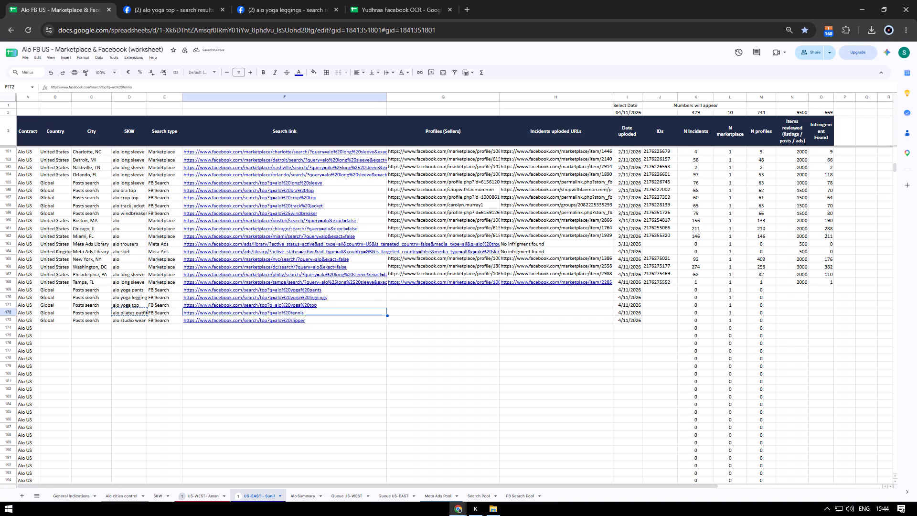
{"action": "key", "text": "alt+Return"}
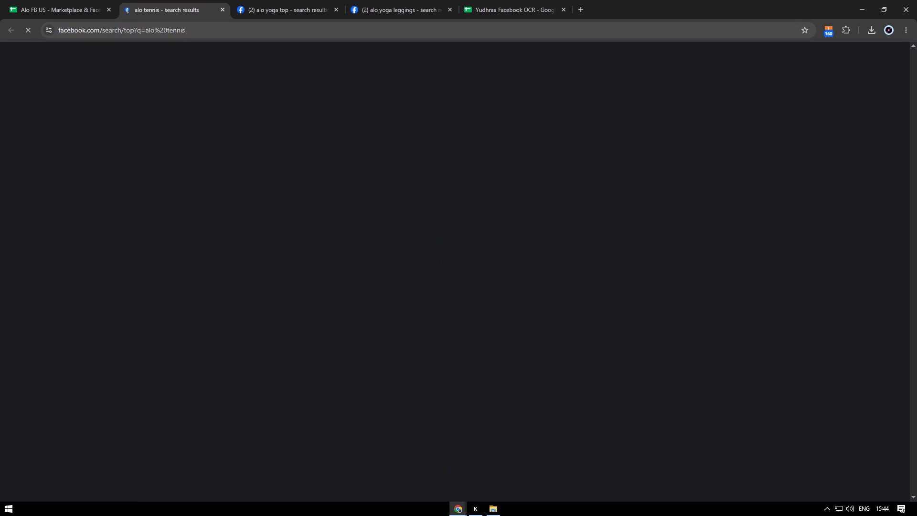
{"action": "key", "text": "F6"}
{"action": "key", "text": "Right"}
{"action": "key", "text": "shift+Left"}
{"action": "key", "text": "shift+Left"}
{"action": "key", "text": "shift+Left"}
{"action": "key", "text": "shift+Left"}
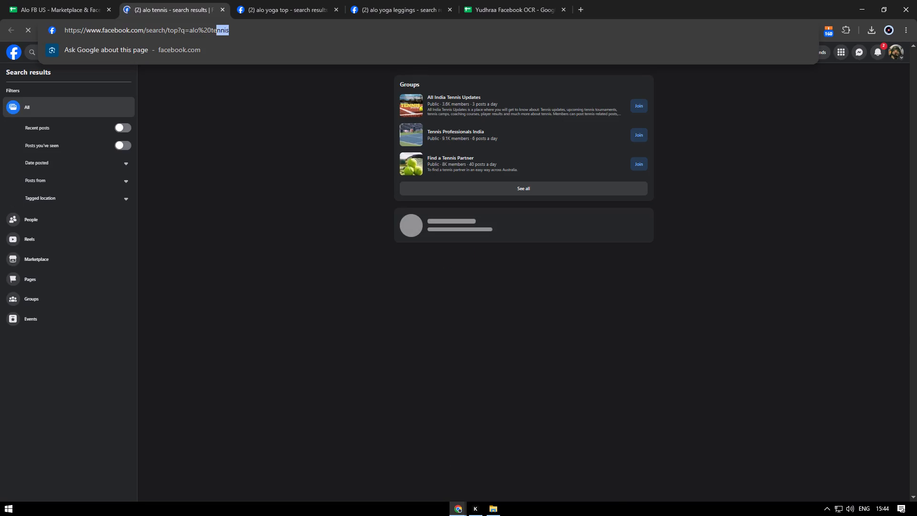
{"action": "key", "text": "shift+Left"}
{"action": "key", "text": "shift+Left"}
{"action": "key", "text": "ctrl+v"}
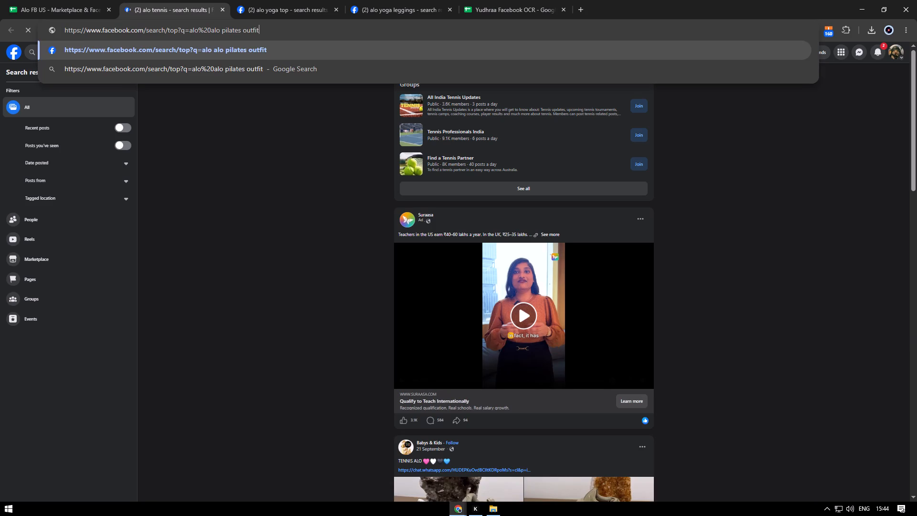
{"action": "key", "text": "ctrl+Left"}
{"action": "key", "text": "ctrl+Left"}
{"action": "key", "text": "ctrl+shift+Left"}
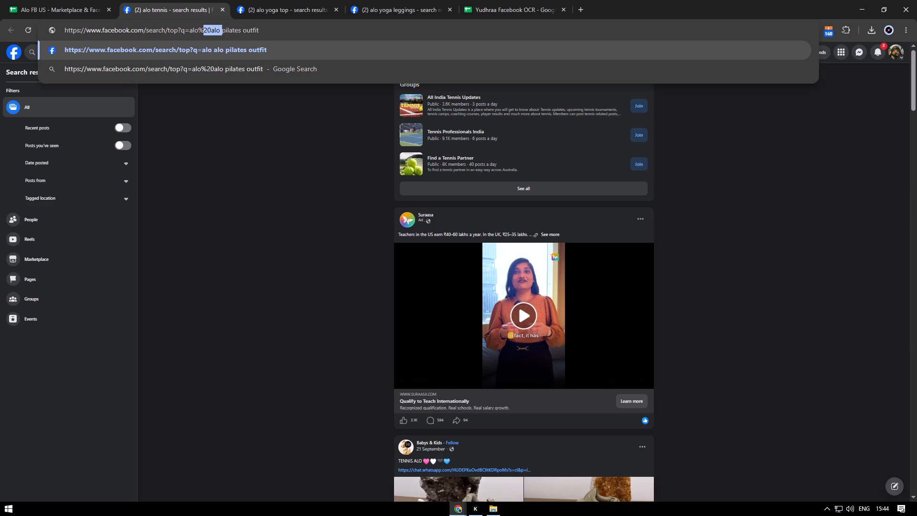
{"action": "key", "text": "shift+Right"}
{"action": "key", "text": "shift+Right"}
{"action": "key", "text": "bracketright"}
{"action": "key", "text": "Return"}
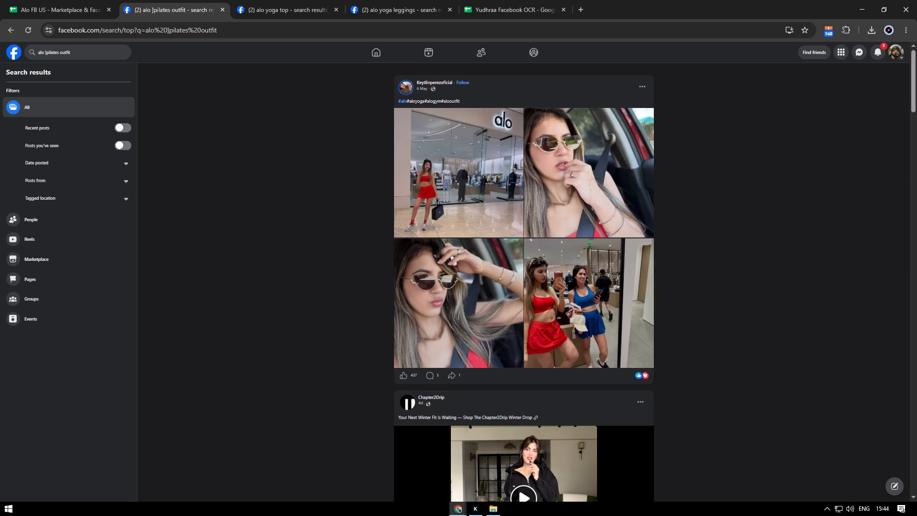
Replace row 172's Search link with the "alo ]pilates outfit" results URL.
{"action": "scroll", "coordinate": [359, 225], "scroll_direction": "down", "scroll_amount": 8}
{"action": "scroll", "coordinate": [365, 233], "scroll_direction": "up", "scroll_amount": 9}
{"action": "key", "text": "F6"}
{"action": "key", "text": "ctrl+c"}
{"action": "key", "text": "ctrl+c"}
{"action": "key", "text": "ctrl+c"}
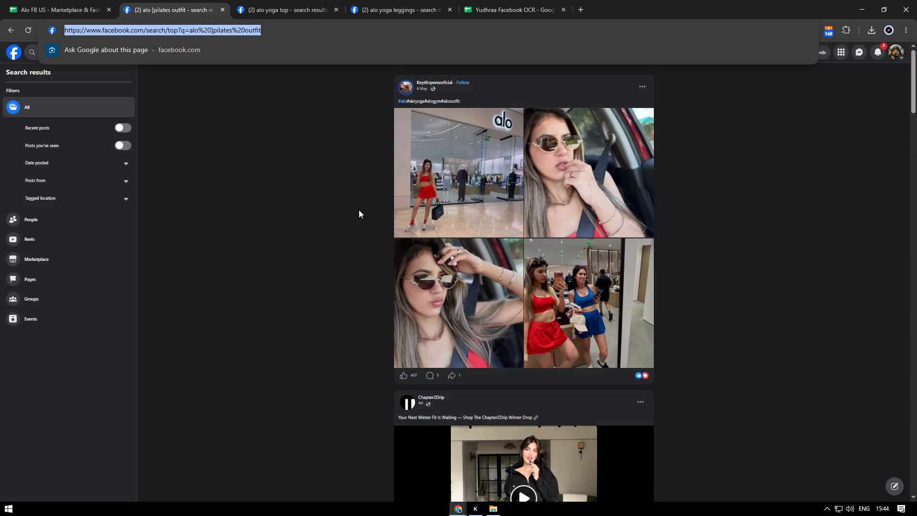
{"action": "key", "text": "ctrl+shift+Tab"}
{"action": "key", "text": "ctrl+v"}
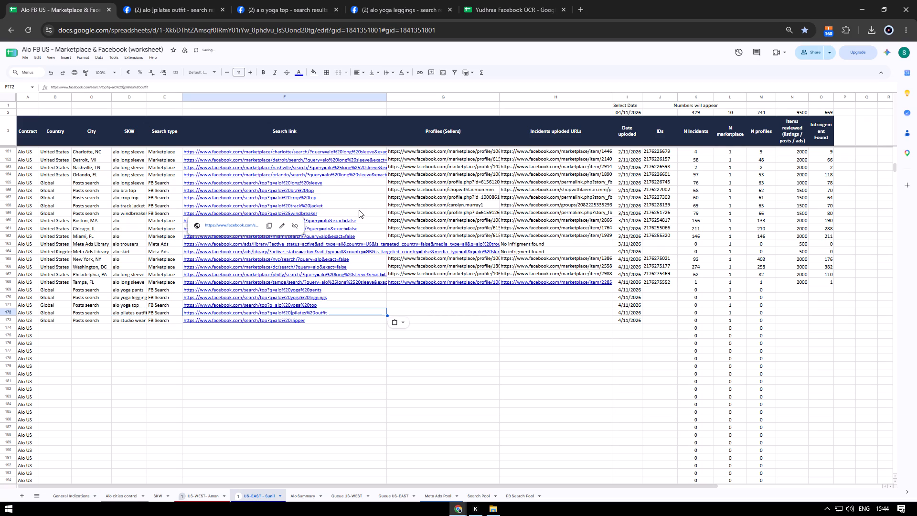
Open row 173's Facebook search link and change its query to that row's SKW keyword, "alo studio wear".
{"action": "key", "text": "Down"}
{"action": "key", "text": "Left"}
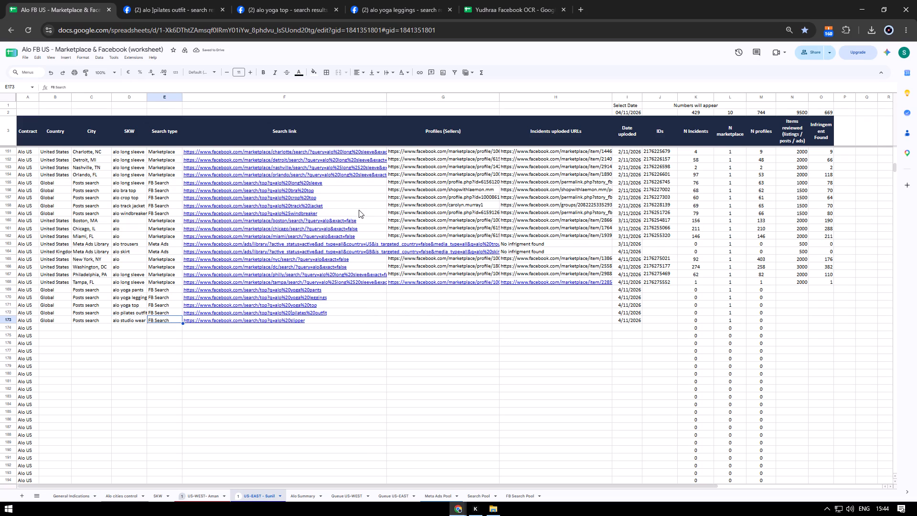
{"action": "key", "text": "Left"}
{"action": "key", "text": "ctrl+c"}
{"action": "key", "text": "ctrl+c"}
{"action": "key", "text": "ctrl+c"}
{"action": "key", "text": "ctrl+Right"}
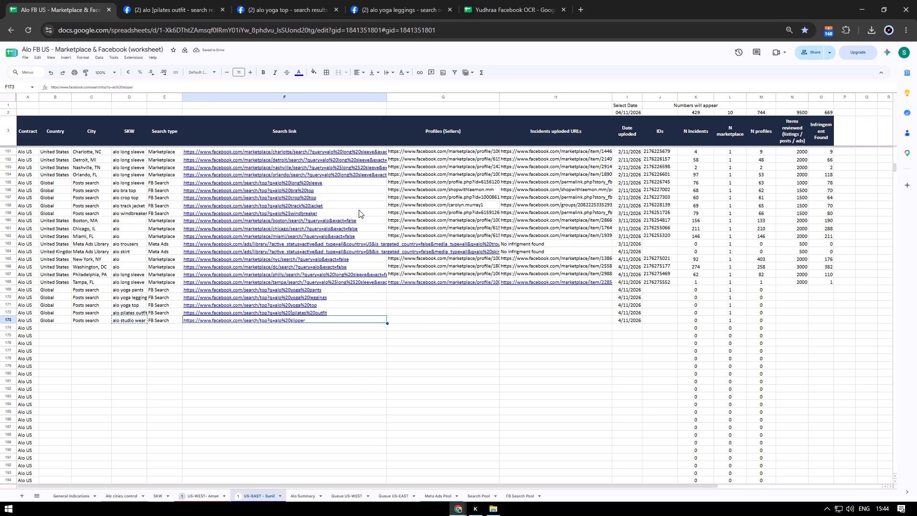
{"action": "key", "text": "alt+Return"}
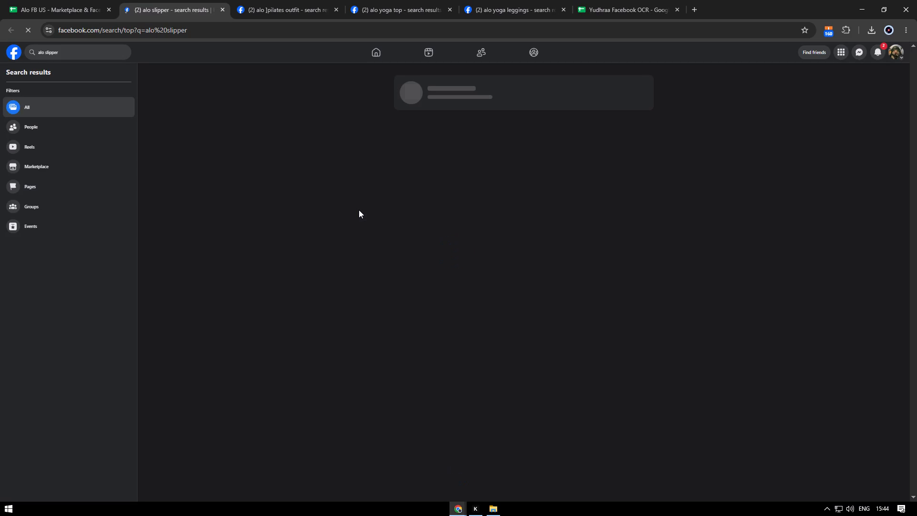
{"action": "key", "text": "F6"}
{"action": "key", "text": "Right"}
{"action": "key", "text": "shift+Left"}
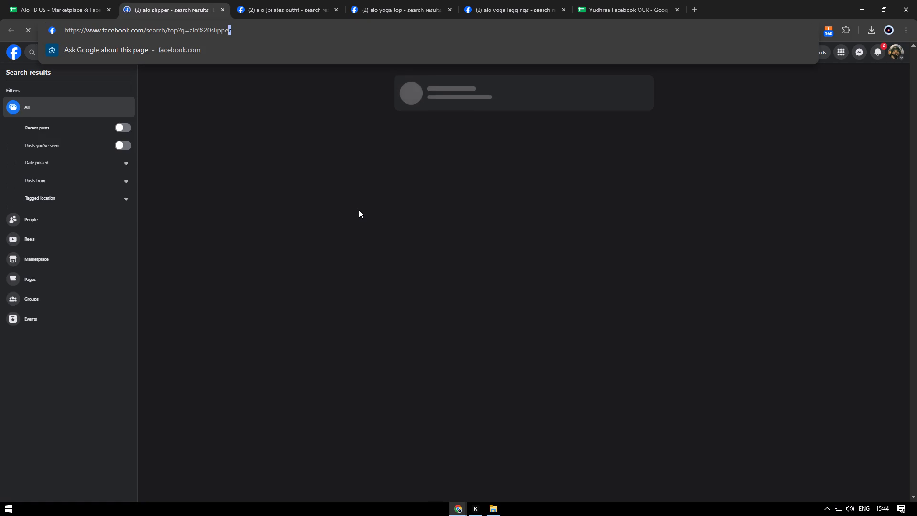
{"action": "key", "text": "shift+Left"}
{"action": "key", "text": "shift+Left"}
{"action": "key", "text": "shift+Left"}
{"action": "key", "text": "shift+Left"}
{"action": "key", "text": "shift+Left"}
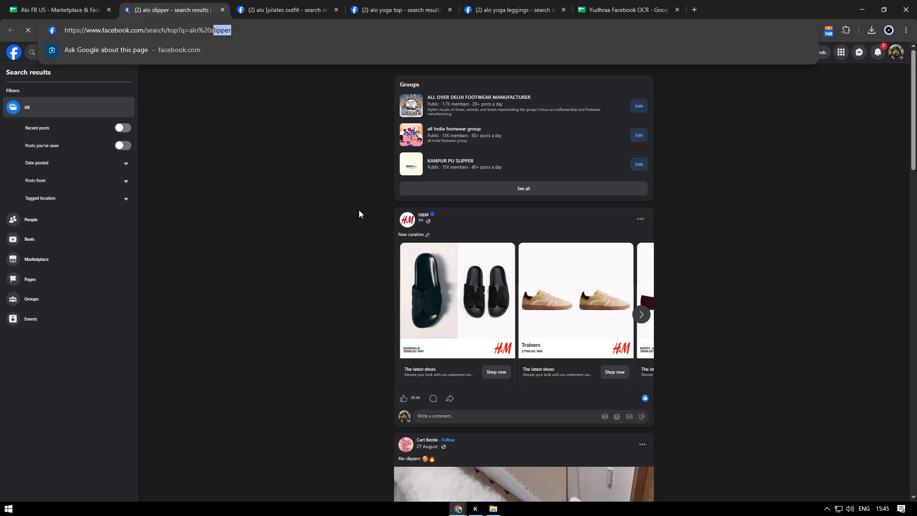
{"action": "key", "text": "shift+Left"}
{"action": "key", "text": "ctrl+v"}
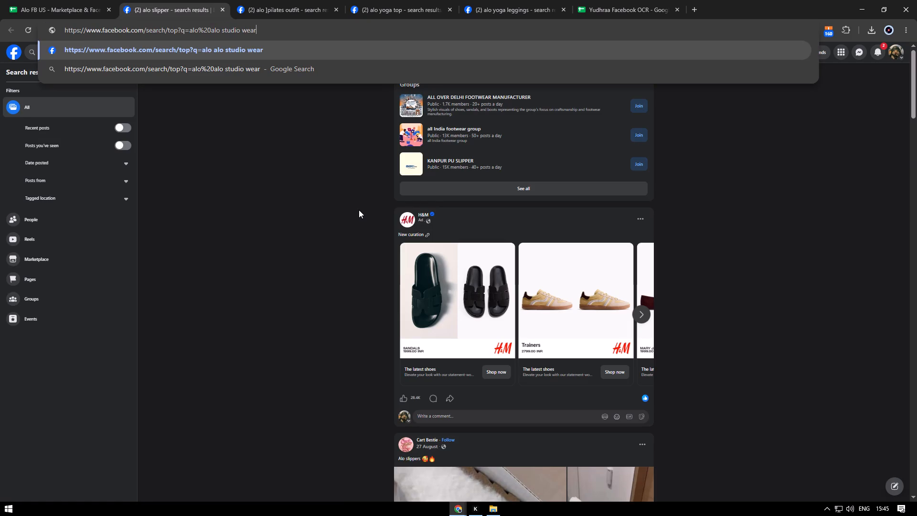
{"action": "key", "text": "shift+Left"}
{"action": "key", "text": "ctrl+Left"}
{"action": "key", "text": "ctrl+Left"}
{"action": "key", "text": "shift+Left"}
{"action": "key", "text": "shift+Left"}
{"action": "key", "text": "shift+Left"}
{"action": "key", "text": "shift+Left"}
{"action": "key", "text": "BackSpace"}
{"action": "key", "text": "Return"}
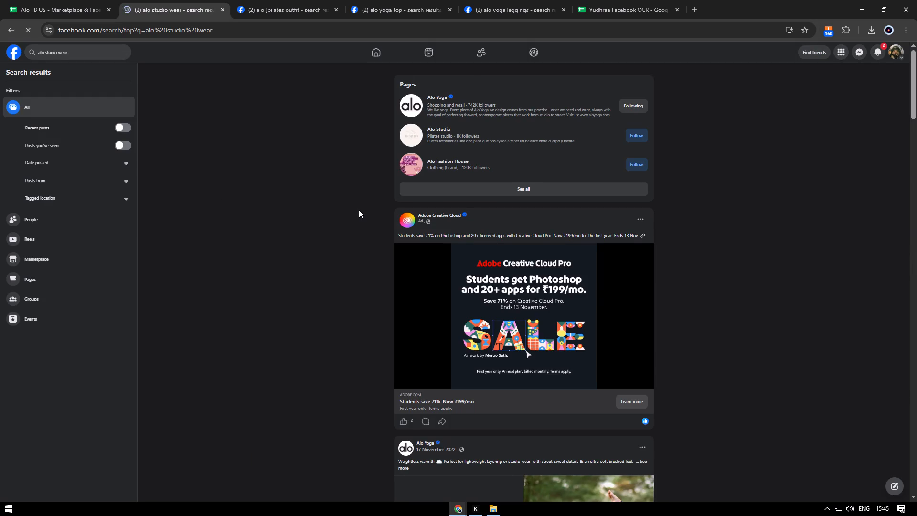
Replace row 173's Search link with the "alo studio wear" results URL.
{"action": "key", "text": "F6"}
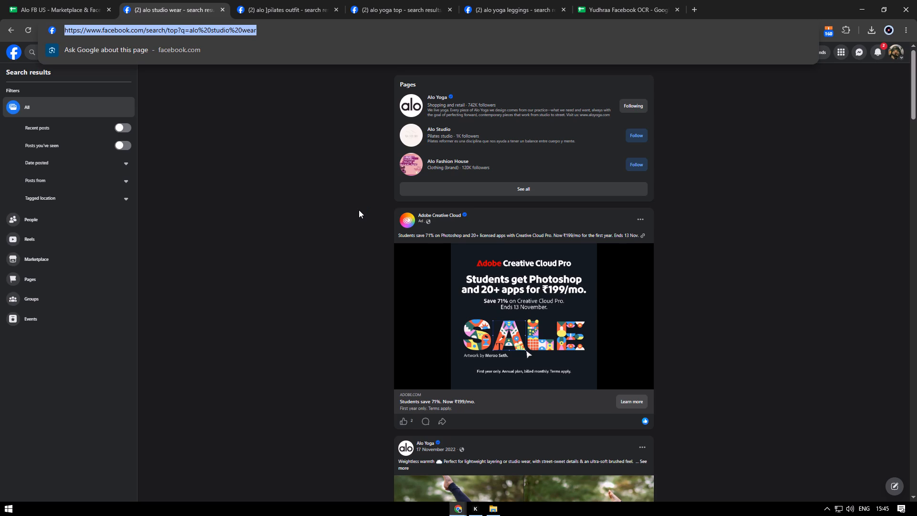
{"action": "key", "text": "ctrl+c"}
{"action": "key", "text": "ctrl+c"}
{"action": "key", "text": "ctrl+c"}
{"action": "key", "text": "ctrl+shift+Tab"}
{"action": "key", "text": "ctrl+v"}
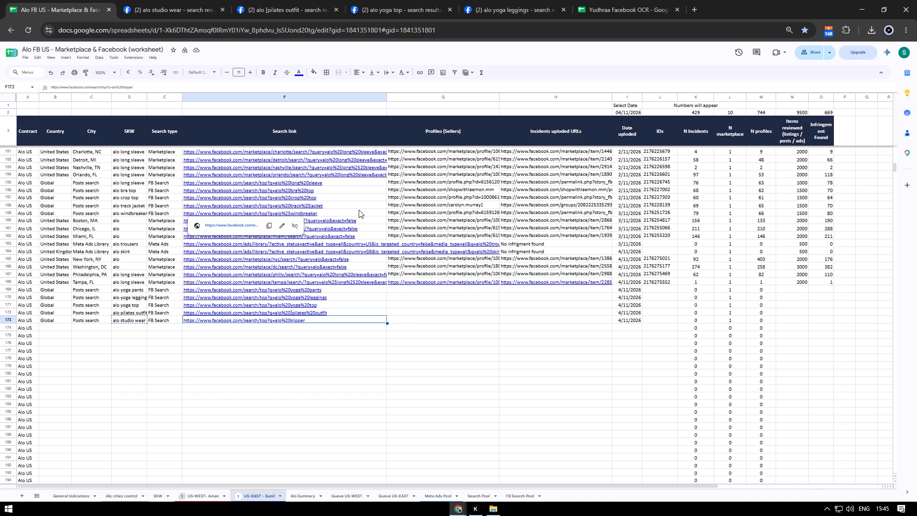
{"action": "key", "text": "Right"}
{"action": "key", "text": "Right"}
{"action": "key", "text": "Left"}
{"action": "key", "text": "Left"}
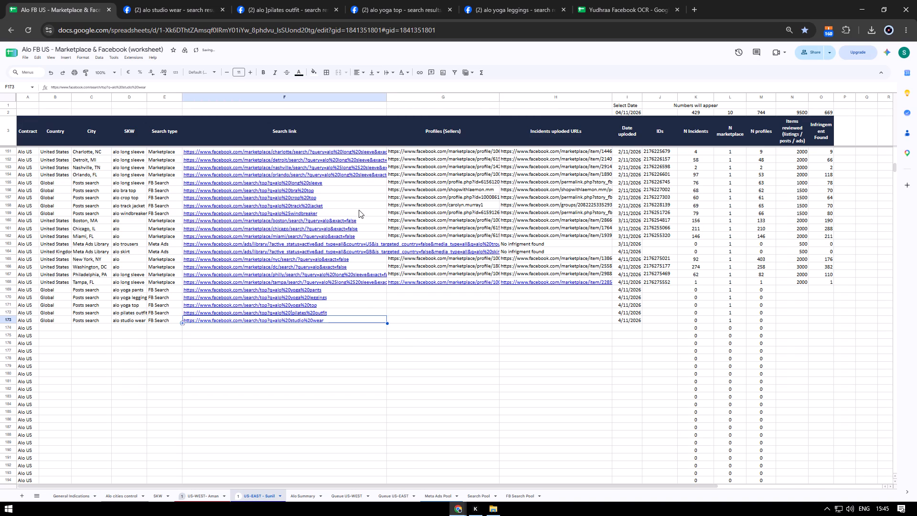
{"action": "key", "text": "Left"}
{"action": "key", "text": "Right"}
Select row 169's Search link cell and close the four open Facebook search results pages.
{"action": "left_click", "coordinate": [356, 289]}
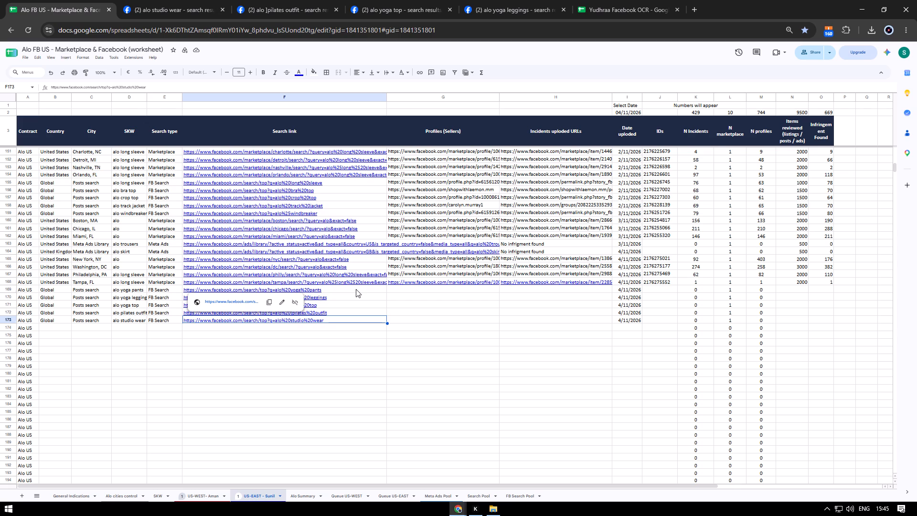
{"action": "middle_click", "coordinate": [201, 0]}
{"action": "middle_click", "coordinate": [201, 0]}
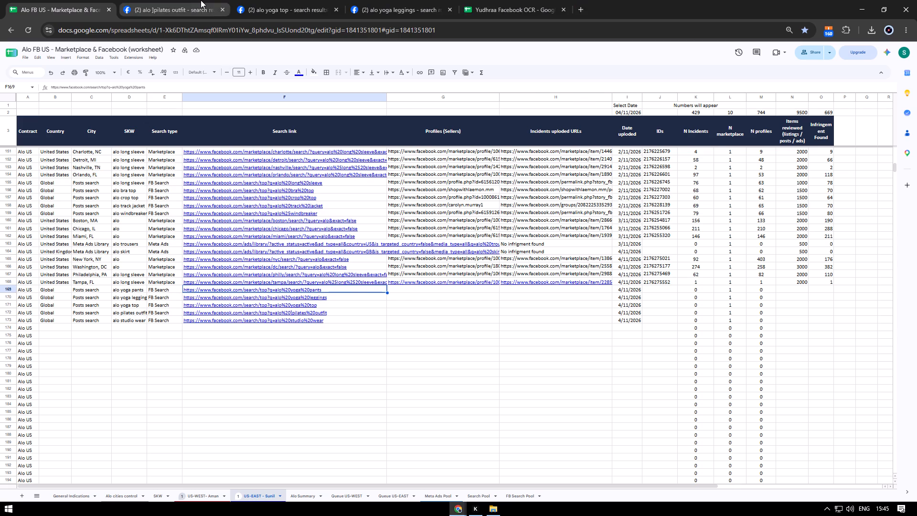
{"action": "middle_click", "coordinate": [201, 0]}
{"action": "middle_click", "coordinate": [201, 0]}
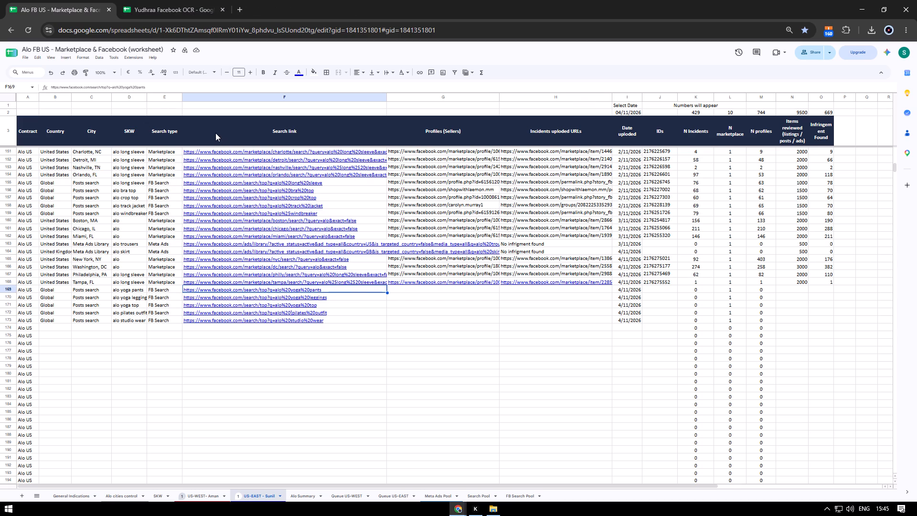
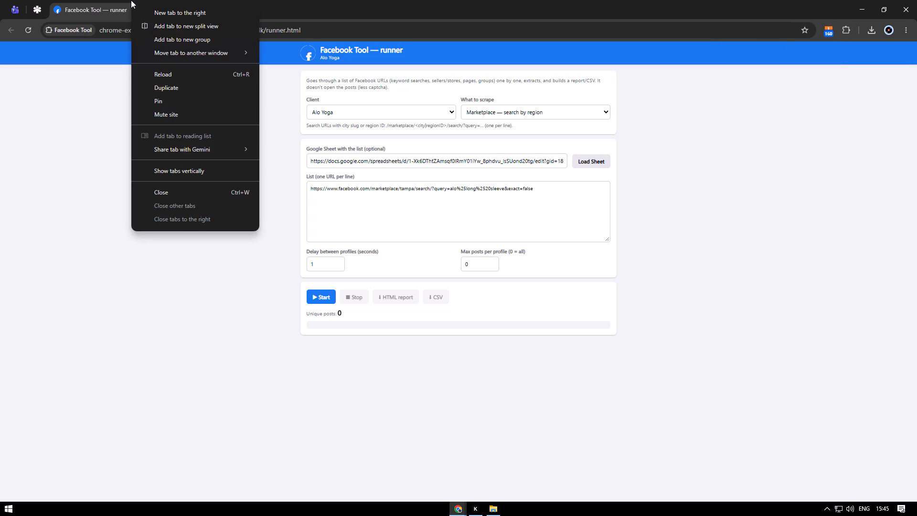
Duplicate the Facebook Tool runner page until five copies are open.
{"action": "left_click", "coordinate": [191, 89]}
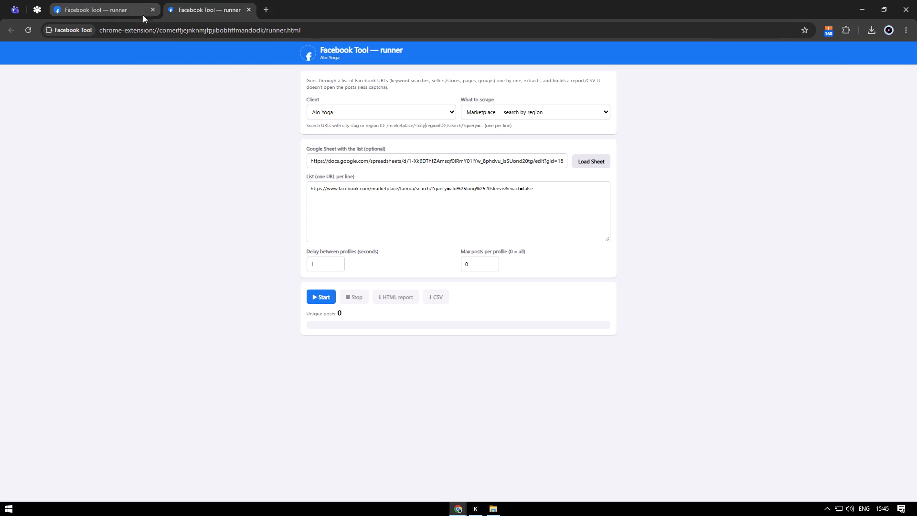
{"action": "right_click", "coordinate": [106, 0]}
{"action": "left_click", "coordinate": [164, 88]}
{"action": "right_click", "coordinate": [229, 0]}
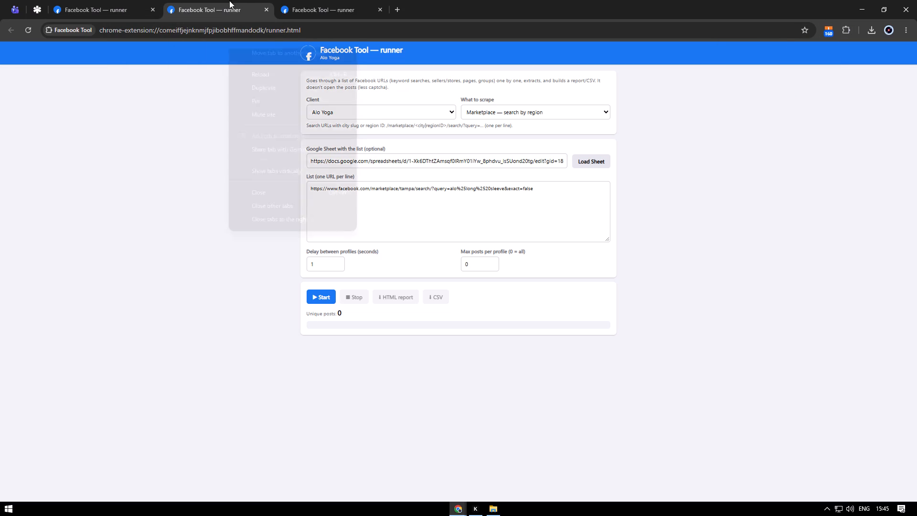
{"action": "left_click", "coordinate": [259, 91]}
{"action": "right_click", "coordinate": [405, 0]}
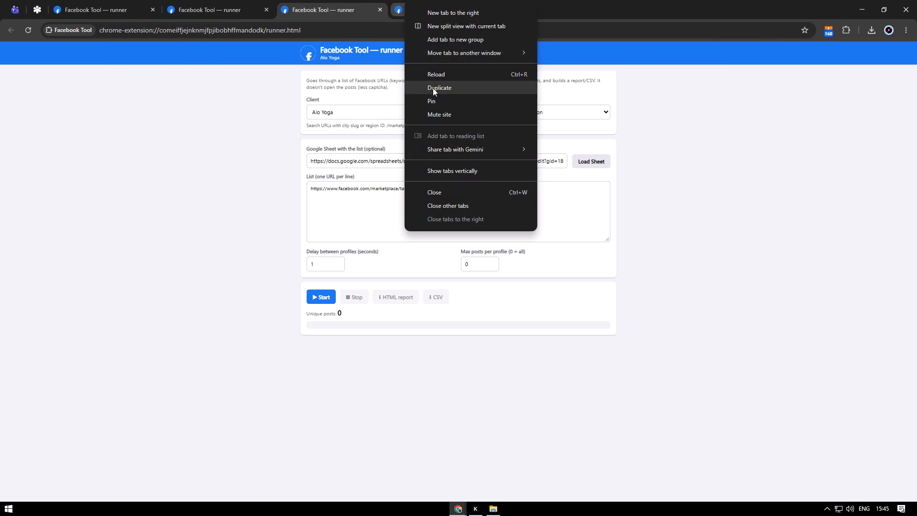
{"action": "left_click", "coordinate": [434, 91]}
Set What to scrape to "Profiles / Pages (Facebook)" in the first and second runner copies.
{"action": "left_click", "coordinate": [122, 0]}
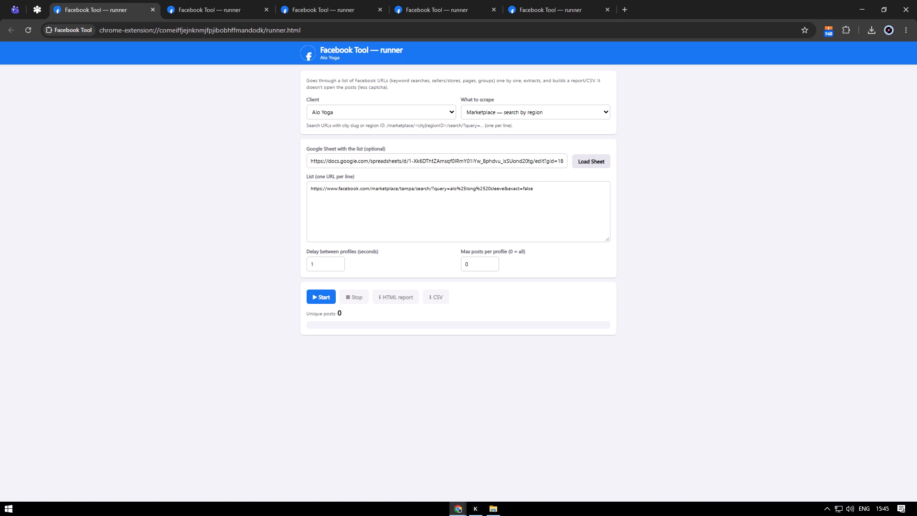
{"action": "left_click", "coordinate": [530, 117]}
{"action": "left_click", "coordinate": [531, 155]}
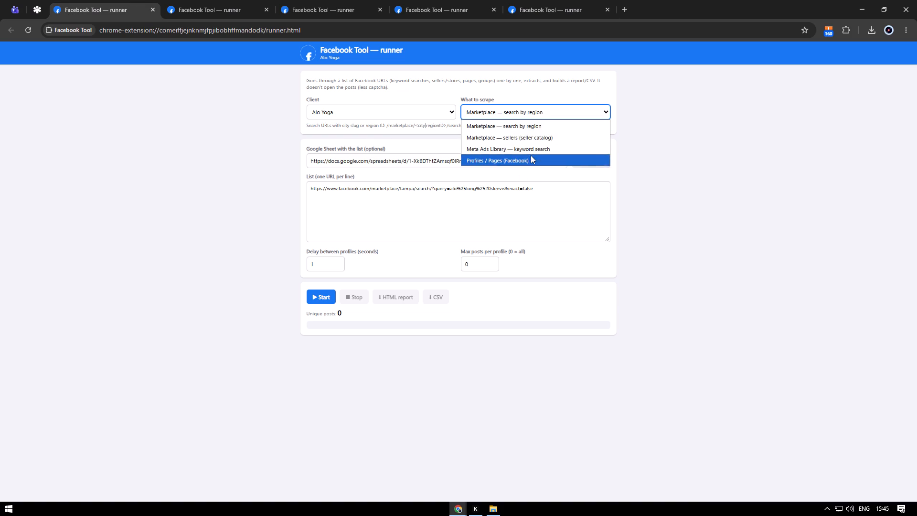
{"action": "left_click", "coordinate": [222, 0]}
{"action": "left_click", "coordinate": [544, 113]}
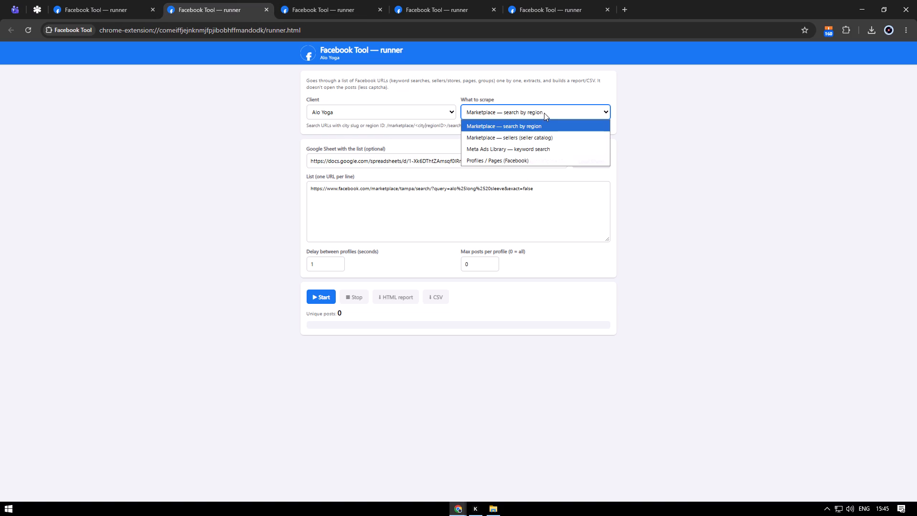
{"action": "key", "text": "Down"}
{"action": "key", "text": "Down"}
{"action": "key", "text": "Down"}
{"action": "key", "text": "Return"}
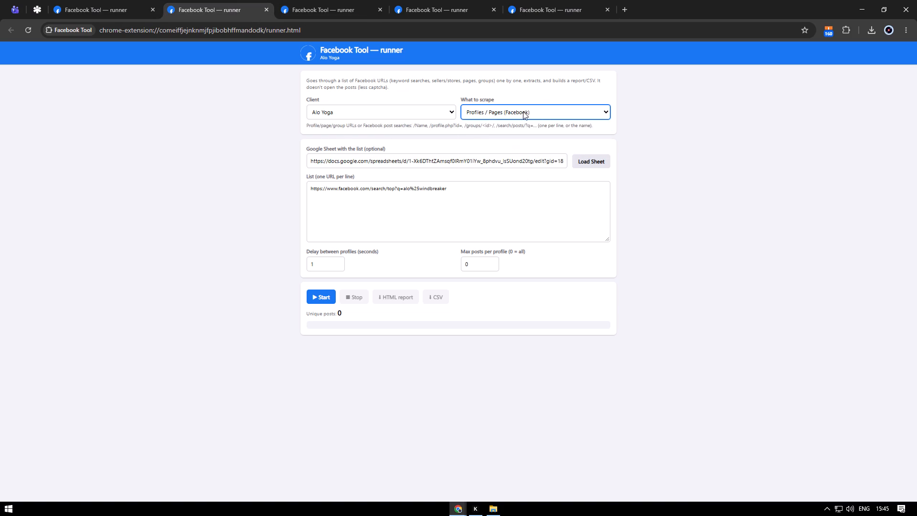
Set What to scrape to "Profiles / Pages (Facebook)" in the third, fourth and fifth runner copies, and check all five.
{"action": "left_click", "coordinate": [338, 0]}
{"action": "left_click", "coordinate": [516, 112]}
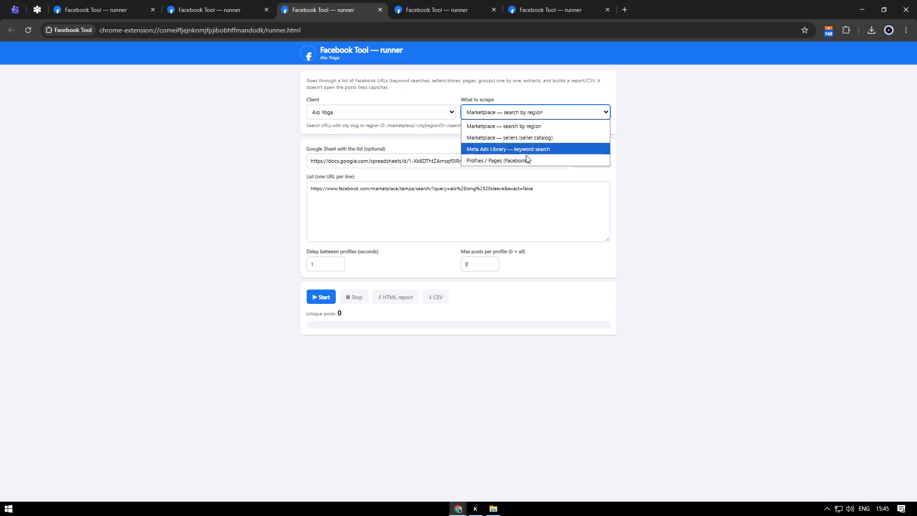
{"action": "left_click", "coordinate": [526, 159]}
{"action": "left_click", "coordinate": [465, 2]}
{"action": "left_click", "coordinate": [518, 102]}
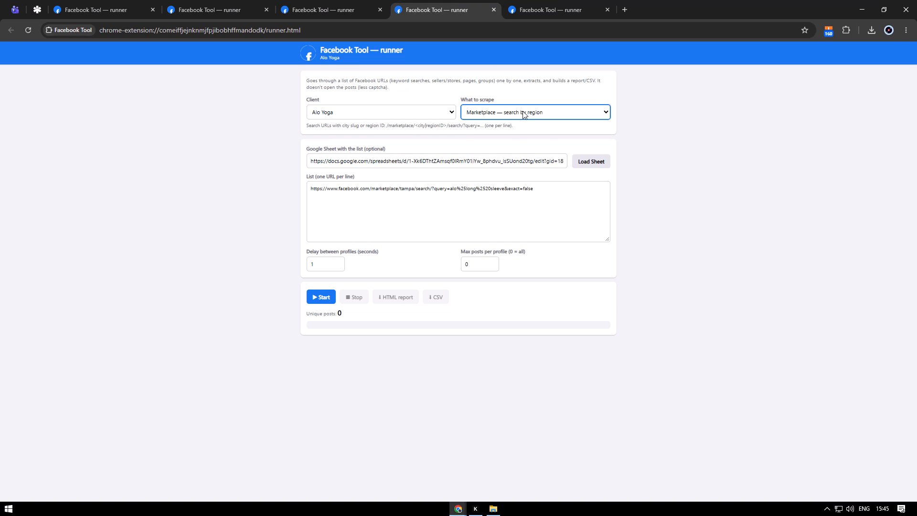
{"action": "left_click", "coordinate": [522, 111]}
{"action": "left_click", "coordinate": [528, 161]}
{"action": "left_click", "coordinate": [538, 0]}
{"action": "left_click", "coordinate": [536, 101]}
{"action": "left_click", "coordinate": [540, 116]}
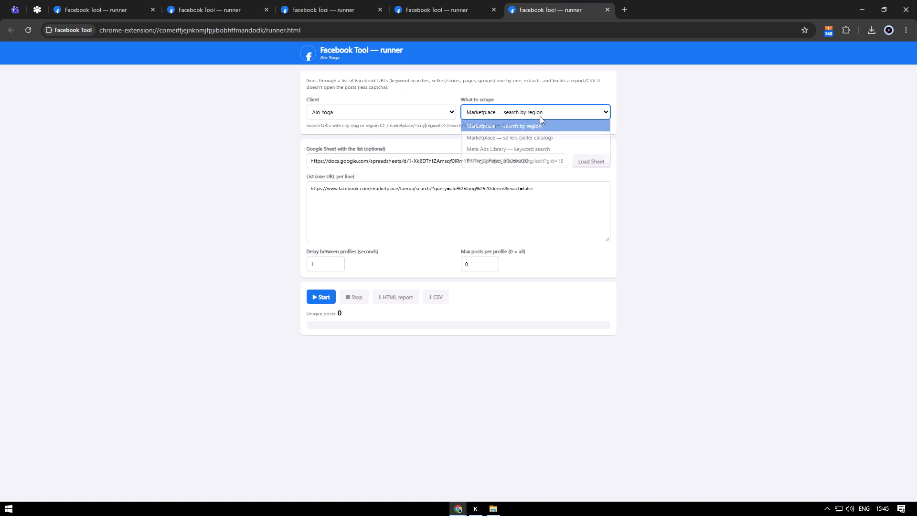
{"action": "left_click", "coordinate": [523, 161]}
{"action": "left_click", "coordinate": [421, 0]}
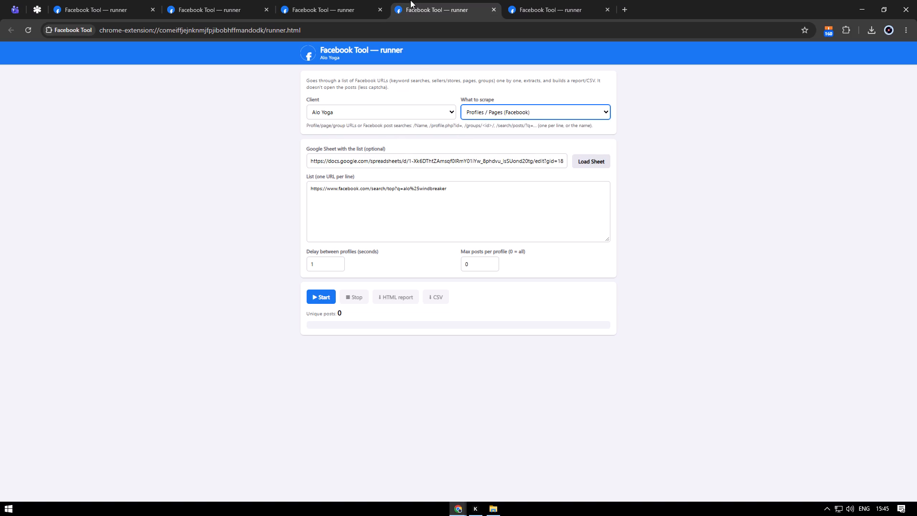
{"action": "left_click", "coordinate": [326, 0]}
{"action": "left_click", "coordinate": [236, 0]}
{"action": "left_click", "coordinate": [104, 0]}
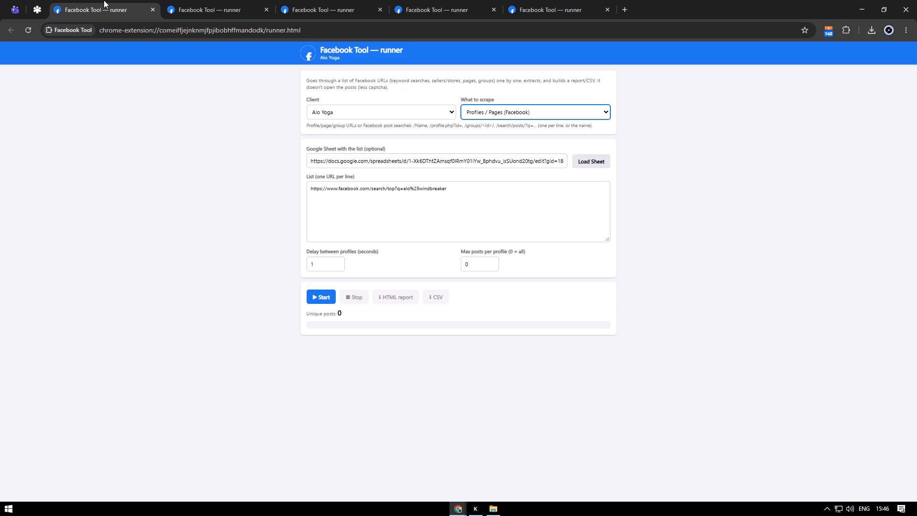
Replace the first runner's URL list with the alo yoga pants link from US-EAST row 169 and set max posts to 200.
{"action": "key", "text": "alt+Tab"}
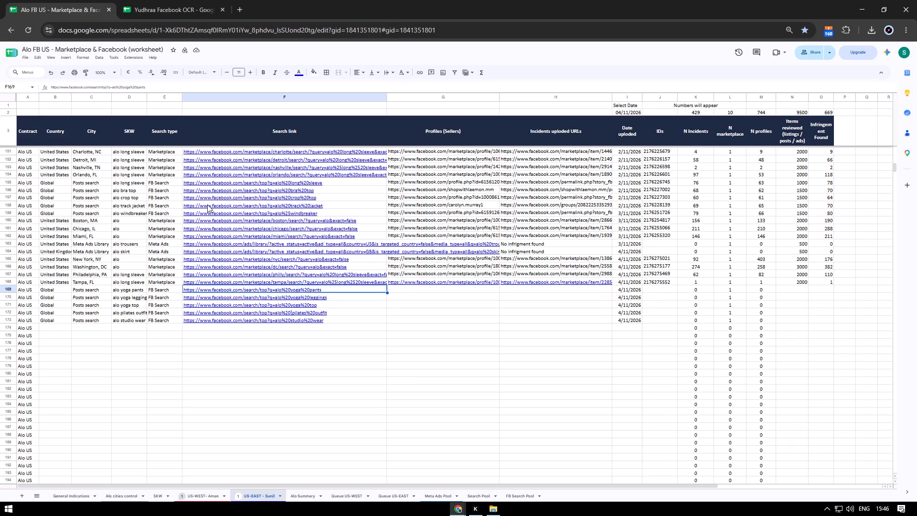
{"action": "key", "text": "Right"}
{"action": "key", "text": "Left"}
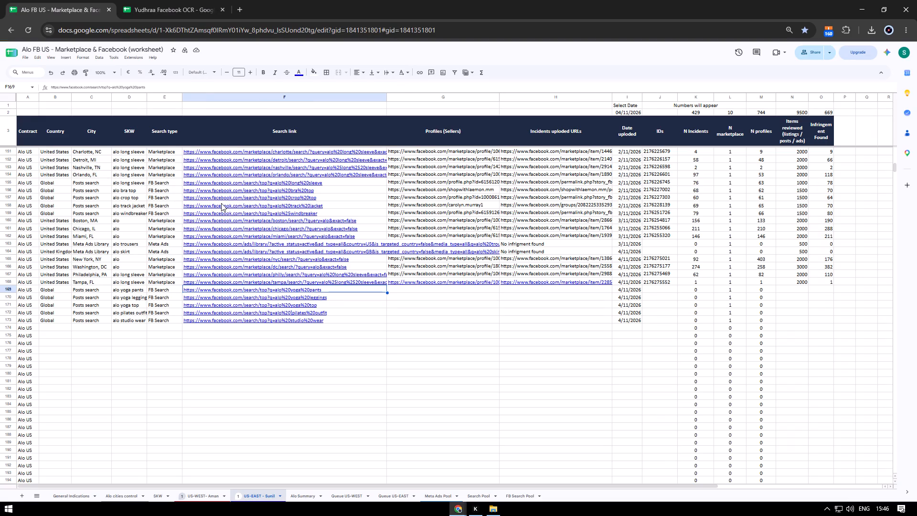
{"action": "key", "text": "ctrl+c"}
{"action": "key", "text": "alt+Tab"}
{"action": "key", "text": "Tab"}
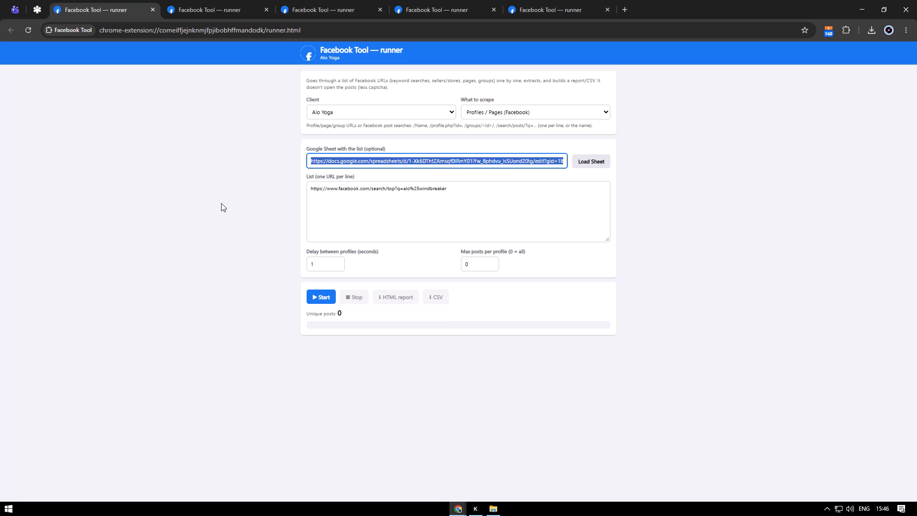
{"action": "key", "text": "Tab"}
{"action": "key", "text": "Tab"}
{"action": "key", "text": "ctrl+a"}
{"action": "key", "text": "ctrl+v"}
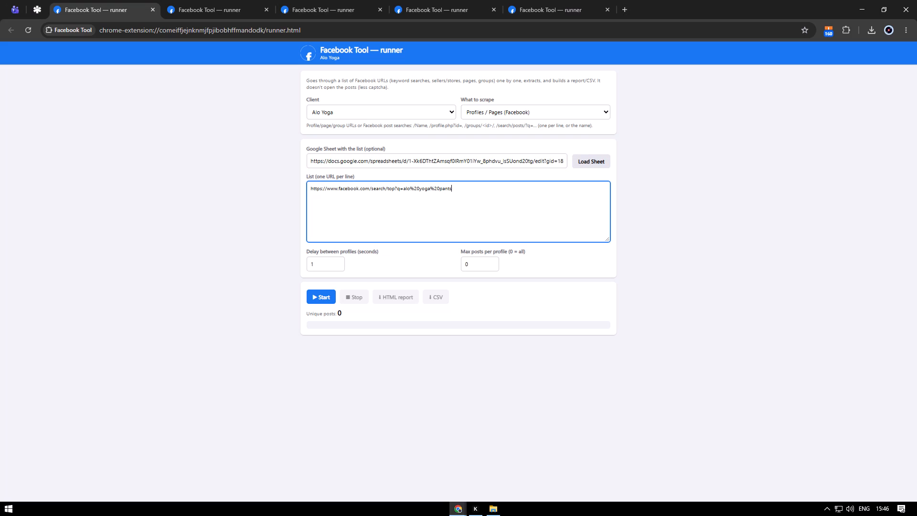
{"action": "key", "text": "Tab"}
{"action": "key", "text": "Tab"}
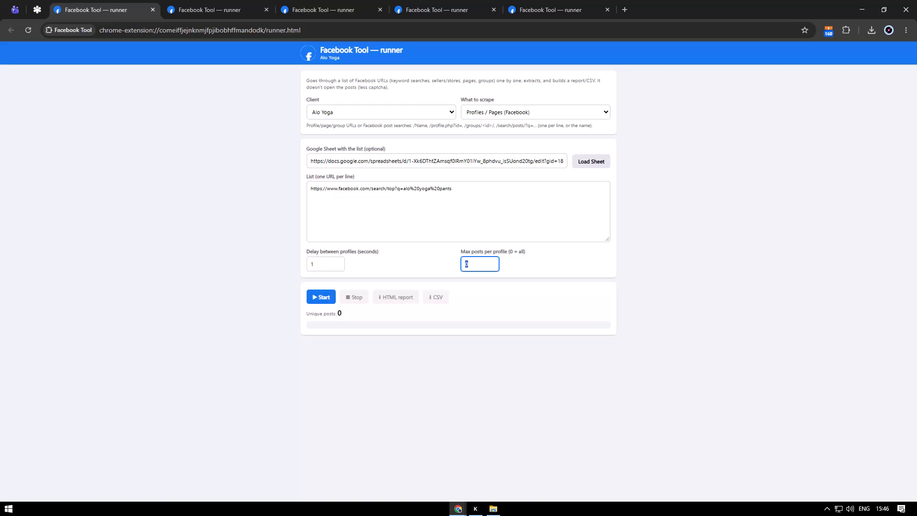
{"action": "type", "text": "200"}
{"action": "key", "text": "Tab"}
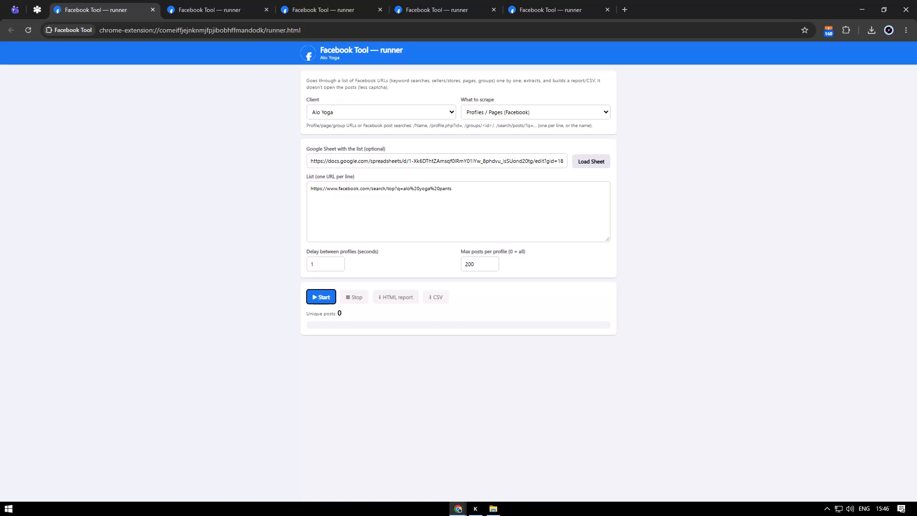
Replace the second runner's URL list with the alo yoga leggings link from US-EAST row 170 and set max posts to 210.
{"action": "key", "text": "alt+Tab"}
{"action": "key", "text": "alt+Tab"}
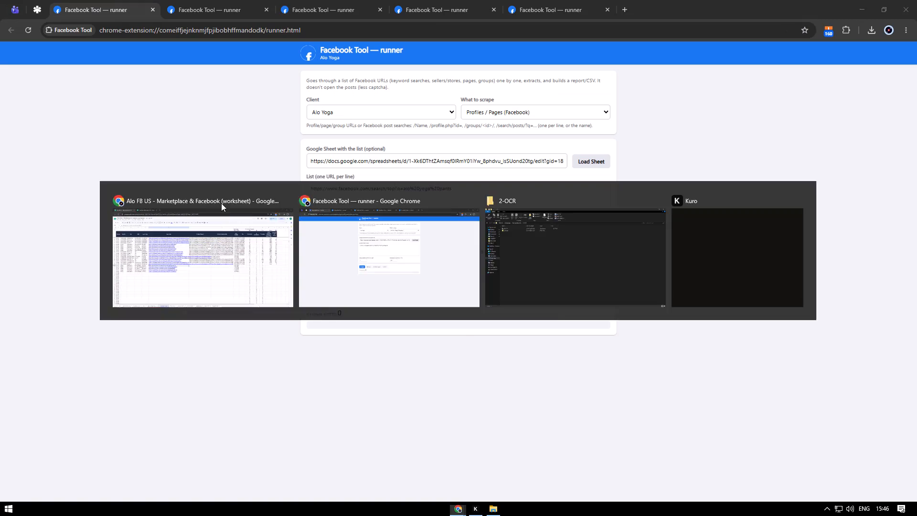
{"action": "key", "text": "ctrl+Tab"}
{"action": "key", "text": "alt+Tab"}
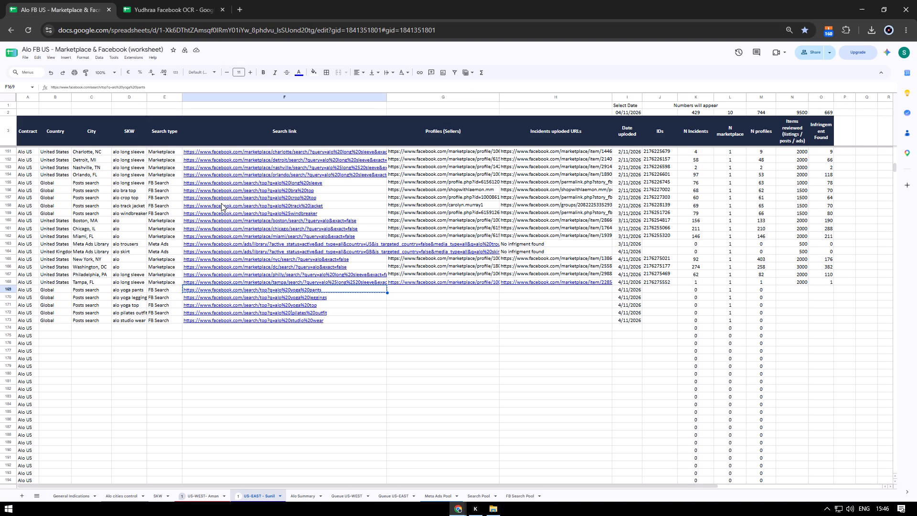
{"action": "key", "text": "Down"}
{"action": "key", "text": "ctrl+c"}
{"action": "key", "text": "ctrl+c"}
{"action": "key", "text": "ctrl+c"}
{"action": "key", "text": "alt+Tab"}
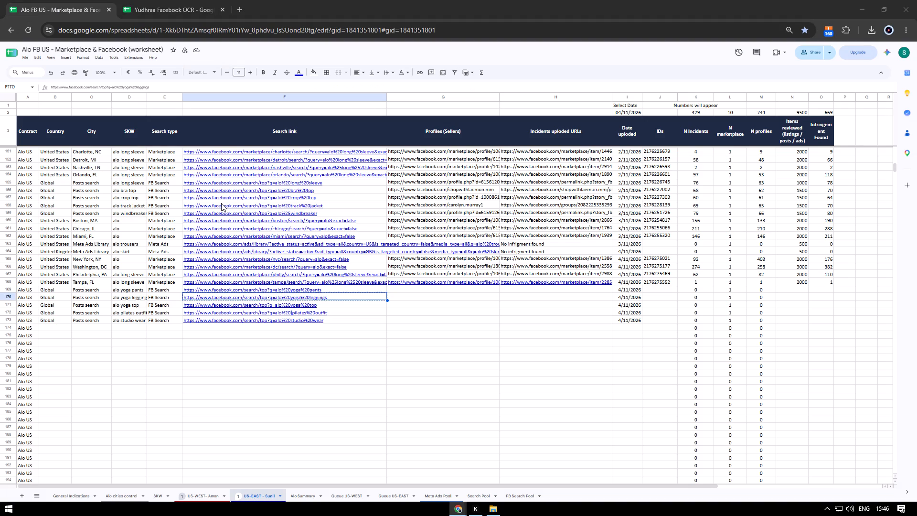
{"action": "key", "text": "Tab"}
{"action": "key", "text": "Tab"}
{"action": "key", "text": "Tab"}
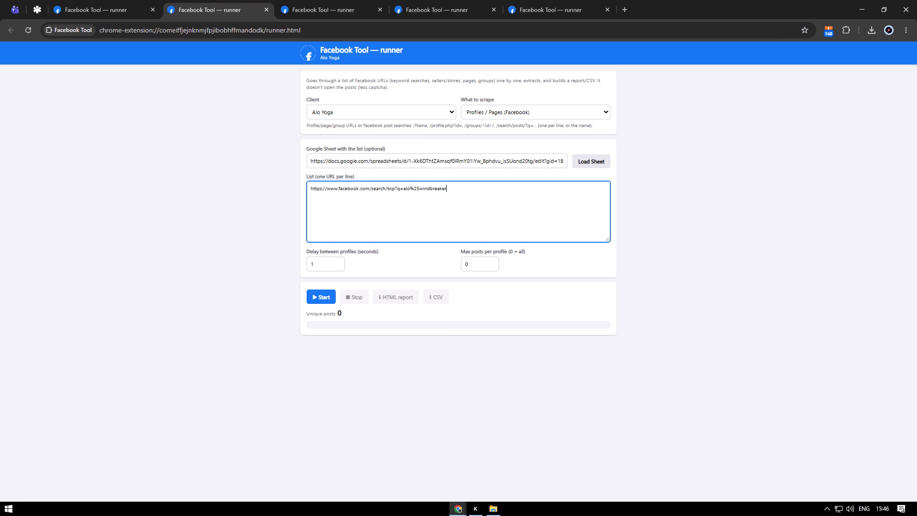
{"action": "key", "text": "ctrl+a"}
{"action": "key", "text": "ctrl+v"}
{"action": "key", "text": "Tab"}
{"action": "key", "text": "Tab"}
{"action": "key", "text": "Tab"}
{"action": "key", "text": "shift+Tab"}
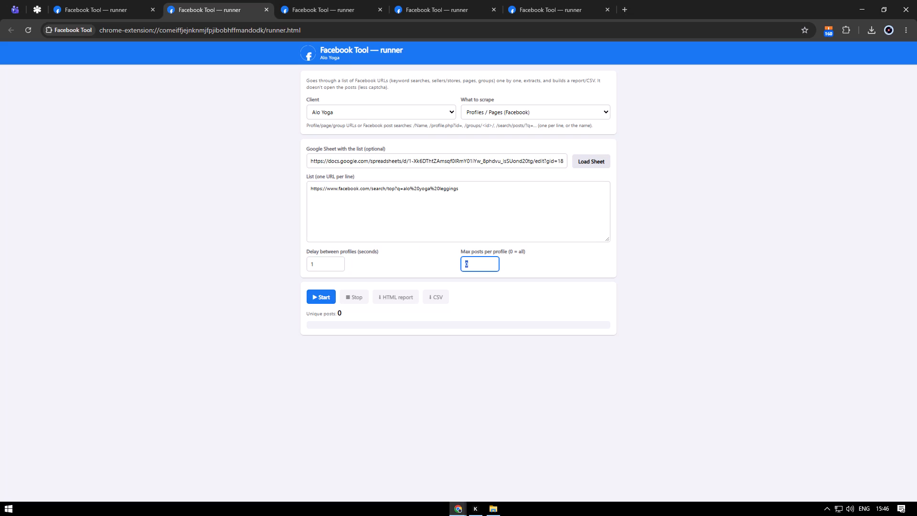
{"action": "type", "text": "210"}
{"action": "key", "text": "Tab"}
Replace the third runner's URL list with the alo yoga top link from US-EAST row 171 and set max posts to 220.
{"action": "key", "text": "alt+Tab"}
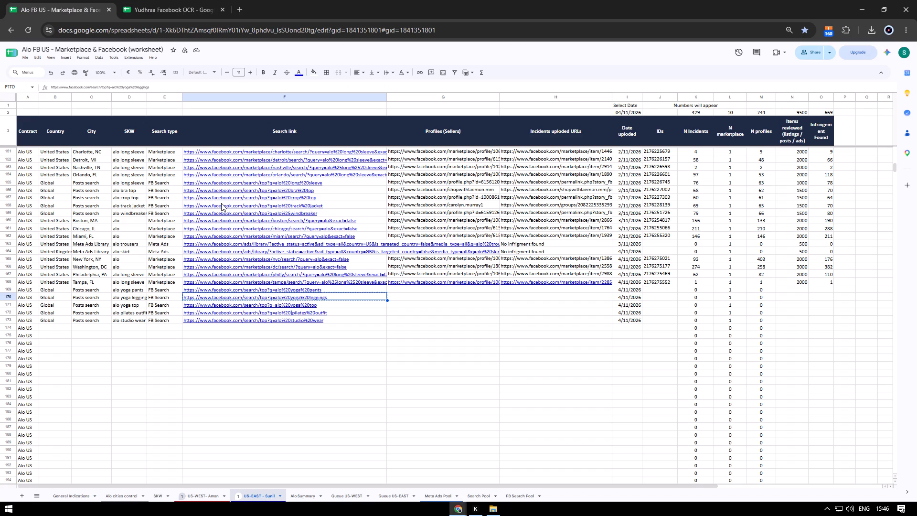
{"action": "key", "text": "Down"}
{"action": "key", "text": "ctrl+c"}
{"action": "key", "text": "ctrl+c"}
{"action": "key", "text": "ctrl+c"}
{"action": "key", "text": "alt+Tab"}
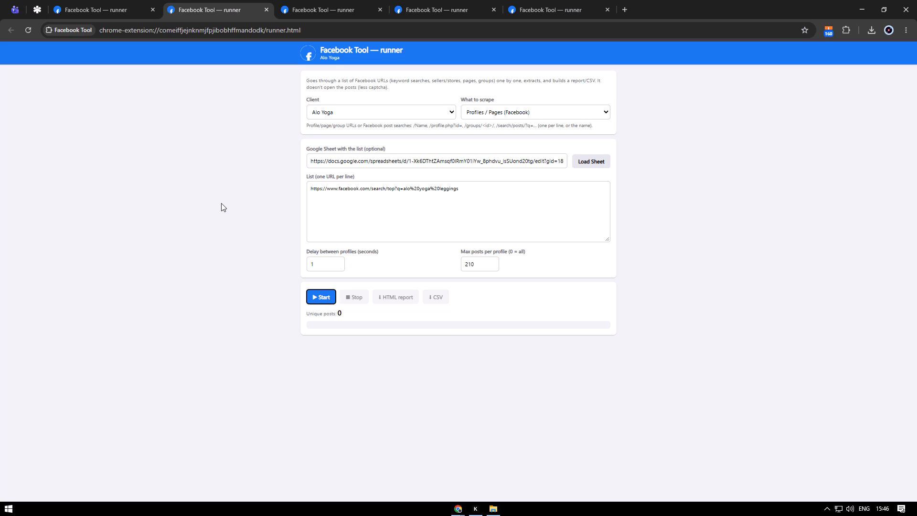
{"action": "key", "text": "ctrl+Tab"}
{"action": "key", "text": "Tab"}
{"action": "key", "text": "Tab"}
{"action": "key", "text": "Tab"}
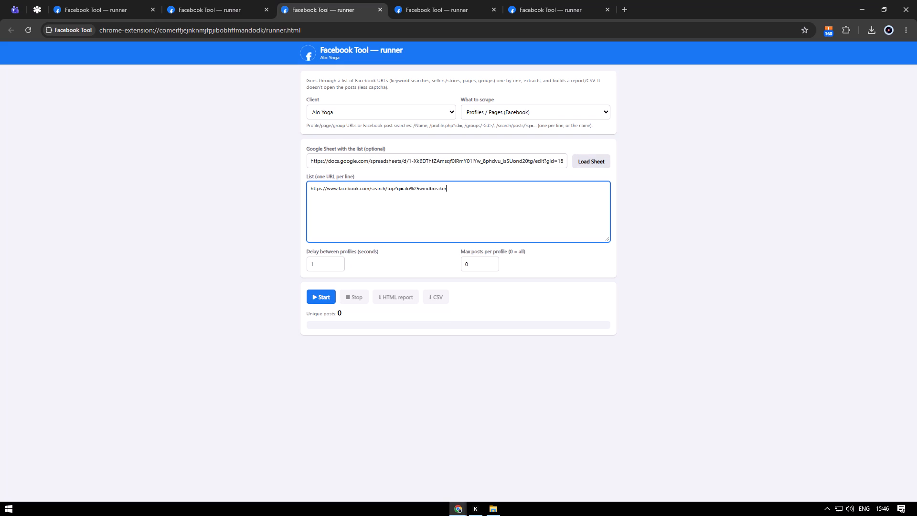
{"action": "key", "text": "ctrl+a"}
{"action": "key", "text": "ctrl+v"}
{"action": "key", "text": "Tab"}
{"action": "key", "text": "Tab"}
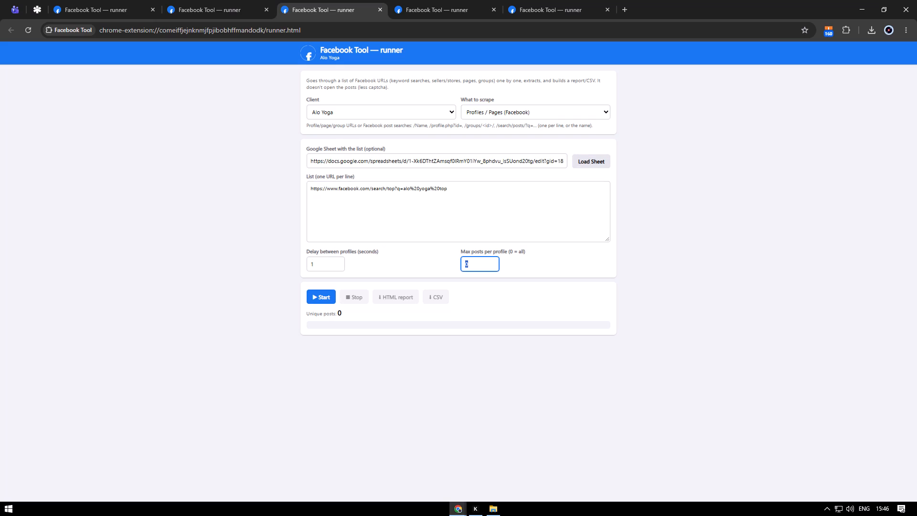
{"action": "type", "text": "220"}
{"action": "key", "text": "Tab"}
Replace the fourth runner's URL list with the alo pilates outfit link from US-EAST row 172 and set max posts to 230.
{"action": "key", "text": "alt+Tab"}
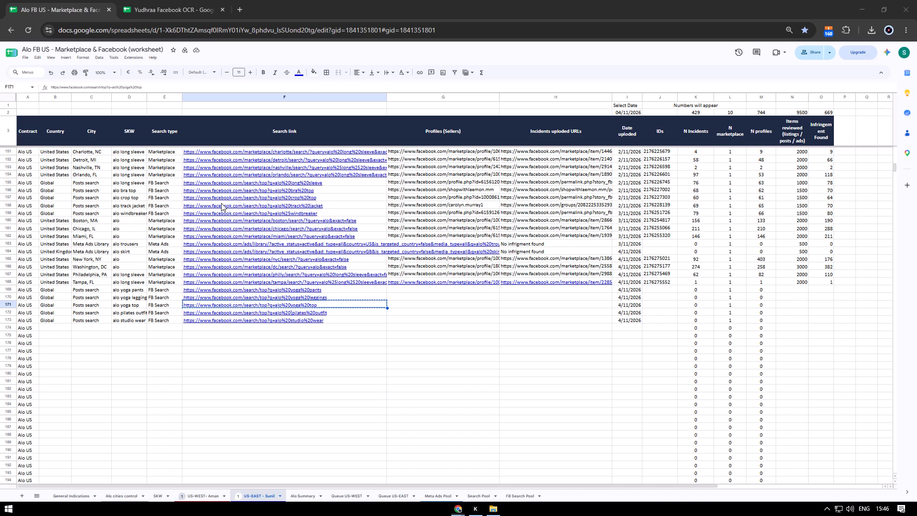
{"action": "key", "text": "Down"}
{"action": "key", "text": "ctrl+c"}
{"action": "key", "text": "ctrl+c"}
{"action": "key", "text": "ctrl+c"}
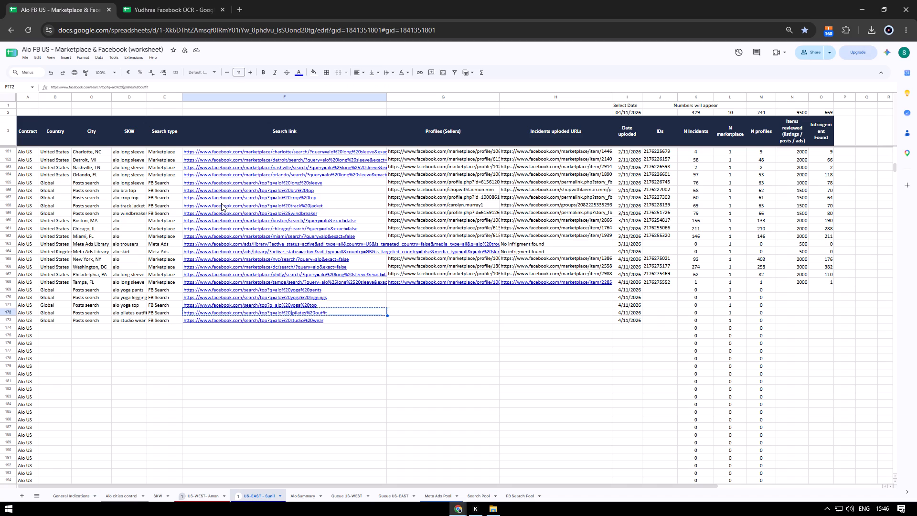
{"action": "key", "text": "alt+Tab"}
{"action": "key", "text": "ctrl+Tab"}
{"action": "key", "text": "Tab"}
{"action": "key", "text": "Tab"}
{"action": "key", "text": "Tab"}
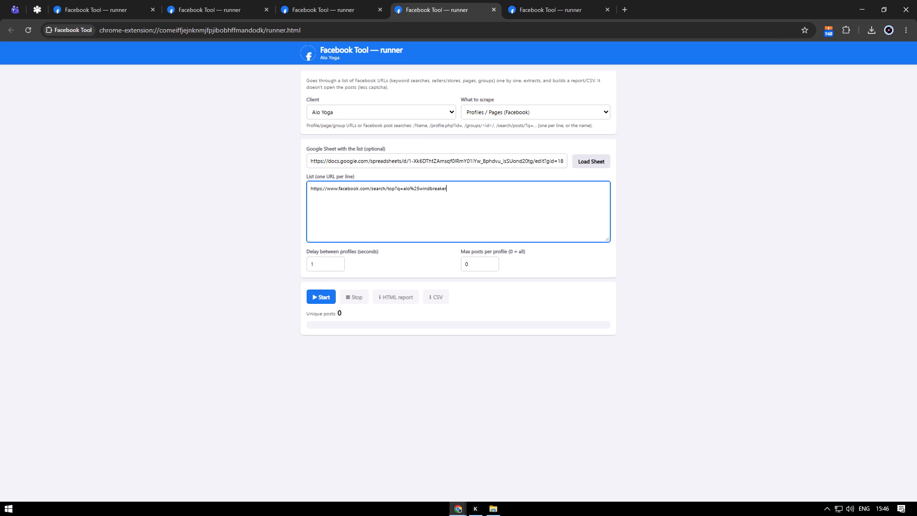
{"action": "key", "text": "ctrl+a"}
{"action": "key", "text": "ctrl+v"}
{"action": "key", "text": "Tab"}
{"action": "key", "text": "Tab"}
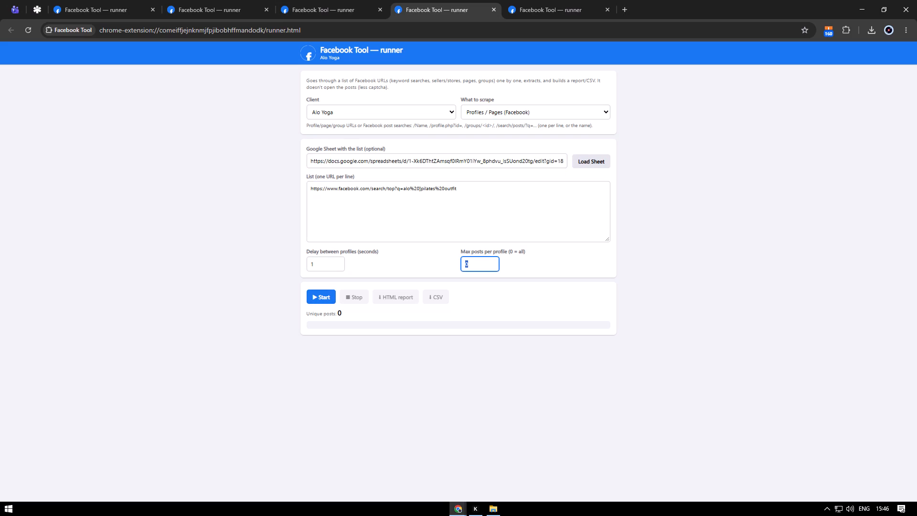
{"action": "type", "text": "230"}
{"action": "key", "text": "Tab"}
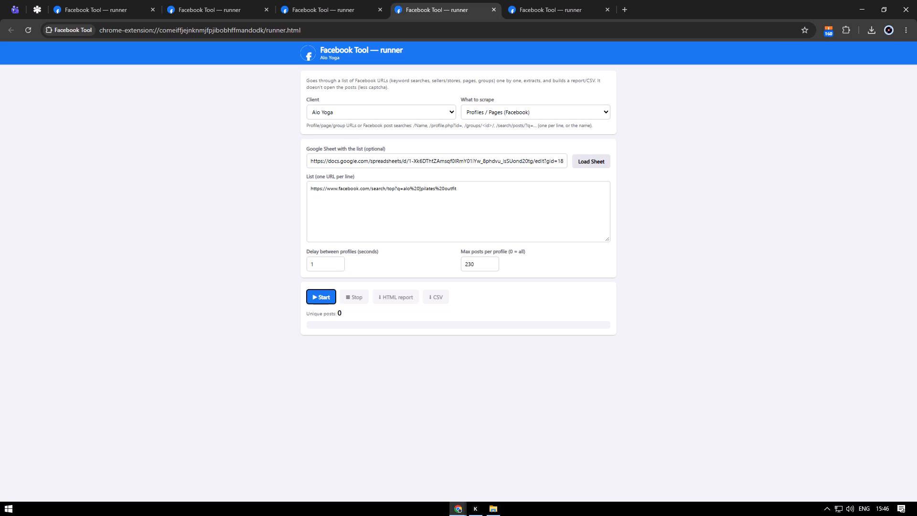
Replace the fifth runner's URL list with the alo studio wear link from US-EAST row 173 and set max posts to 240.
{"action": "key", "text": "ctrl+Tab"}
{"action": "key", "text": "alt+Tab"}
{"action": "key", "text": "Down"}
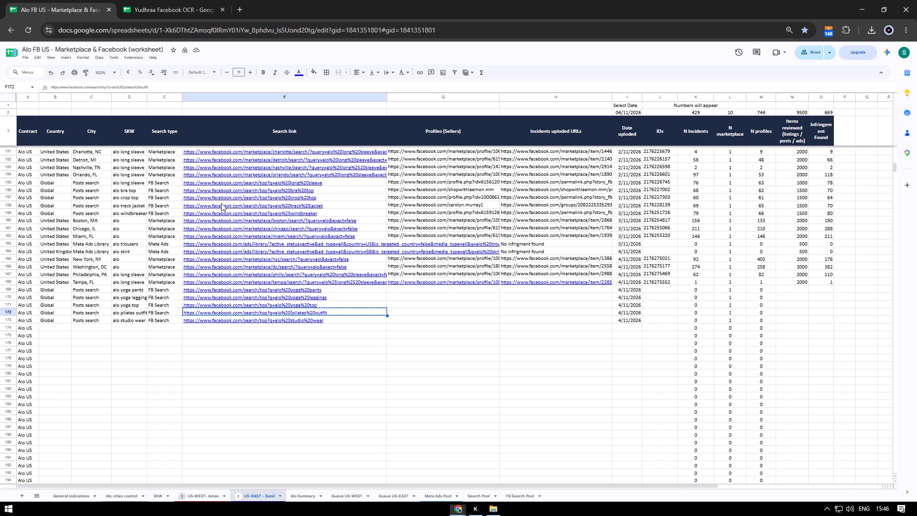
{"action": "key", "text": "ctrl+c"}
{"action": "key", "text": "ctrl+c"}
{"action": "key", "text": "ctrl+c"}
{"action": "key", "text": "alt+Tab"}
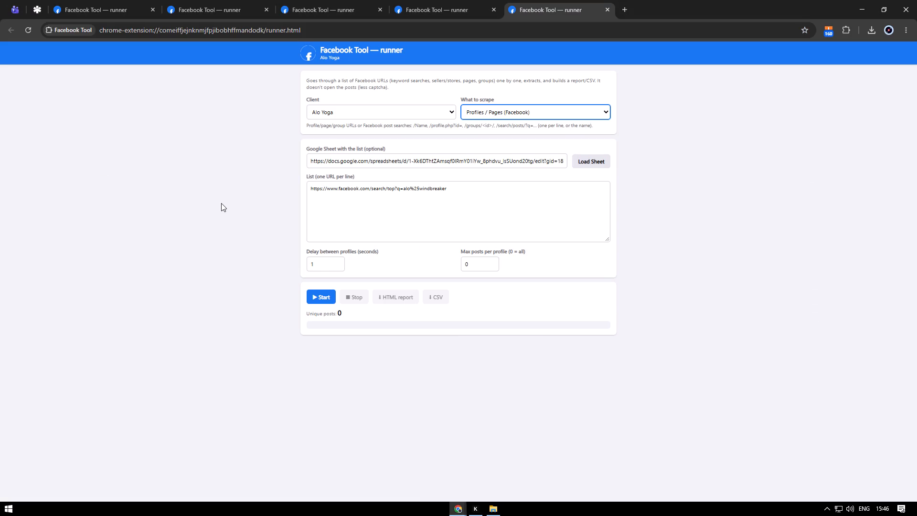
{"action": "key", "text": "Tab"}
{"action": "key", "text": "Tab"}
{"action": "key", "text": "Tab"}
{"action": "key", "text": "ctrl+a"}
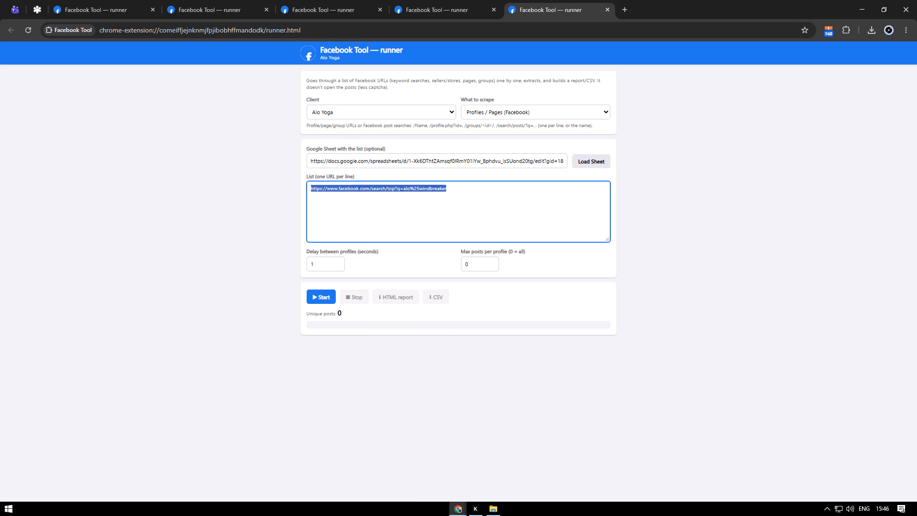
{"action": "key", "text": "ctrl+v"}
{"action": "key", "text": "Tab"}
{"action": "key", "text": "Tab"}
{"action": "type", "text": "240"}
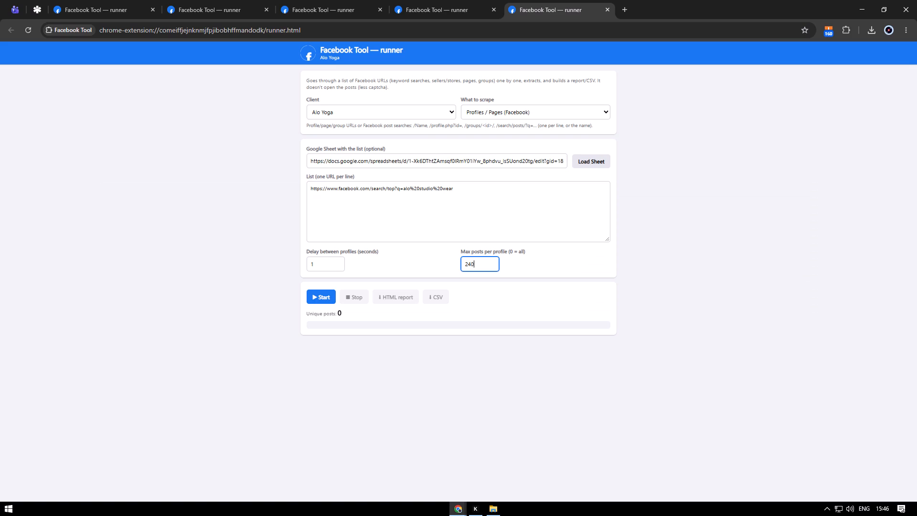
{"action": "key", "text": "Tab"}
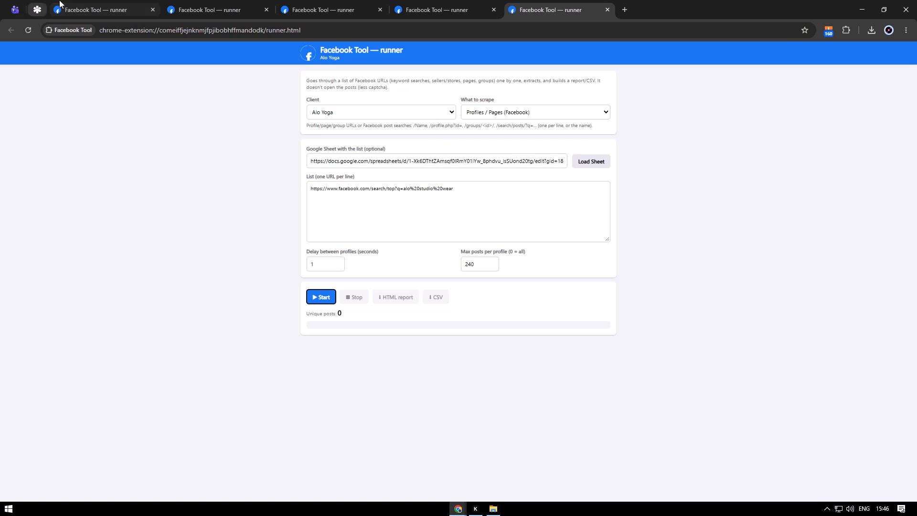
Check the settings of all five runners and start the first runner's alo yoga pants scrape.
{"action": "left_click", "coordinate": [80, 0]}
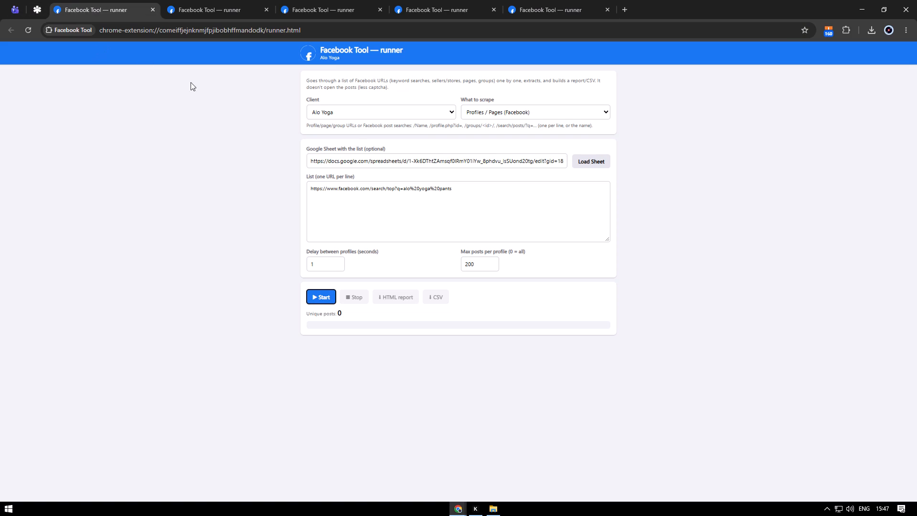
{"action": "left_click", "coordinate": [209, 0]}
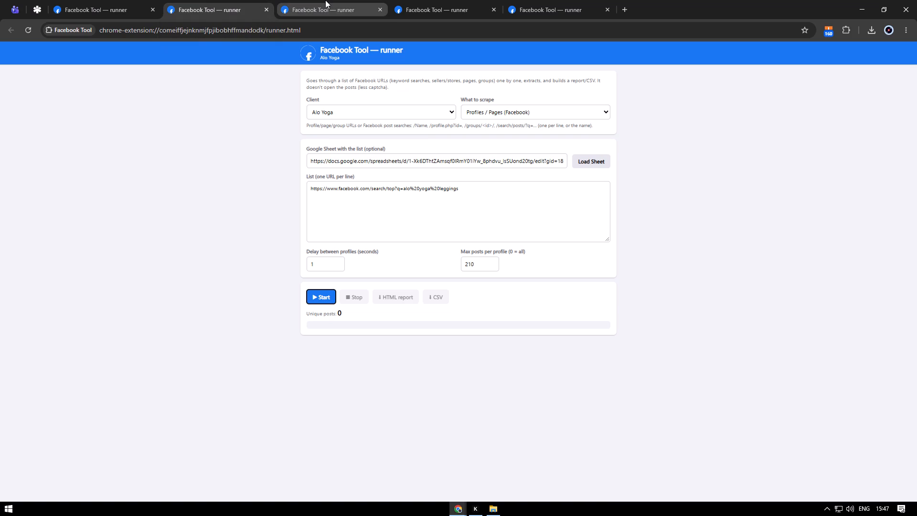
{"action": "left_click", "coordinate": [325, 0]}
{"action": "left_click", "coordinate": [439, 0]}
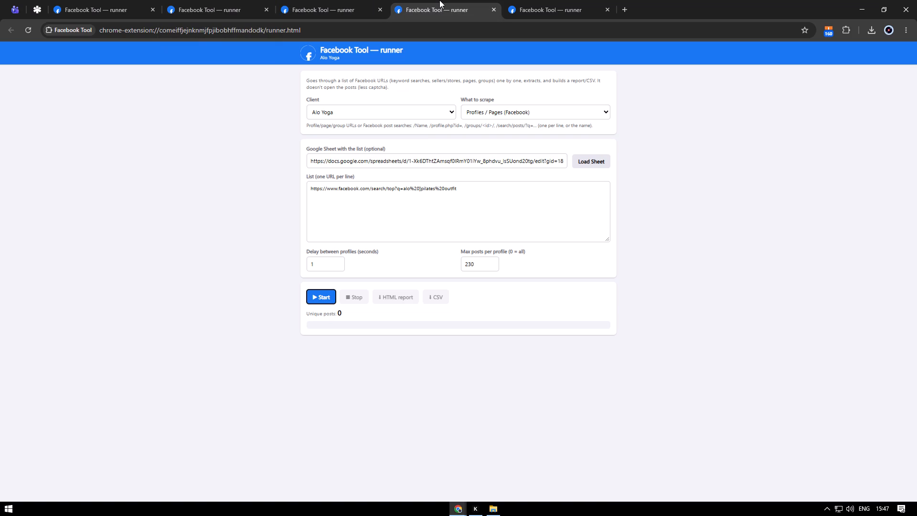
{"action": "left_click", "coordinate": [549, 0]}
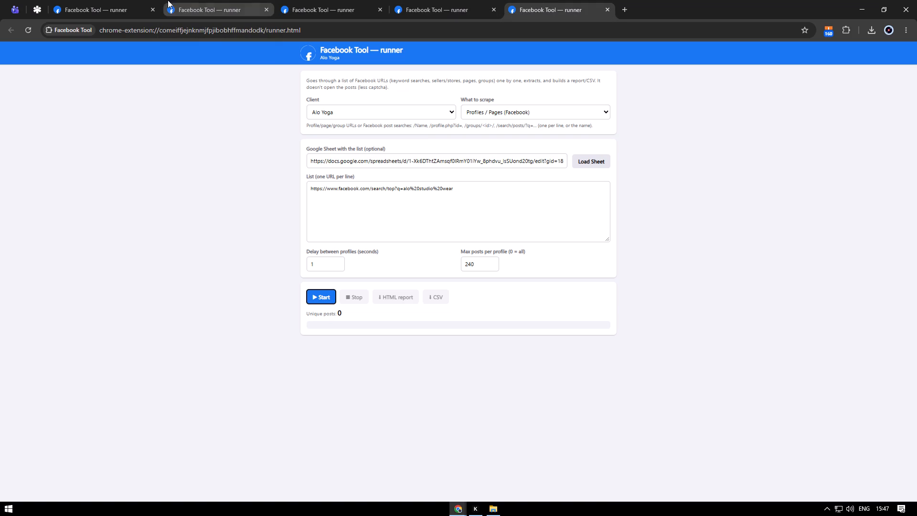
{"action": "left_click", "coordinate": [131, 0]}
{"action": "left_click", "coordinate": [316, 293]}
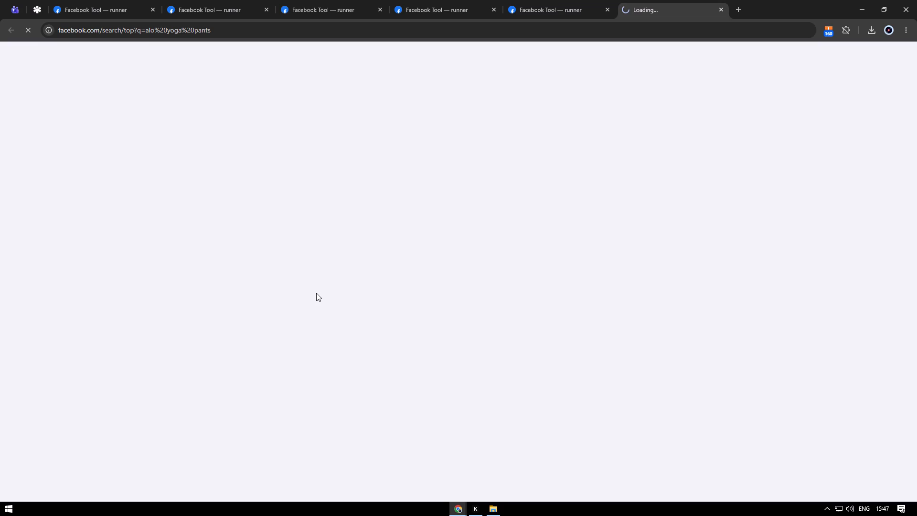
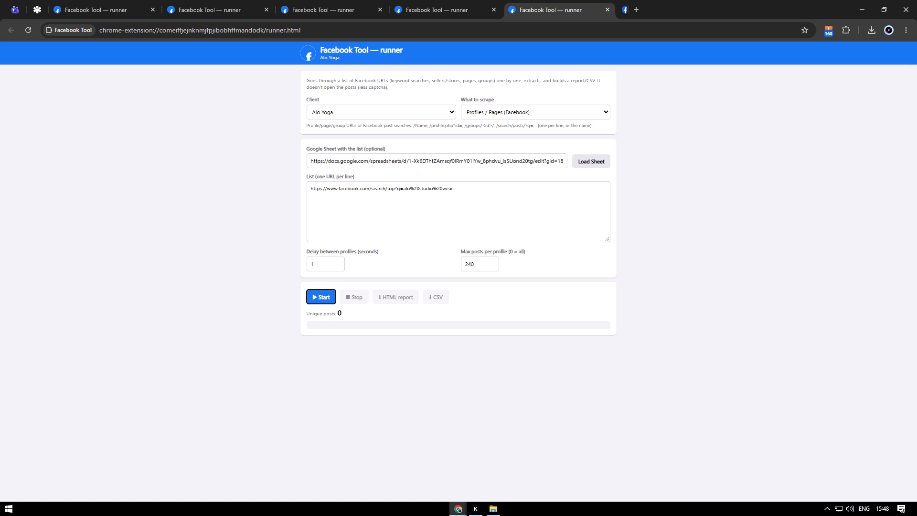
Download the CSV of the finished "alo yoga pants" scrape from the first Facebook Tool runner.
{"action": "left_click", "coordinate": [94, 0]}
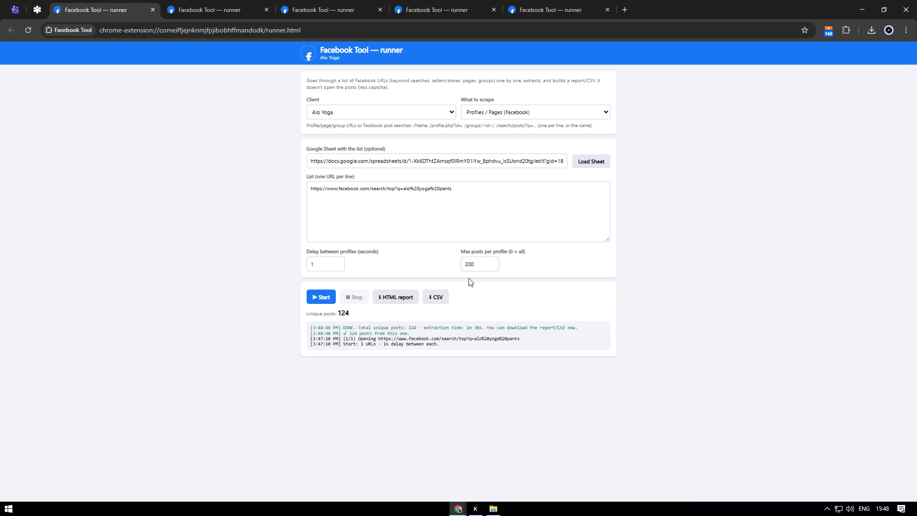
{"action": "left_click", "coordinate": [442, 296]}
Switch to the 2-OCR folder in File Explorer and launch the FB-OCR application on the downloaded CSV.
{"action": "key", "text": "alt+Tab"}
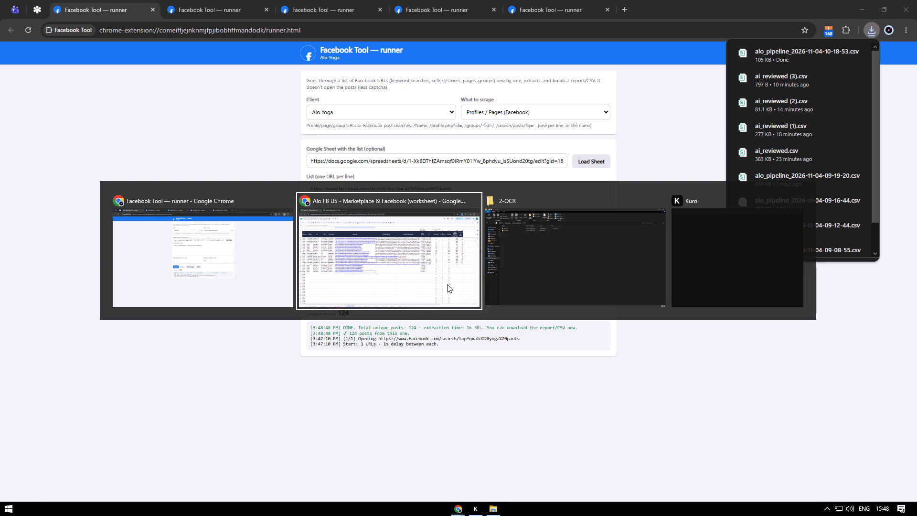
{"action": "key", "text": "alt+Tab"}
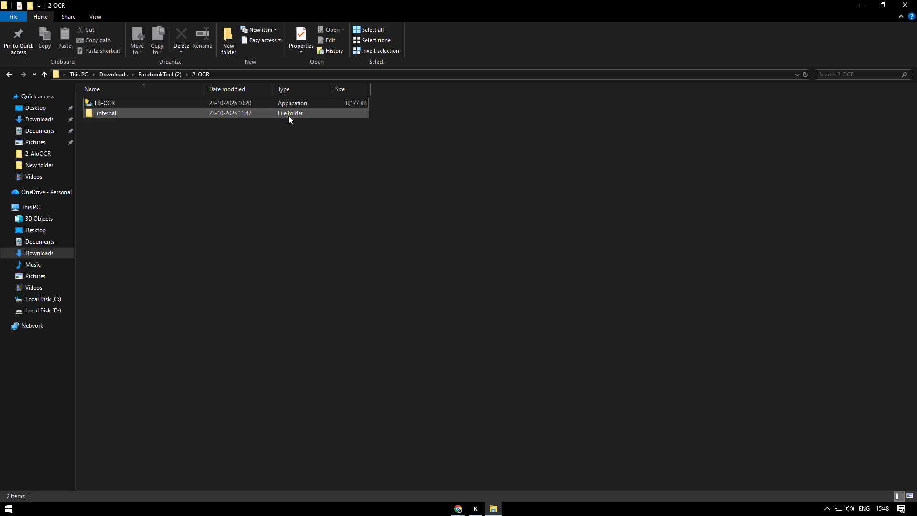
{"action": "double_click", "coordinate": [282, 101]}
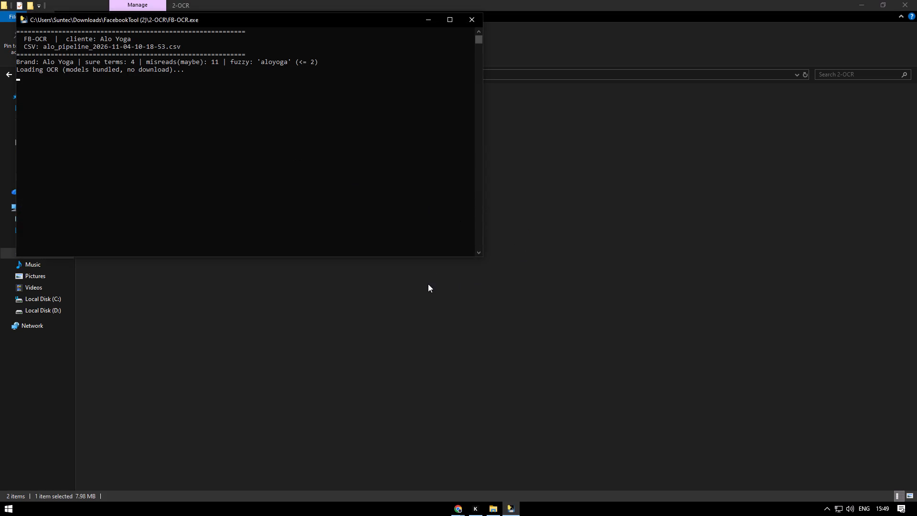
Return to Chrome and start the second Facebook Tool runner's scrape of the "alo yoga leggings" search.
{"action": "key", "text": "alt+Tab"}
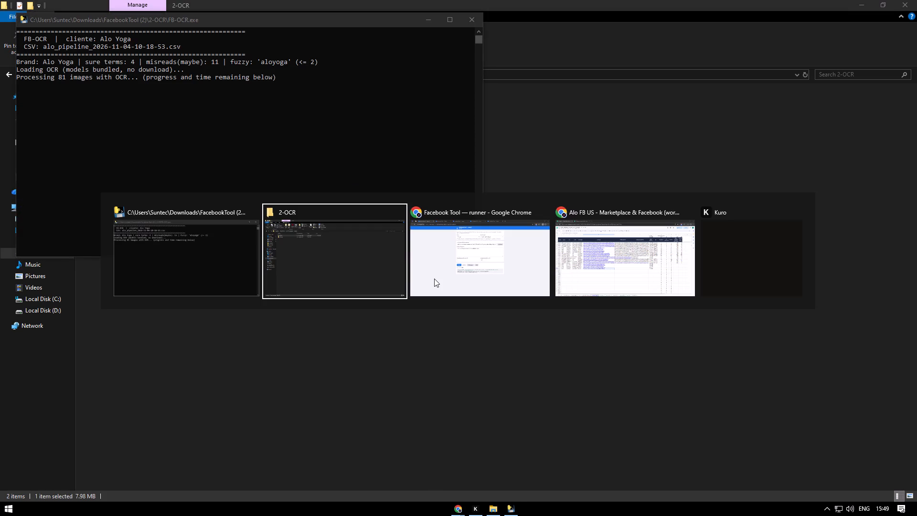
{"action": "key", "text": "alt+Tab"}
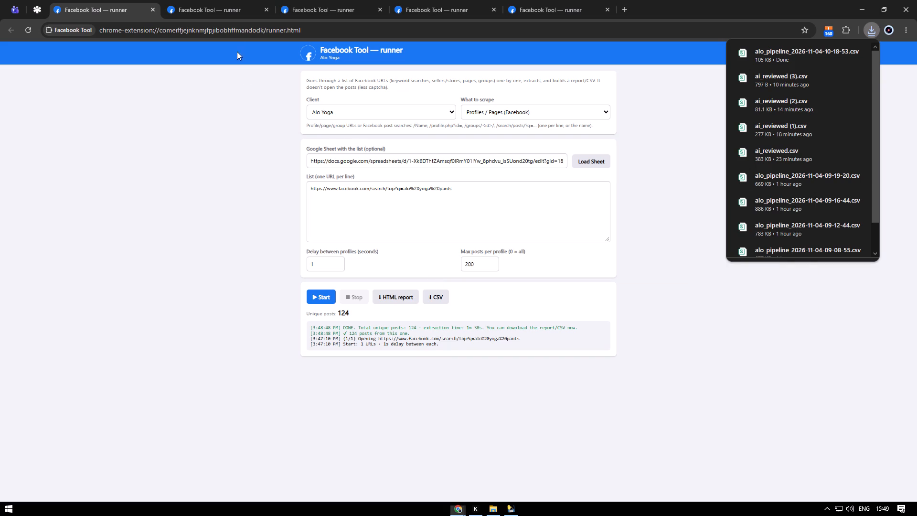
{"action": "left_click", "coordinate": [223, 0]}
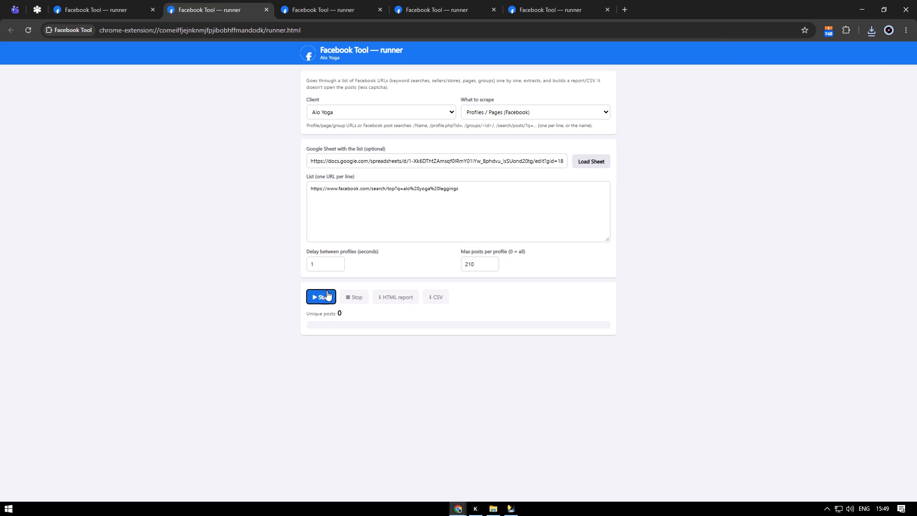
{"action": "left_click", "coordinate": [323, 295]}
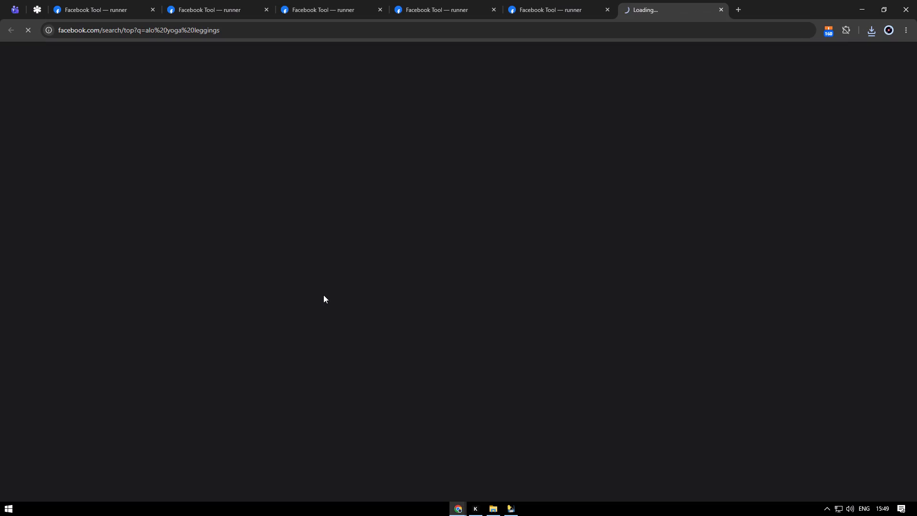
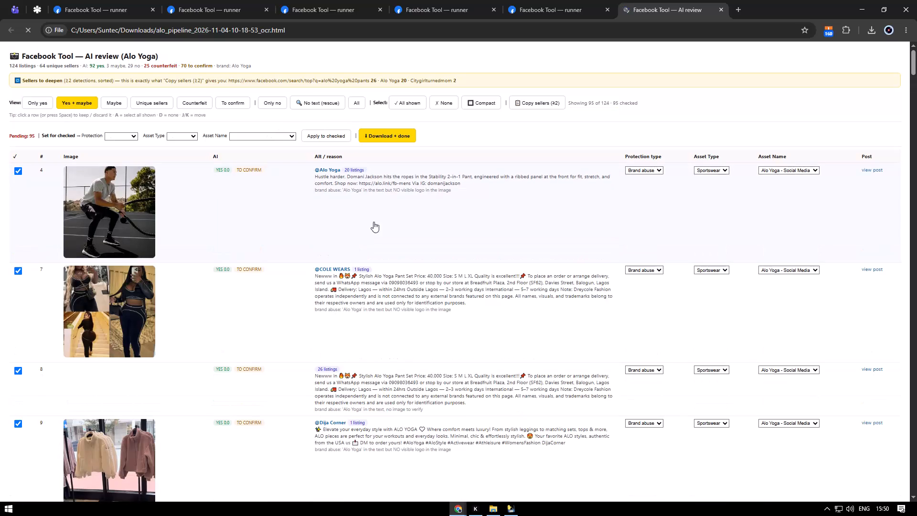
Move the Alo Yoga AI review page to sit directly after the first runner among the open pages.
{"action": "left_click_drag", "start_coordinate": [653, 4], "coordinate": [212, 0]}
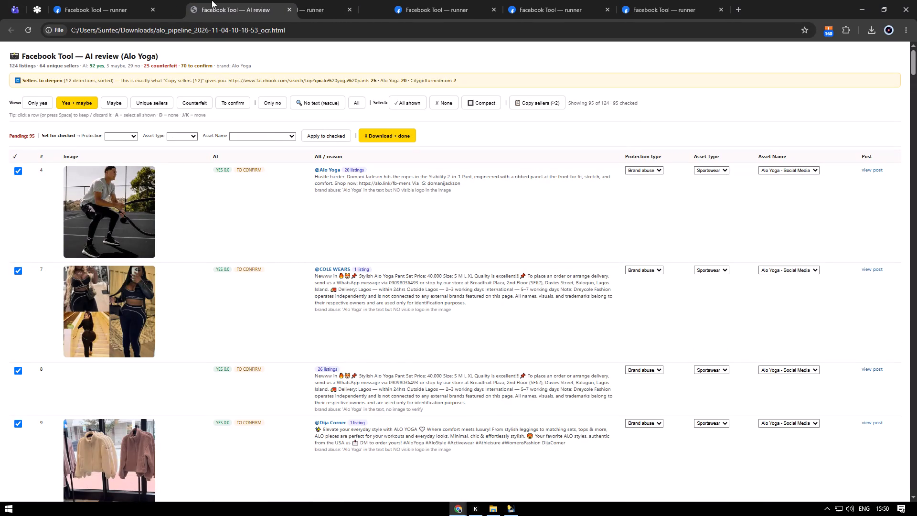
{"action": "left_click_drag", "start_coordinate": [212, 0], "coordinate": [204, 0]}
Download the CSV of scraped posts from the runner for the "alo yoga leggings" search.
{"action": "left_click", "coordinate": [316, 0]}
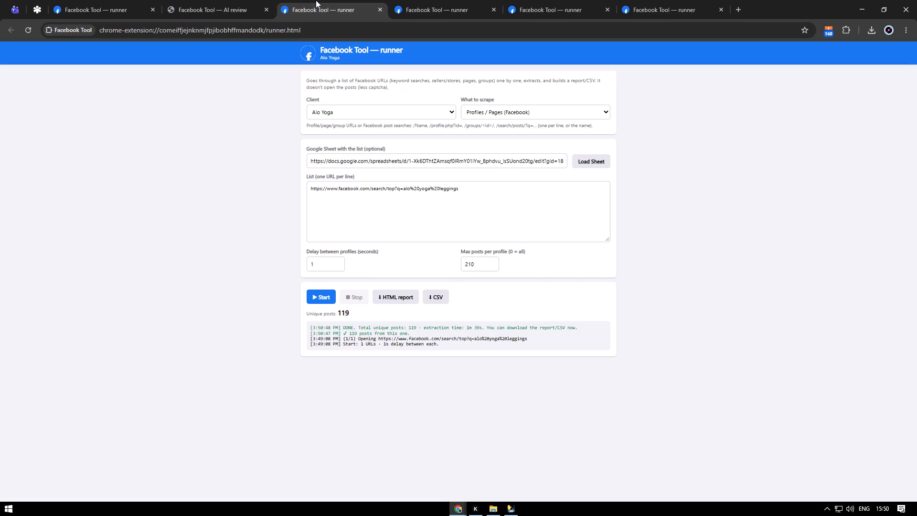
{"action": "left_click", "coordinate": [440, 299]}
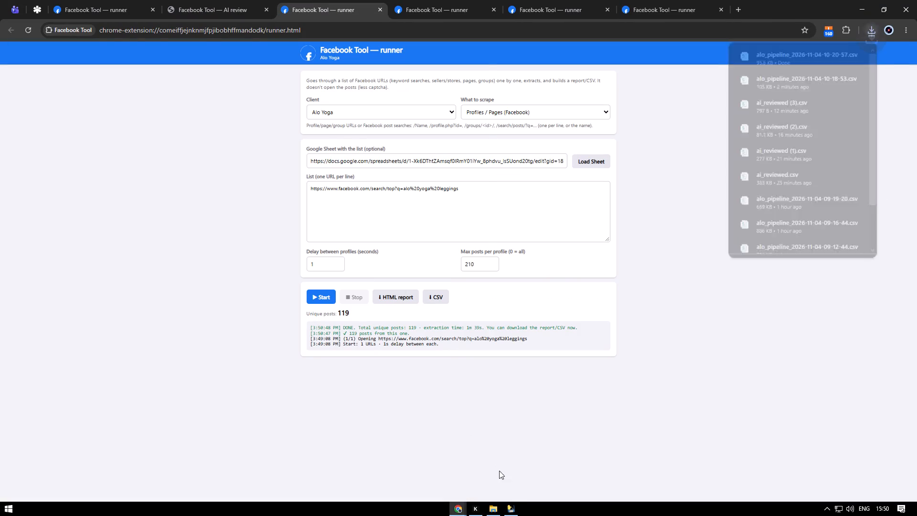
Dismiss the finished FB-OCR run and launch FB-OCR.exe again from the 2-OCR folder for the newly downloaded CSV.
{"action": "left_click", "coordinate": [511, 515]}
{"action": "key", "text": "Return"}
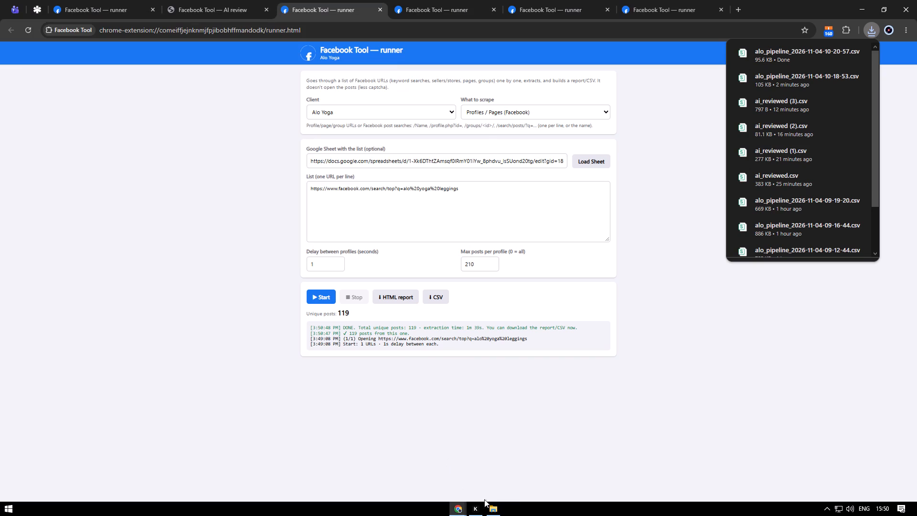
{"action": "left_click", "coordinate": [494, 514]}
{"action": "key", "text": "Return"}
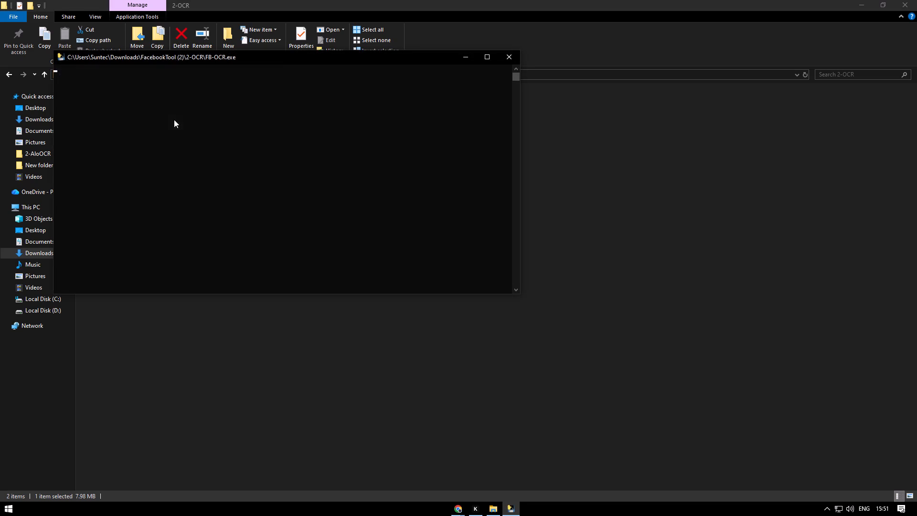
Return to the runners and start the scrape for the "alo yoga top" Facebook search with a maximum of 220 posts.
{"action": "left_click", "coordinate": [461, 513]}
{"action": "left_click", "coordinate": [432, 476]}
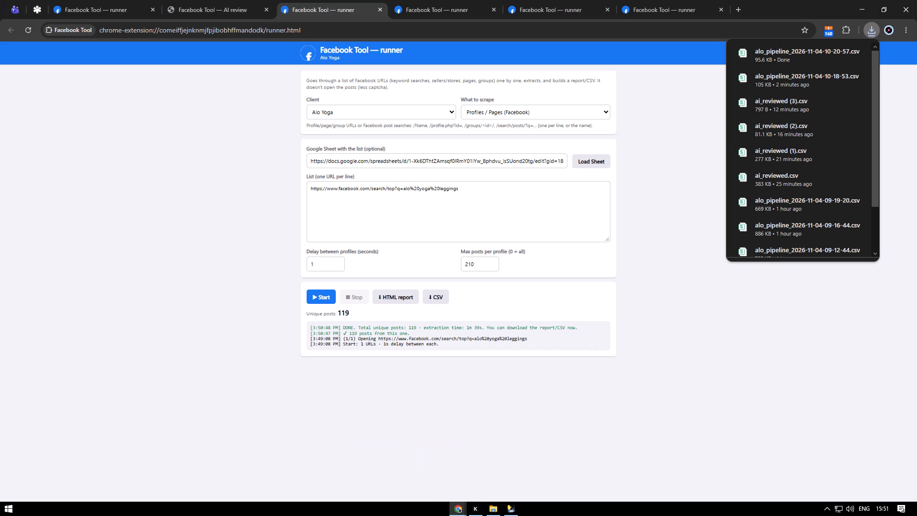
{"action": "left_click", "coordinate": [428, 0]}
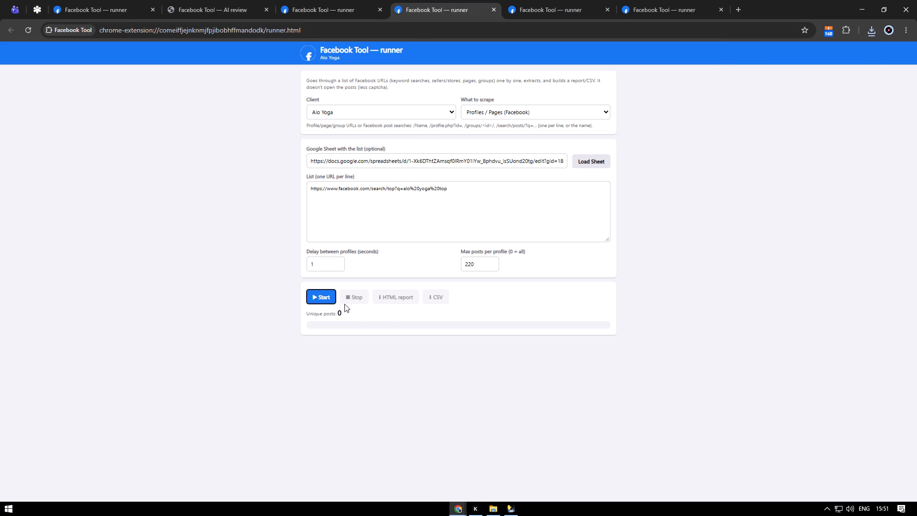
{"action": "left_click", "coordinate": [322, 301]}
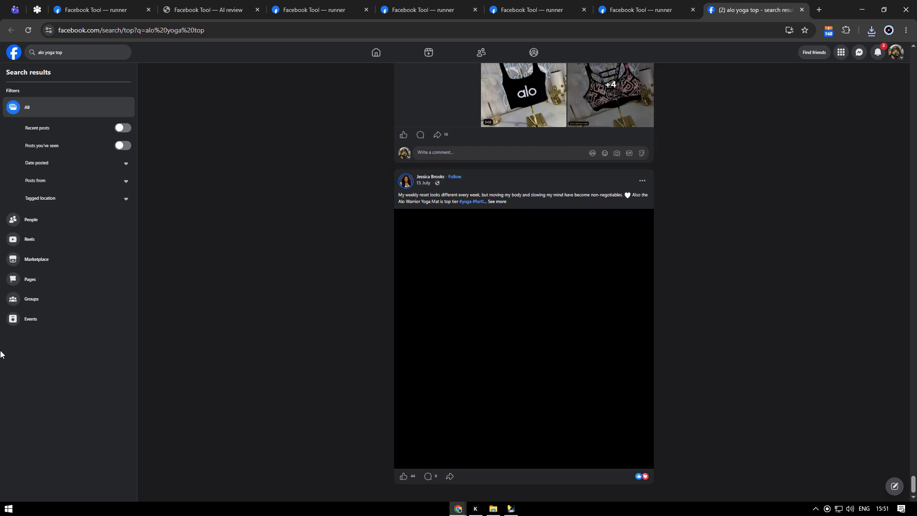
Switch to the FB-OCR console to check the progress of the current run.
{"action": "key", "text": "alt+Tab"}
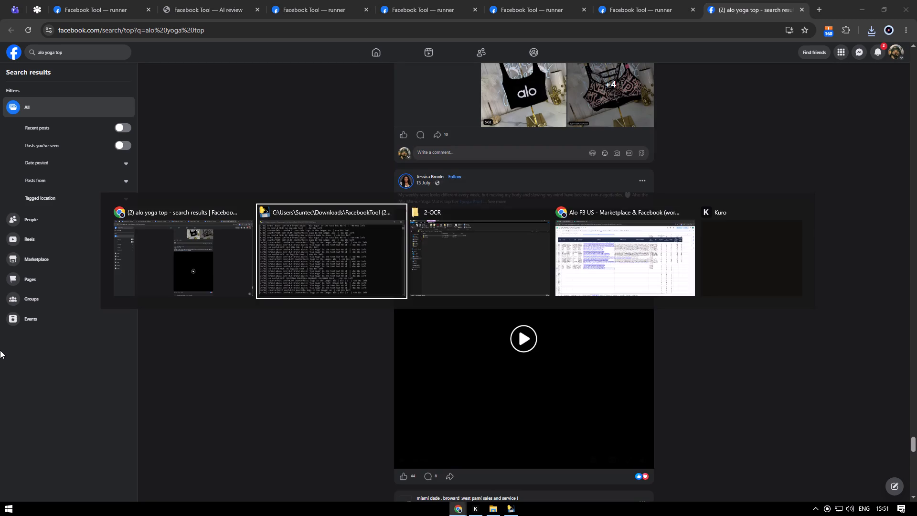
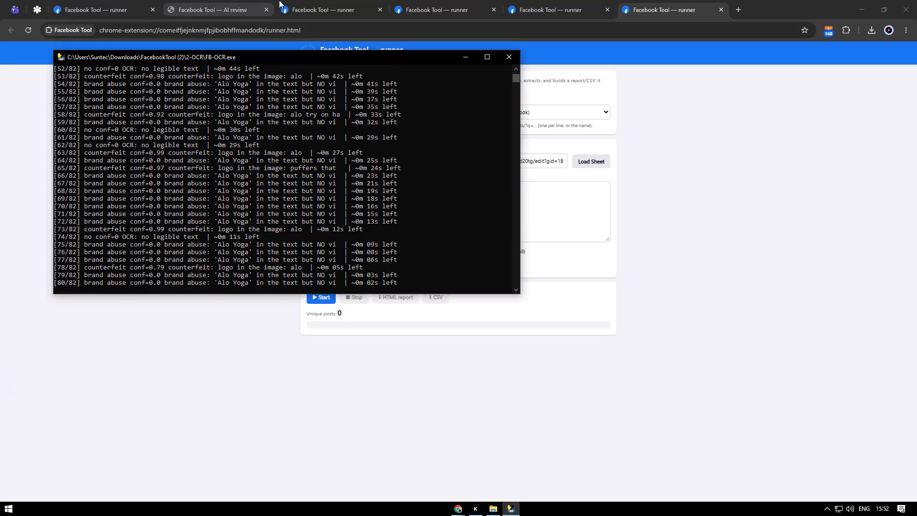
Place the new AI review report for the alo yoga leggings search directly after its runner tab.
{"action": "left_click", "coordinate": [428, 0]}
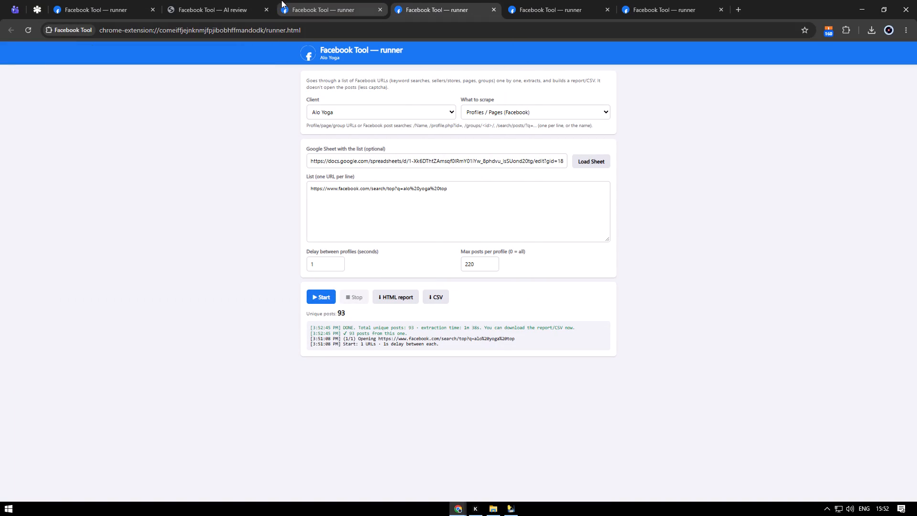
{"action": "left_click", "coordinate": [334, 0]}
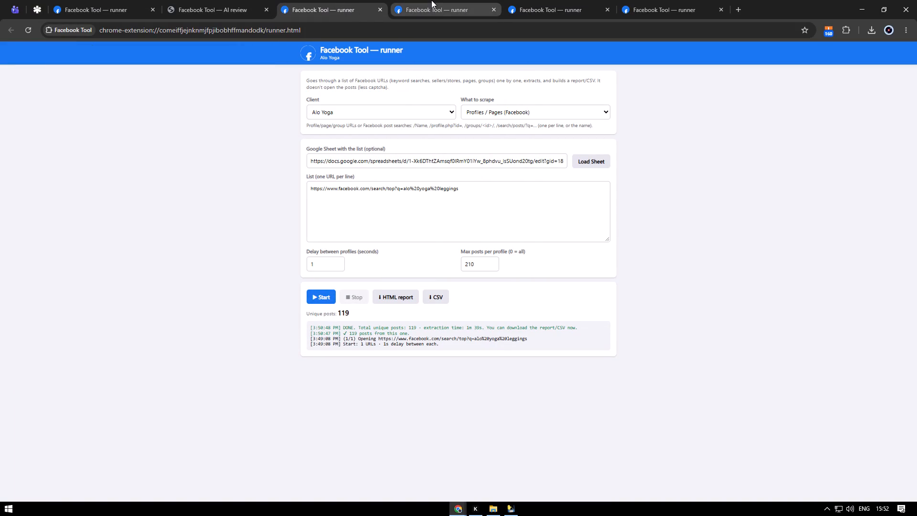
{"action": "left_click", "coordinate": [431, 0]}
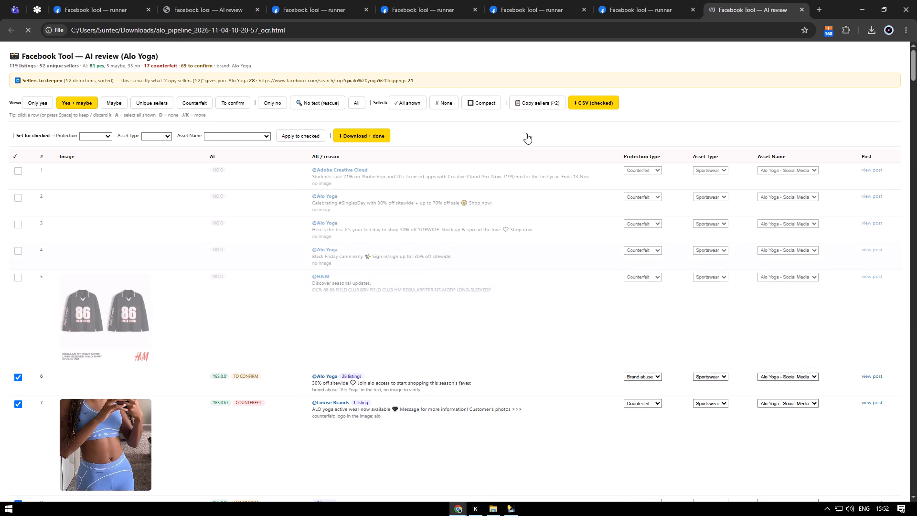
{"action": "left_click_drag", "start_coordinate": [746, 0], "coordinate": [423, 0]}
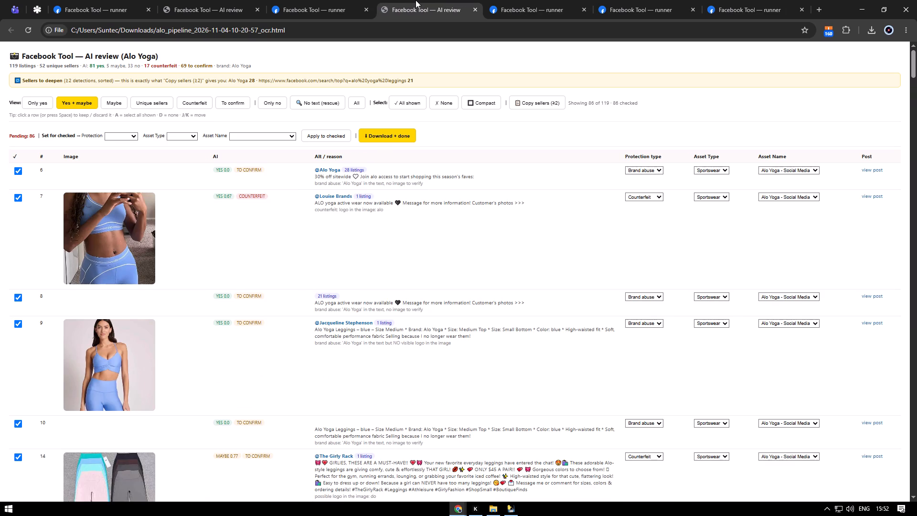
Download the CSV of the alo yoga top search from its runner and launch FB-OCR on it.
{"action": "left_click", "coordinate": [544, 0]}
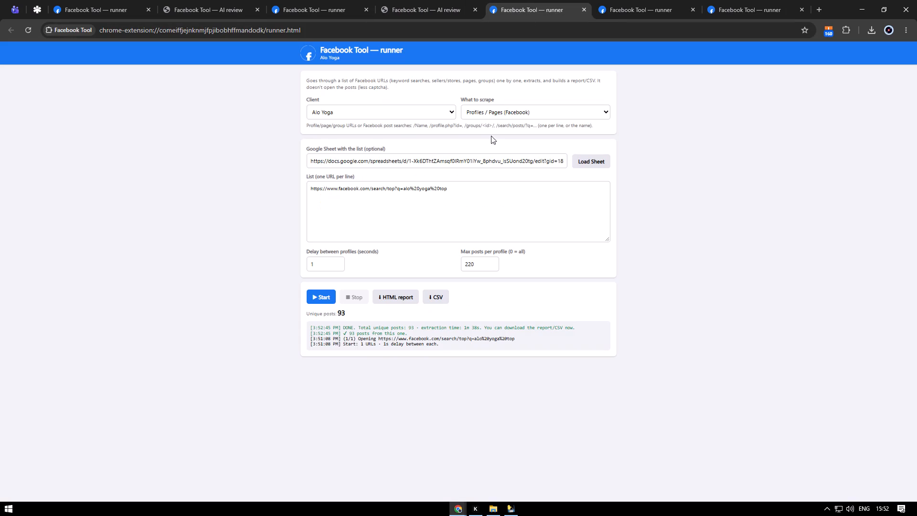
{"action": "left_click", "coordinate": [445, 298]}
{"action": "left_click", "coordinate": [496, 512]}
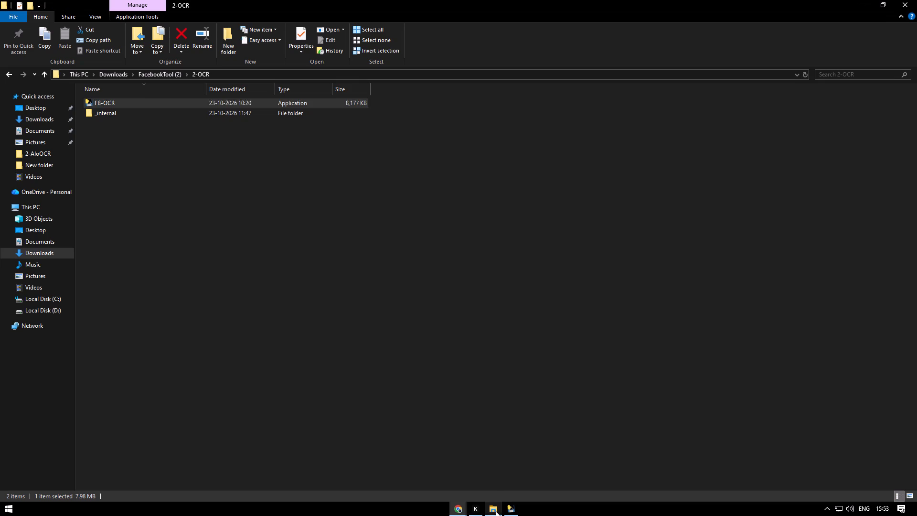
{"action": "key", "text": "Return"}
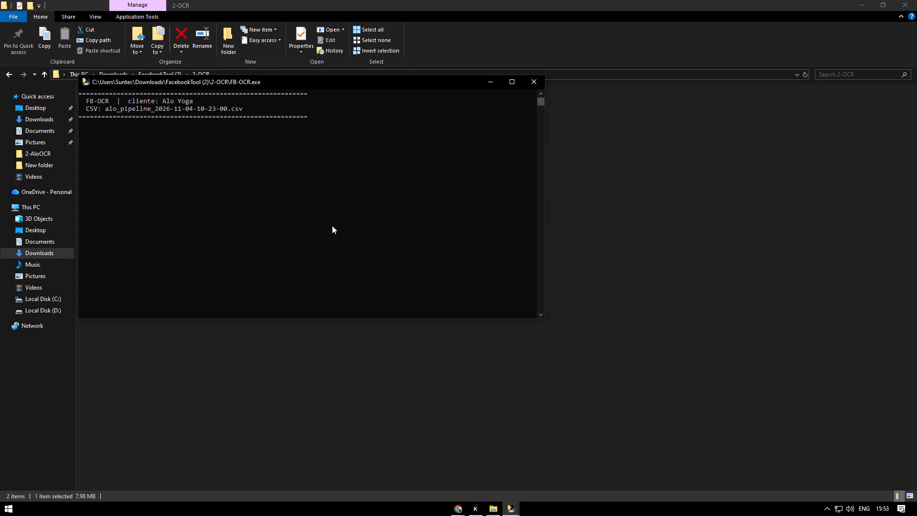
Start the alo pilates outfit search in the next runner and place its Facebook results tab right after that runner.
{"action": "left_click", "coordinate": [458, 513]}
{"action": "left_click", "coordinate": [413, 486]}
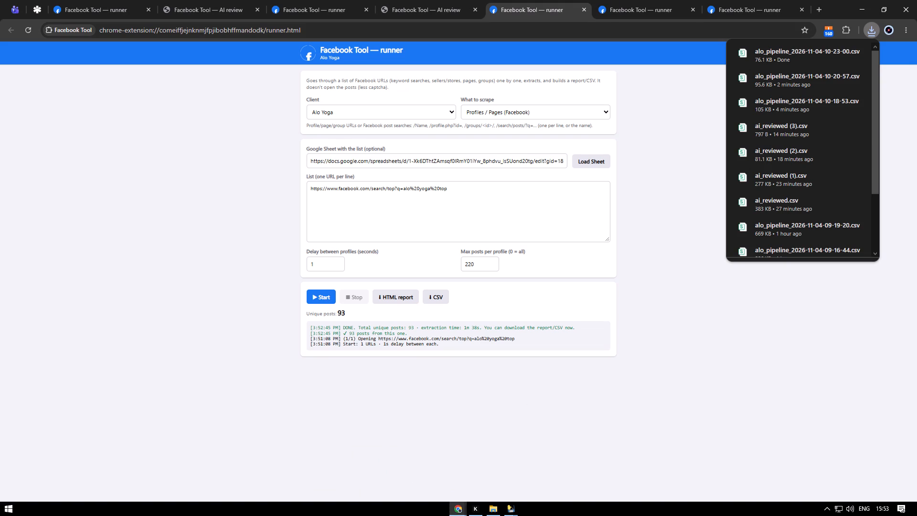
{"action": "left_click", "coordinate": [613, 0]}
{"action": "left_click", "coordinate": [321, 301]}
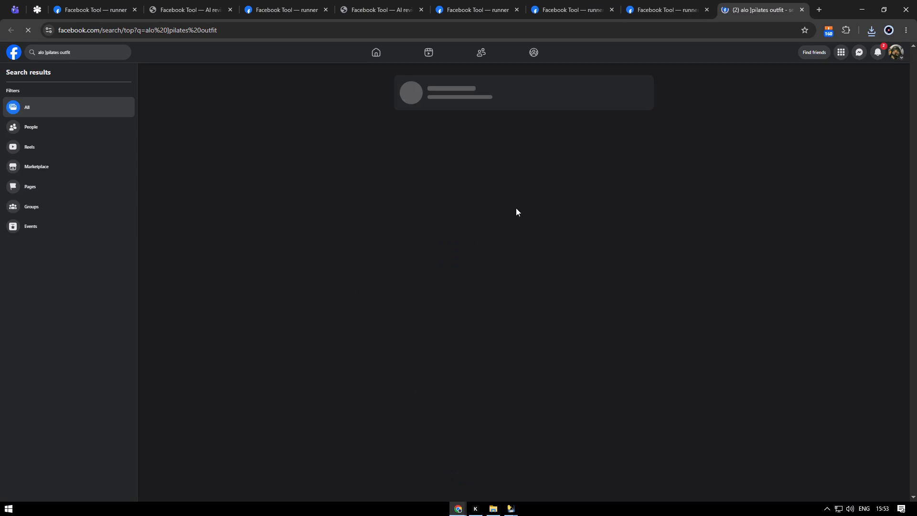
{"action": "left_click_drag", "start_coordinate": [736, 0], "coordinate": [667, 0]}
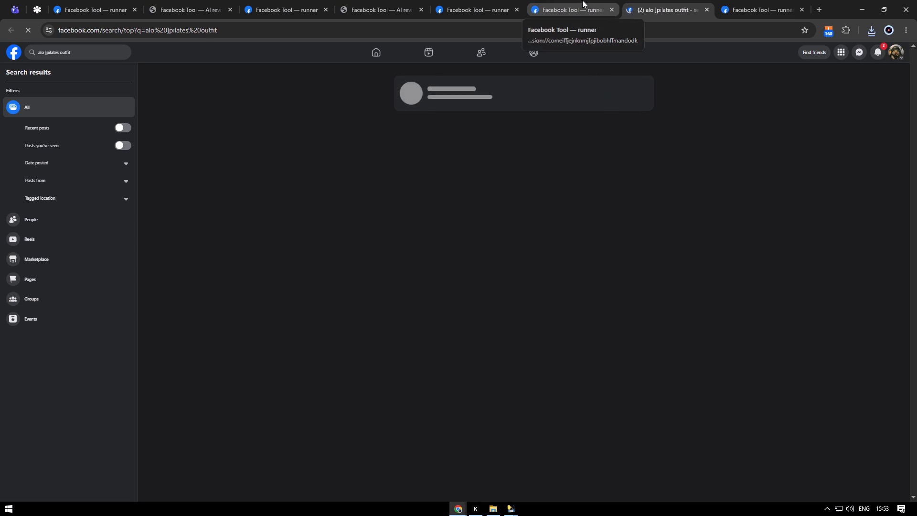
{"action": "left_click", "coordinate": [582, 0]}
{"action": "left_click", "coordinate": [636, 0]}
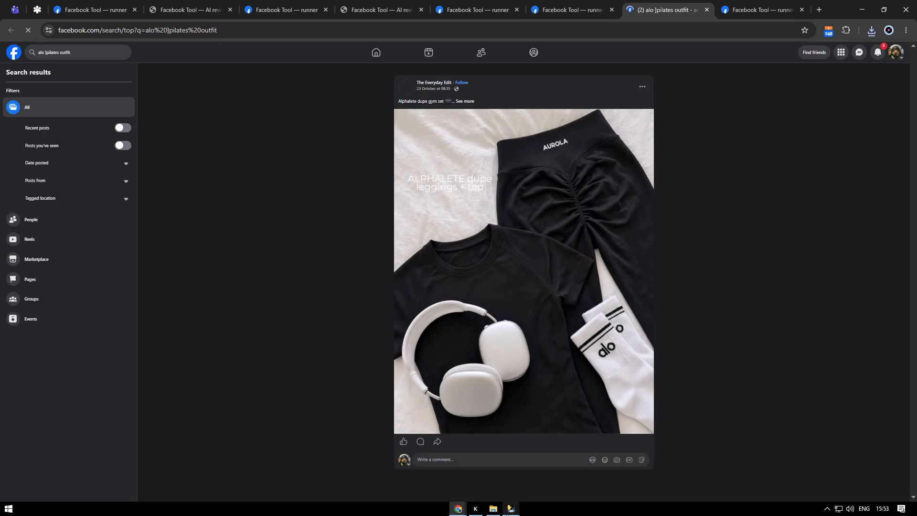
Close the finished FB-OCR run for the alo yoga leggings CSV.
{"action": "left_click", "coordinate": [507, 513]}
{"action": "left_click", "coordinate": [477, 483]}
{"action": "key", "text": "Return"}
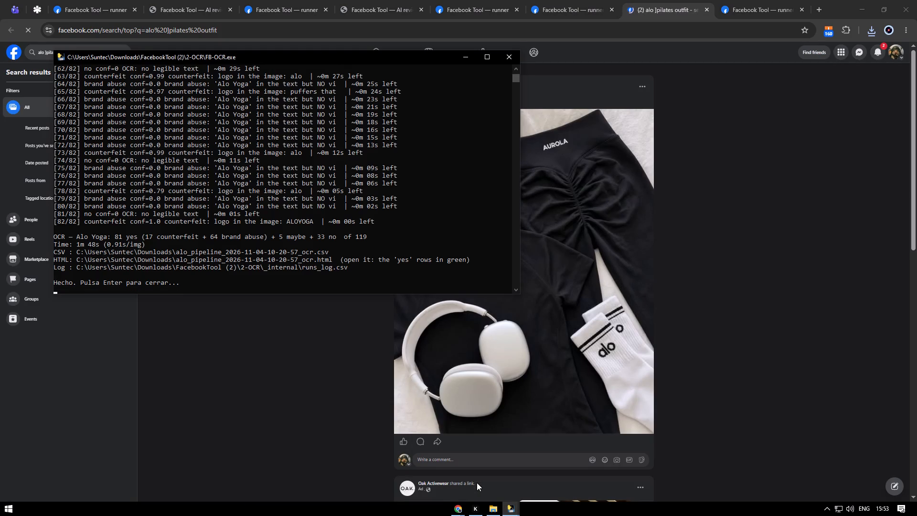
Check the progress of the FB-OCR run on the alo yoga top CSV.
{"action": "left_click", "coordinate": [510, 507]}
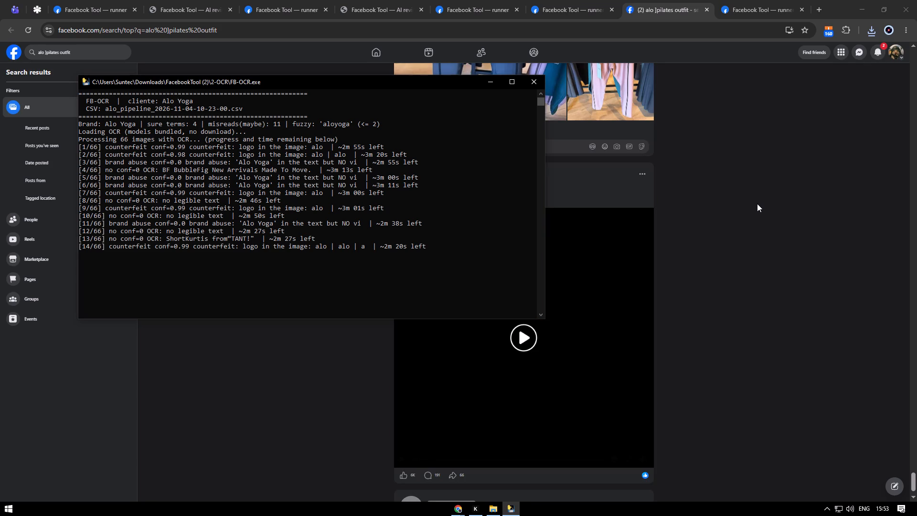
{"action": "scroll", "coordinate": [309, 264], "scroll_direction": "down", "scroll_amount": 1}
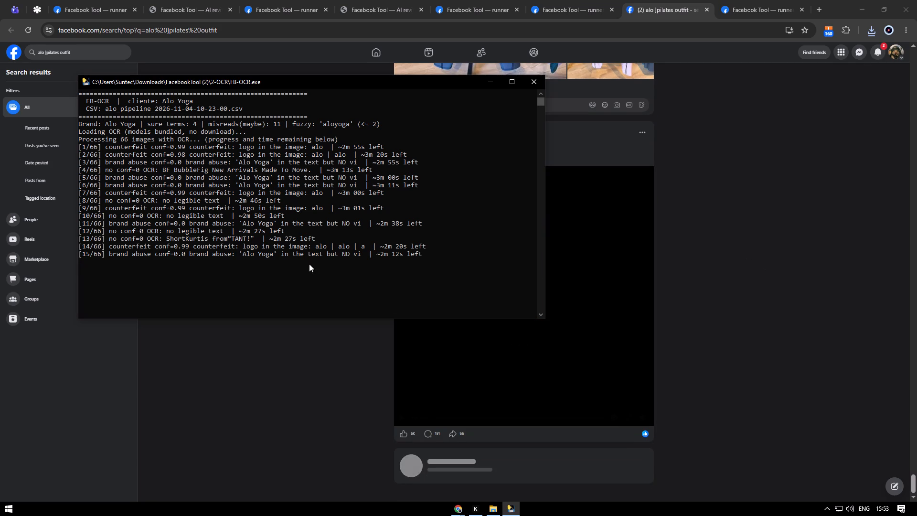
{"action": "scroll", "coordinate": [309, 264], "scroll_direction": "down", "scroll_amount": 2}
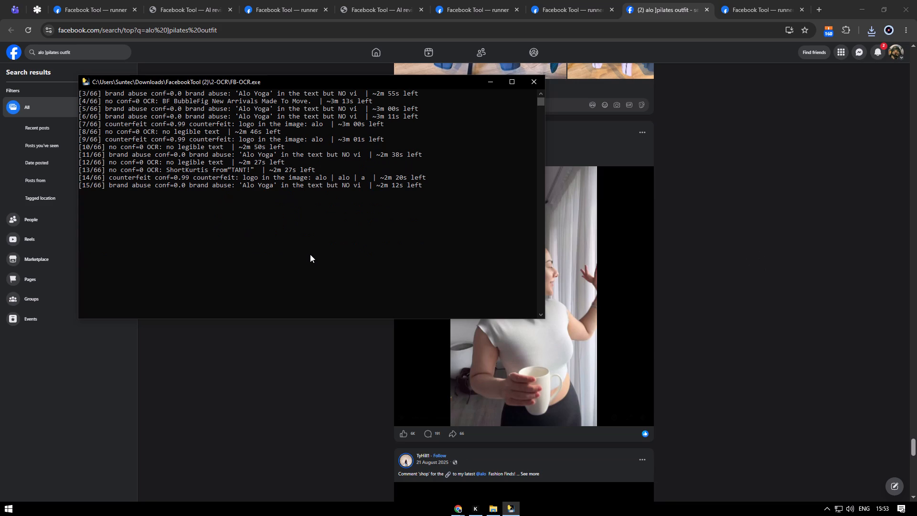
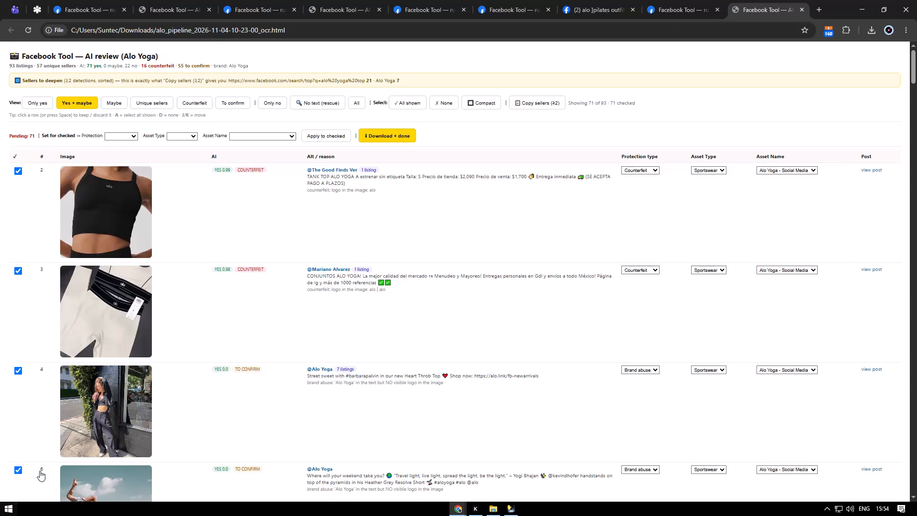
{"action": "left_click", "coordinate": [613, 0]}
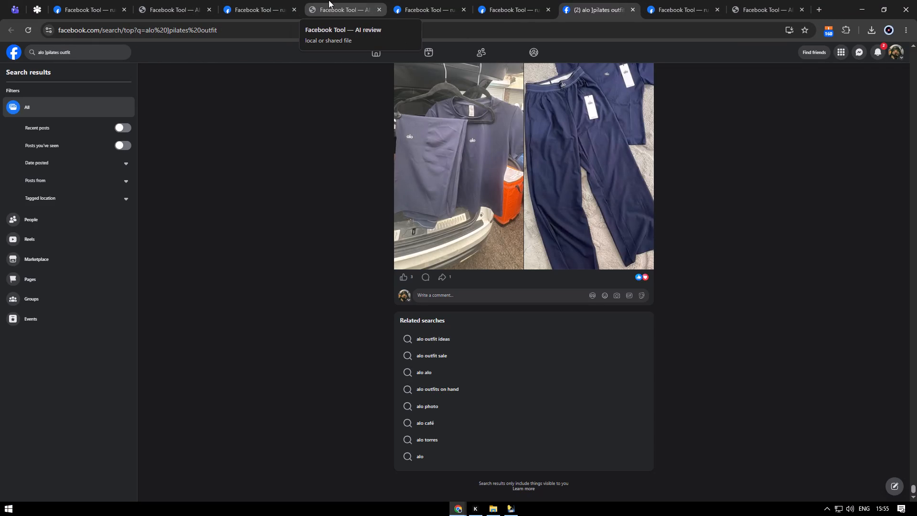
{"action": "left_click_drag", "start_coordinate": [748, 0], "coordinate": [577, 0]}
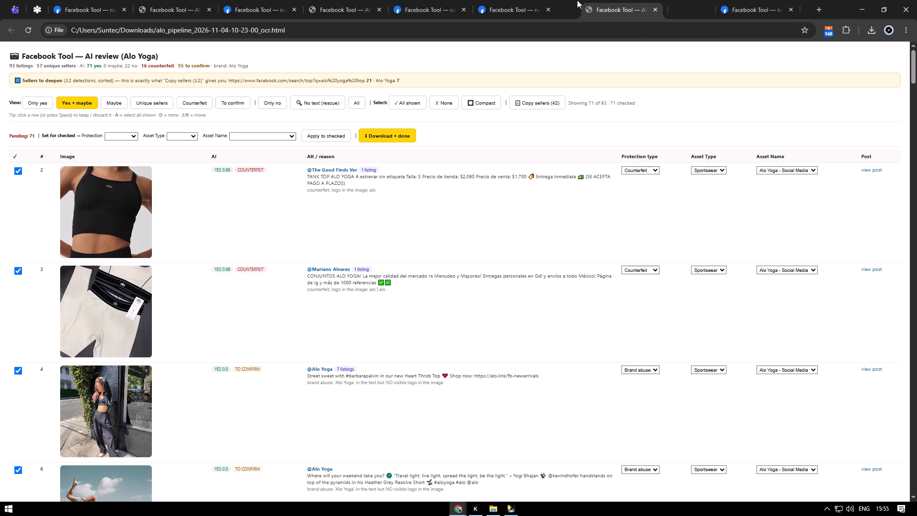
{"action": "left_click_drag", "start_coordinate": [577, 0], "coordinate": [490, 0]}
{"action": "left_click", "coordinate": [670, 0]}
{"action": "scroll", "coordinate": [553, 390], "scroll_direction": "down", "scroll_amount": 7}
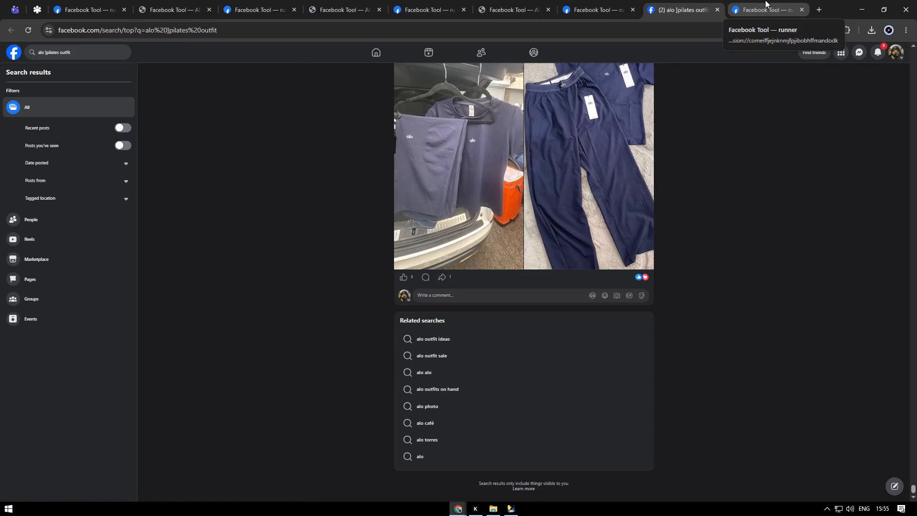
Close the finished FB-OCR console for the 10-23-00 CSV.
{"action": "left_click", "coordinate": [504, 513]}
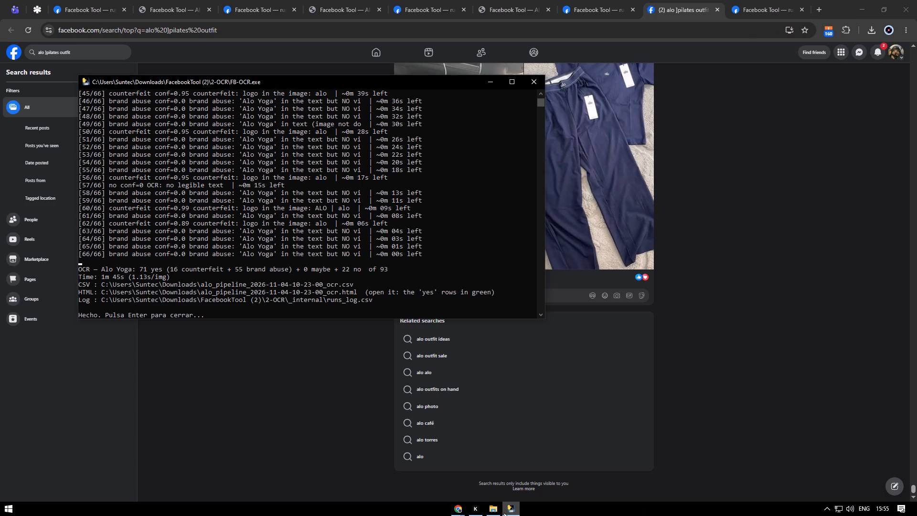
{"action": "key", "text": "Return"}
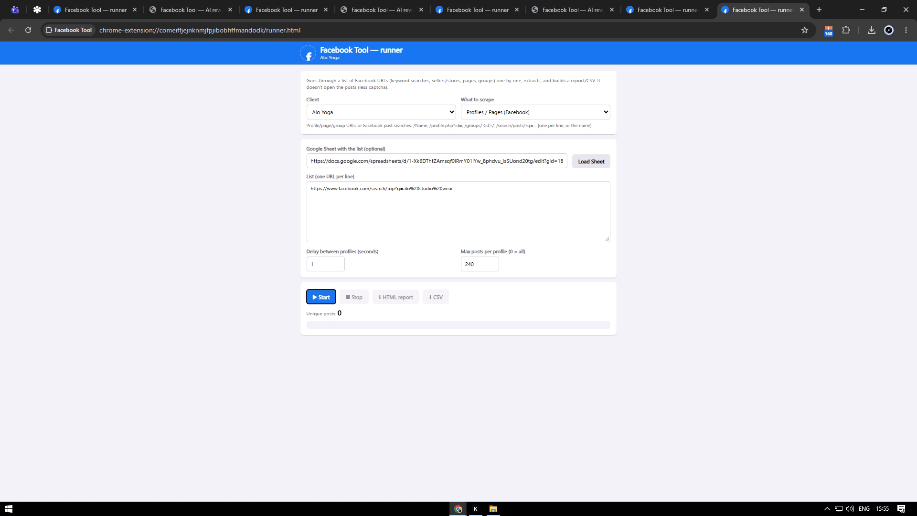
Download the CSV from the runner that scraped the alo pilates outfit search.
{"action": "left_click", "coordinate": [691, 0]}
{"action": "left_click", "coordinate": [442, 295]}
{"action": "key", "text": "alt+Tab"}
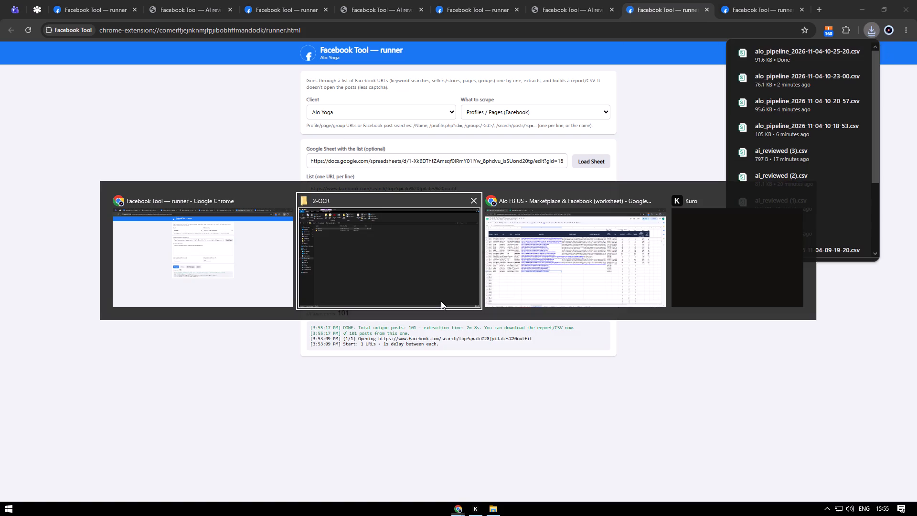
{"action": "key", "text": "Return"}
{"action": "key", "text": "alt+Tab"}
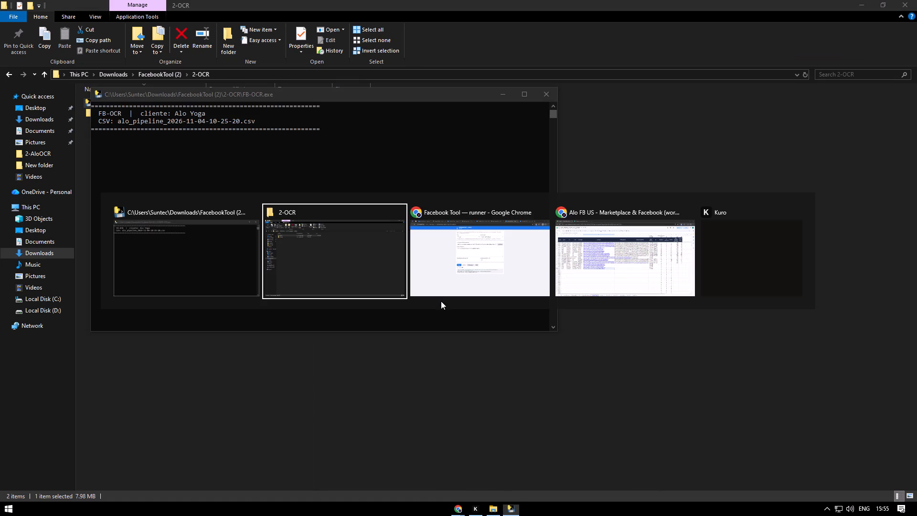
{"action": "key", "text": "alt+Tab"}
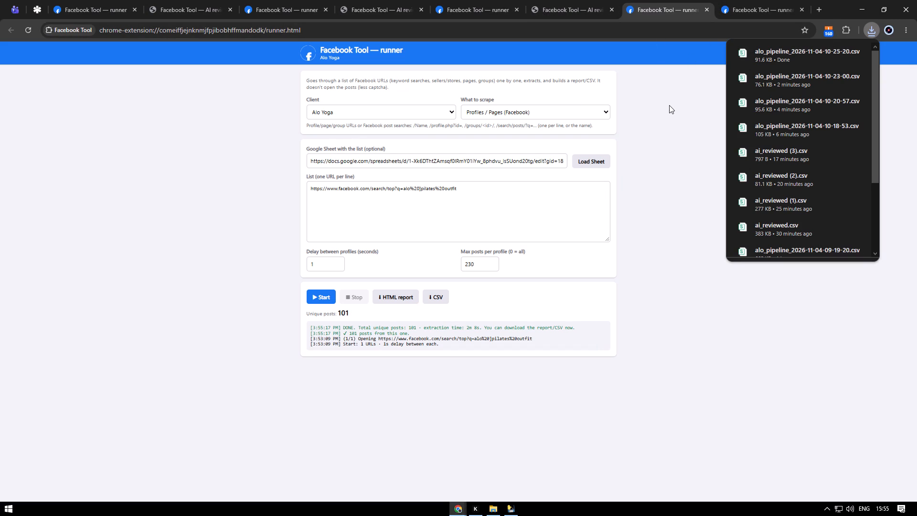
Start the last runner's scrape of the alo studio wear Facebook search.
{"action": "left_click", "coordinate": [658, 192]}
{"action": "left_click", "coordinate": [749, 0]}
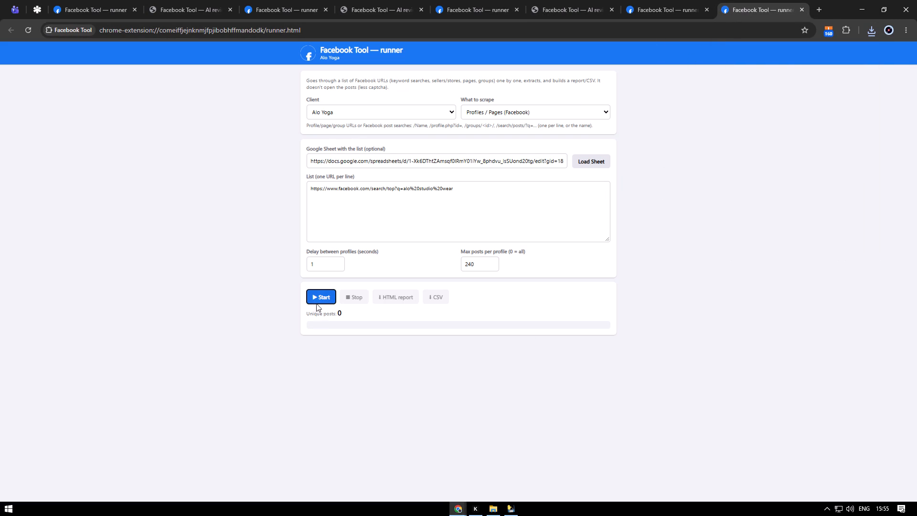
{"action": "left_click", "coordinate": [316, 297]}
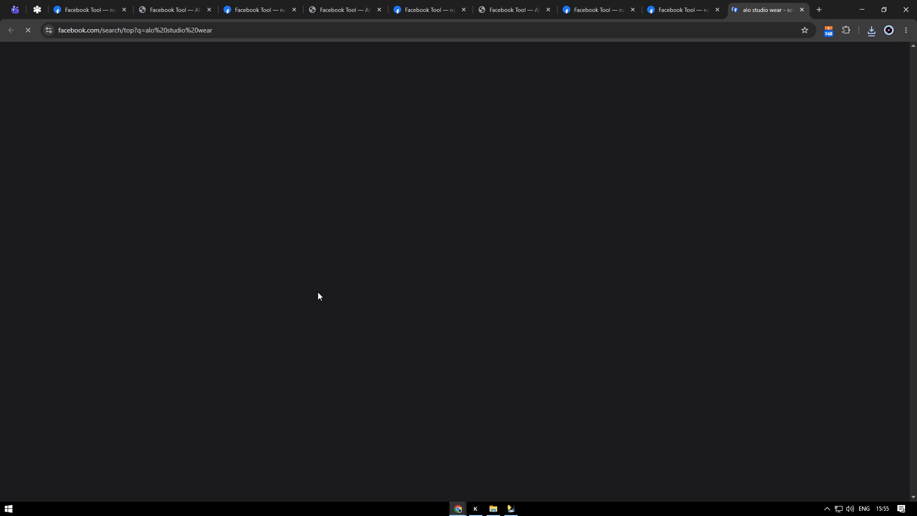
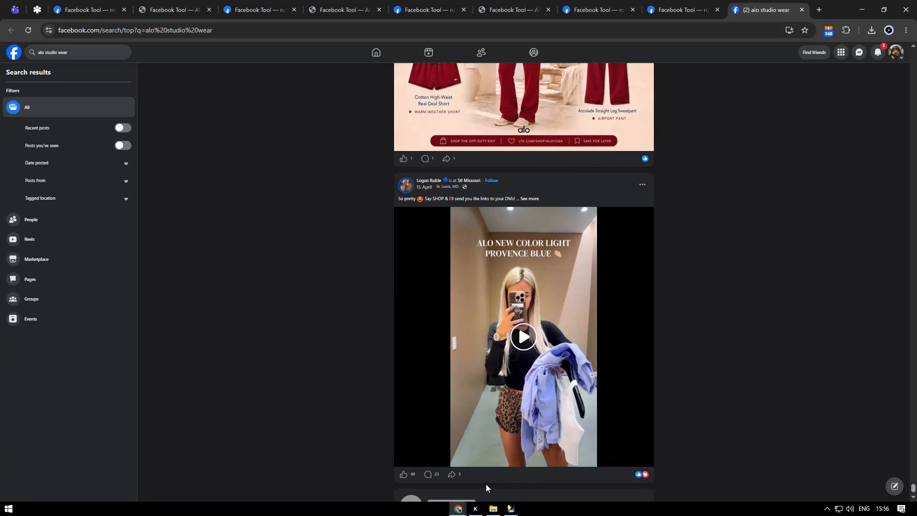
Check the running FB-OCR process and download the CSV of the "alo studio wear" results from the runner.
{"action": "left_click", "coordinate": [507, 513]}
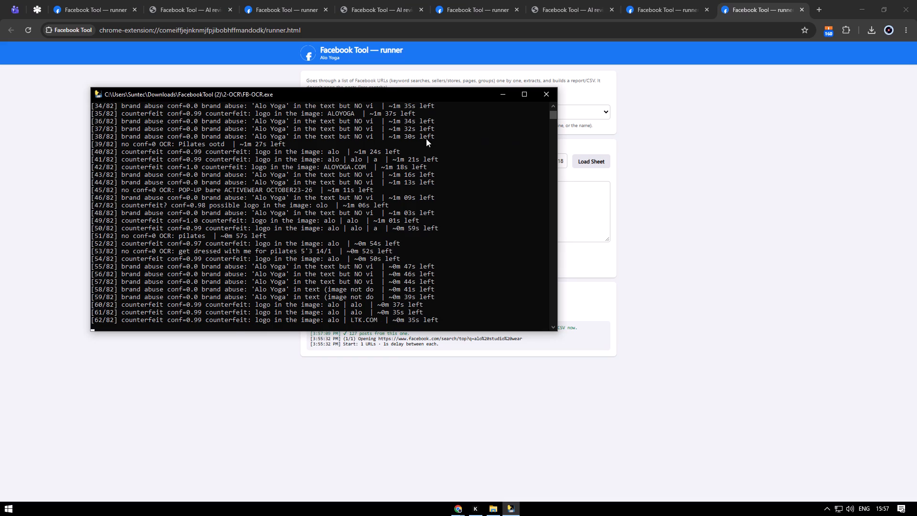
{"action": "left_click", "coordinate": [647, 211]}
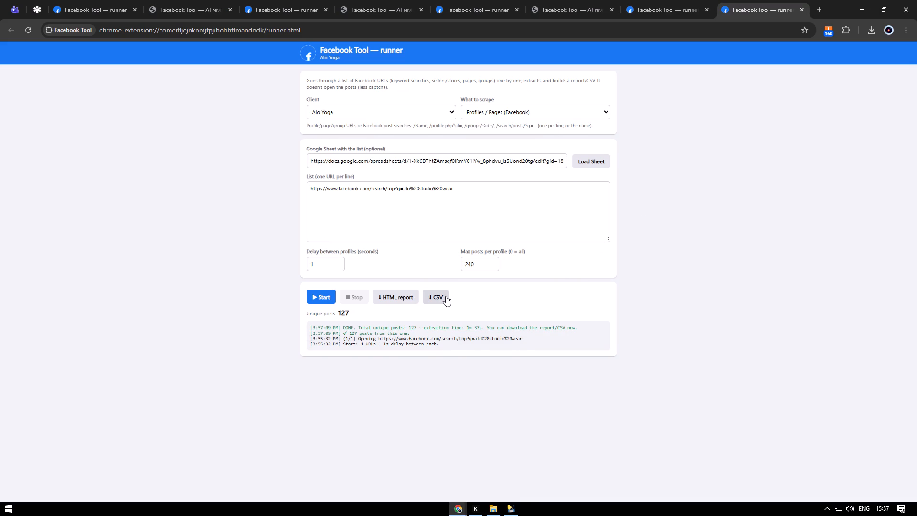
{"action": "left_click", "coordinate": [445, 296]}
{"action": "left_click", "coordinate": [496, 511]}
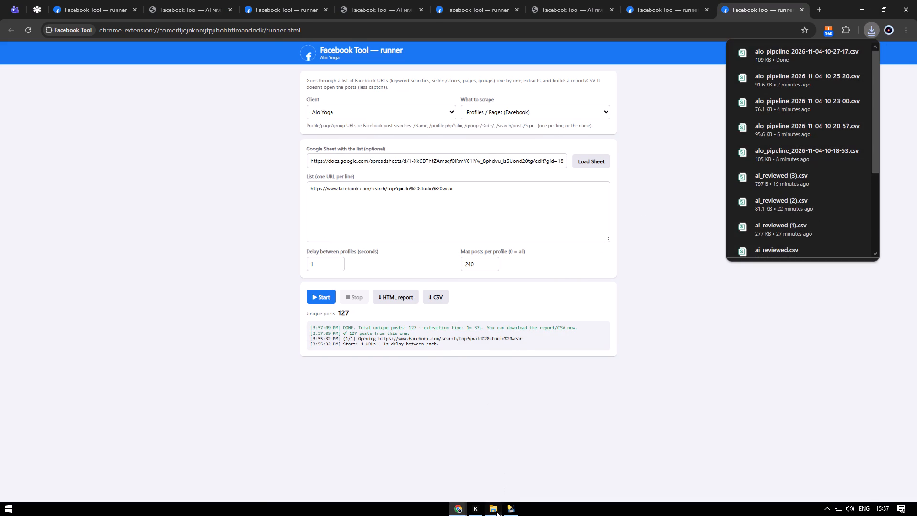
{"action": "double_click", "coordinate": [286, 104]}
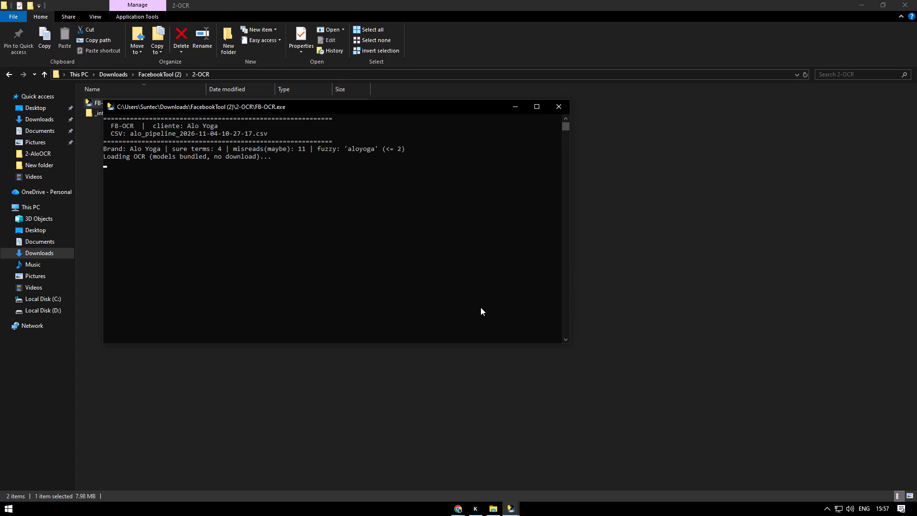
Move the earlier FB-OCR console aside so both runs show, and return to the "alo studio wear" runner page.
{"action": "left_click", "coordinate": [508, 512]}
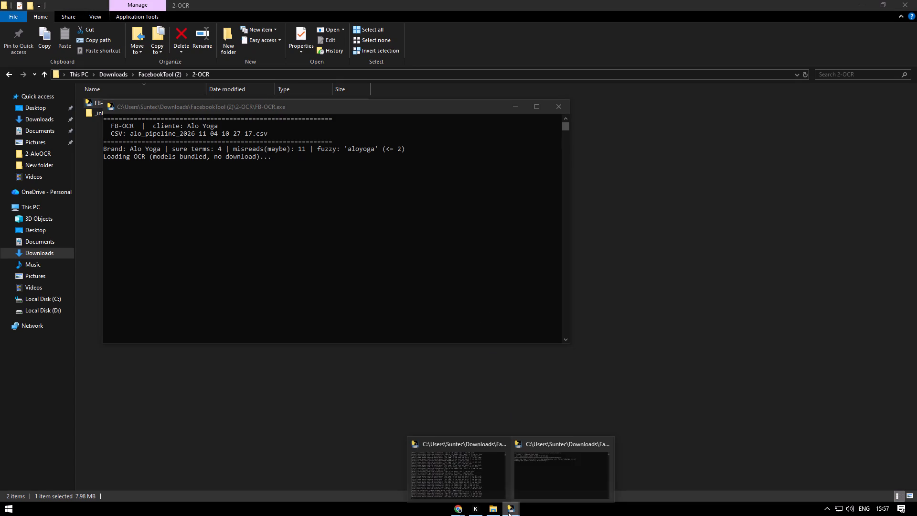
{"action": "left_click", "coordinate": [475, 477]}
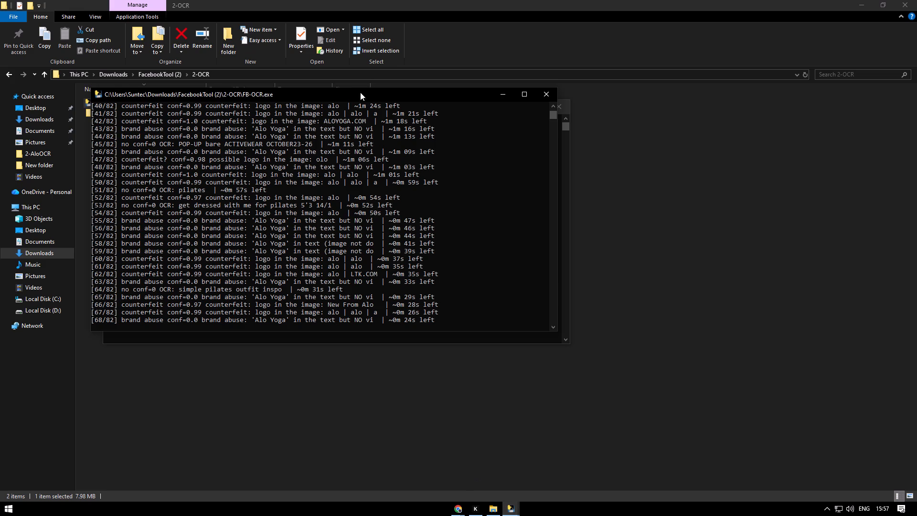
{"action": "left_click_drag", "start_coordinate": [360, 92], "coordinate": [570, 109]}
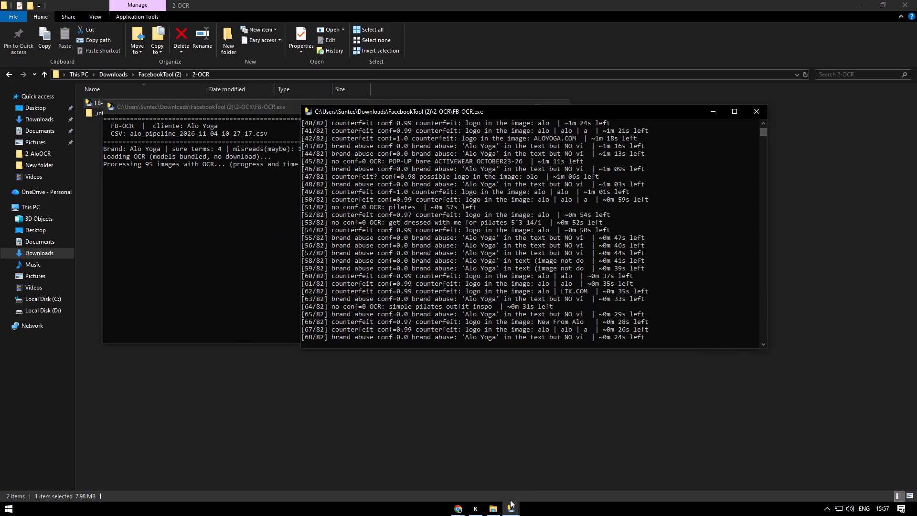
{"action": "left_click", "coordinate": [457, 508]}
{"action": "left_click", "coordinate": [419, 480]}
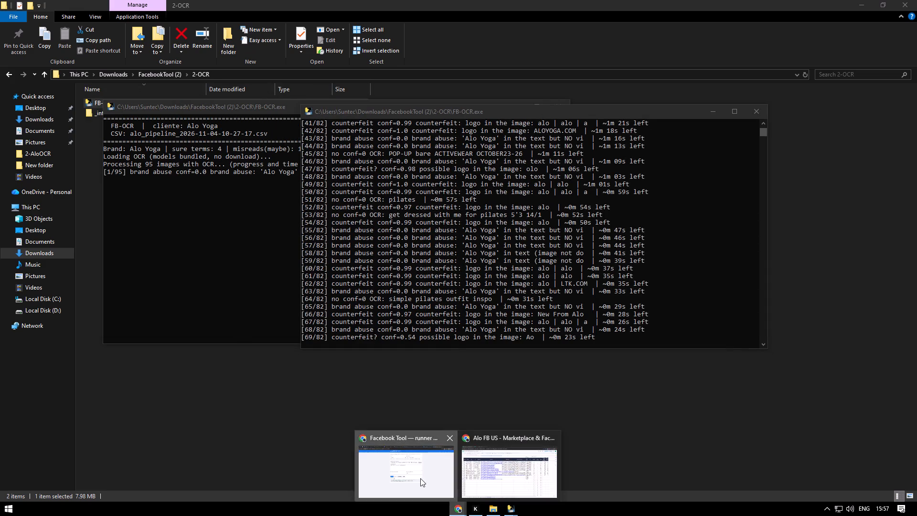
{"action": "left_click", "coordinate": [700, 356]}
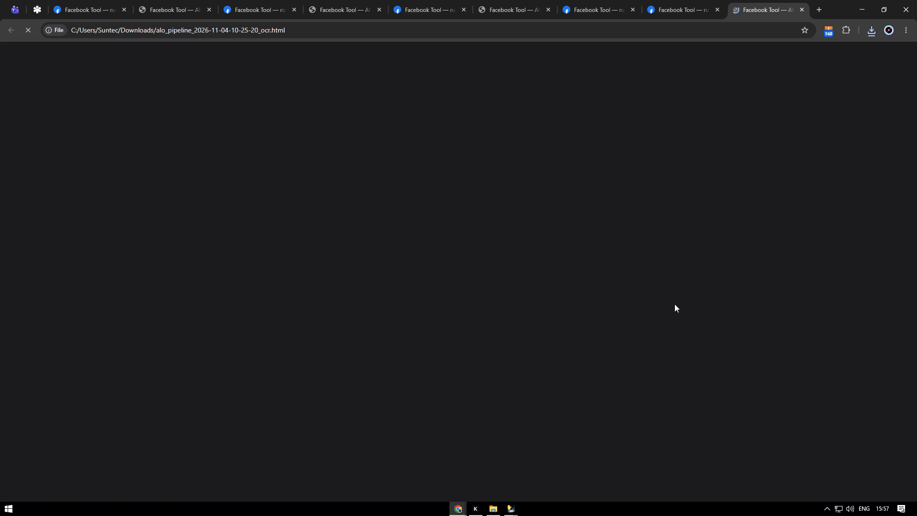
{"action": "left_click_drag", "start_coordinate": [768, 0], "coordinate": [696, 0]}
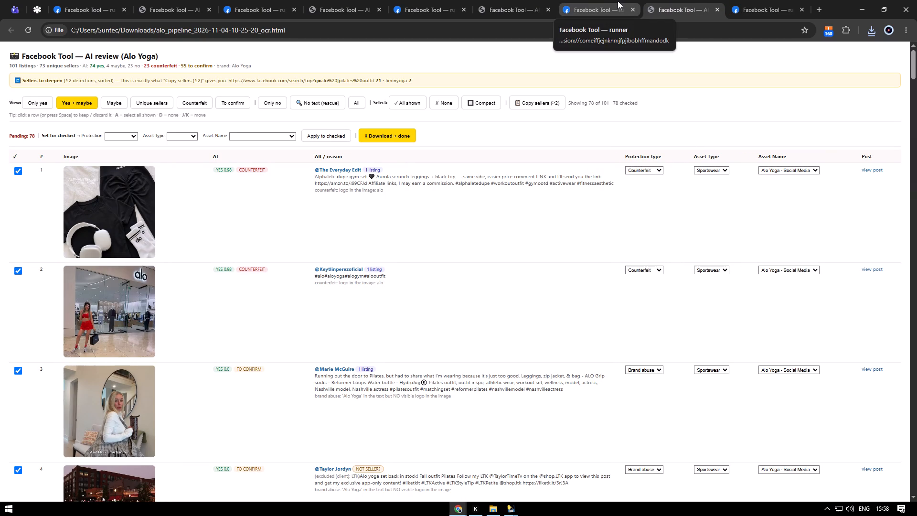
{"action": "left_click", "coordinate": [604, 0]}
{"action": "left_click", "coordinate": [672, 0]}
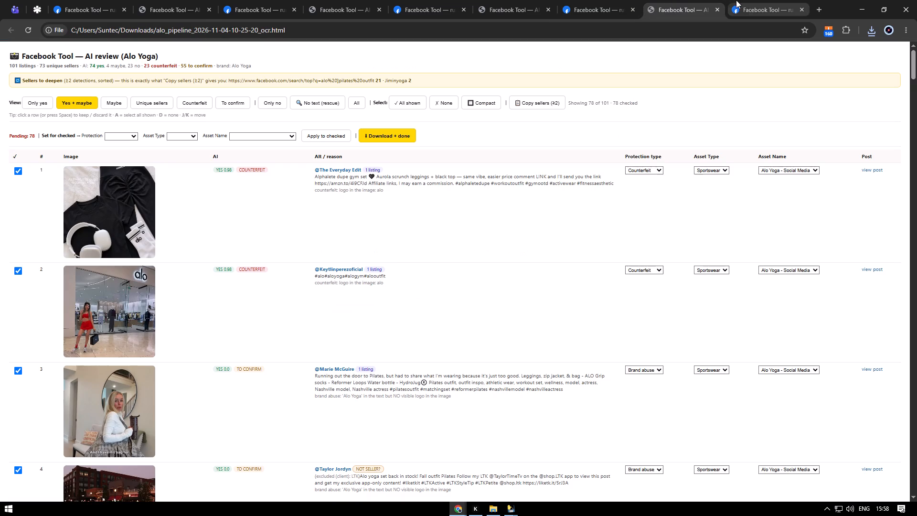
Close the finished FB-OCR console for the 10-25-20 CSV.
{"action": "left_click", "coordinate": [511, 515]}
{"action": "left_click", "coordinate": [466, 477]}
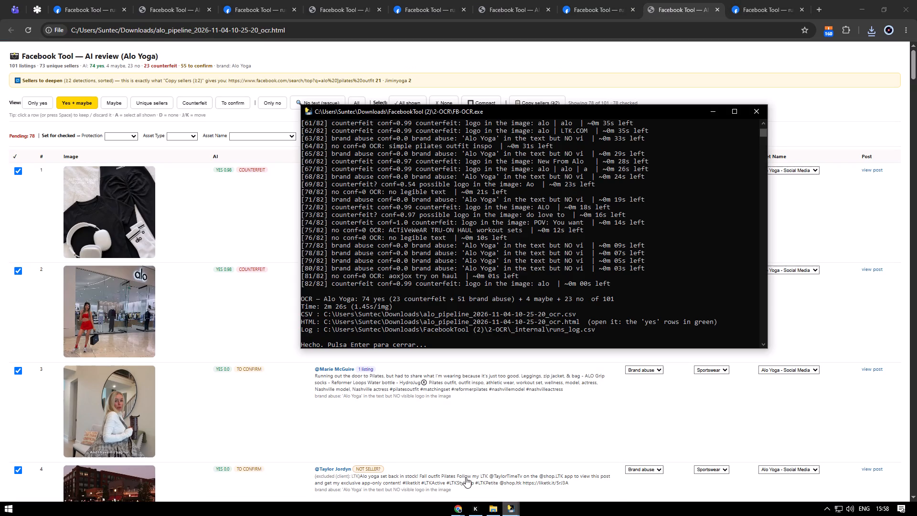
{"action": "key", "text": "Return"}
Return to the "alo studio wear" runner and check the OCR progress of the 10-27-17 CSV.
{"action": "left_click", "coordinate": [743, 0]}
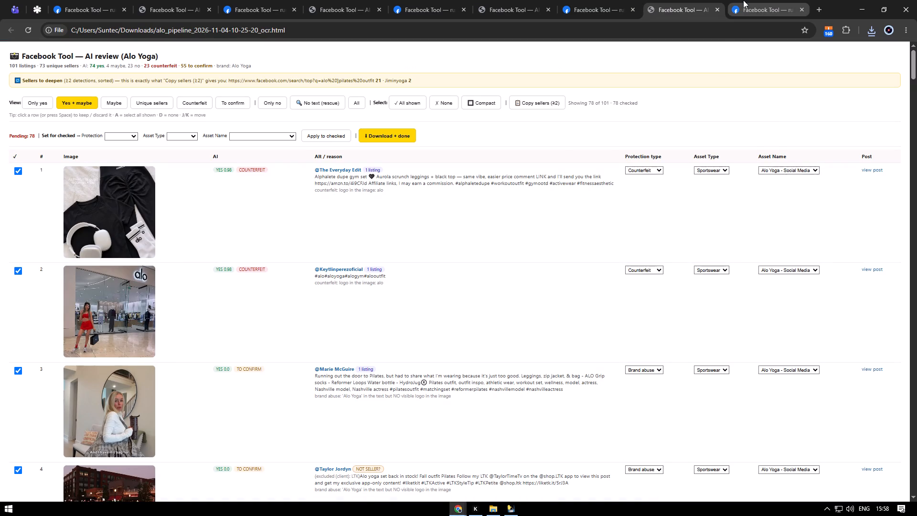
{"action": "left_click", "coordinate": [507, 515]}
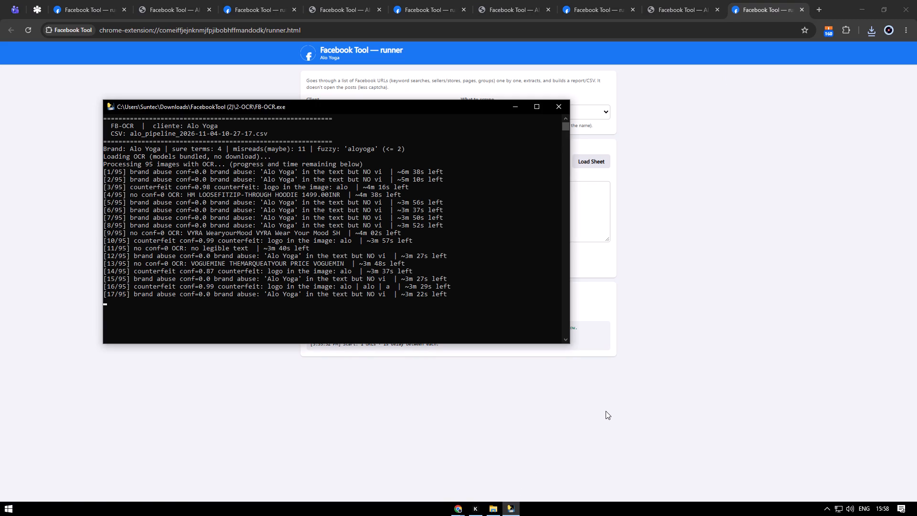
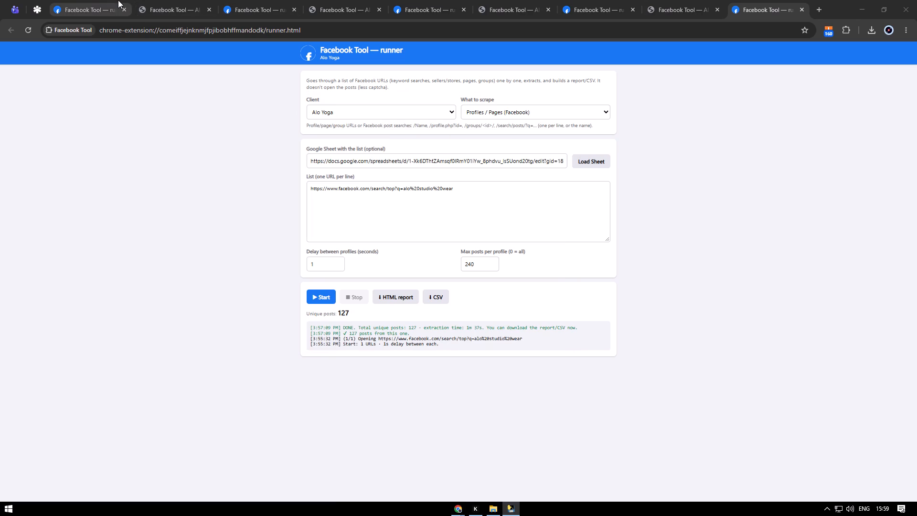
{"action": "left_click", "coordinate": [149, 0]}
{"action": "scroll", "coordinate": [428, 255], "scroll_direction": "down", "scroll_amount": 3}
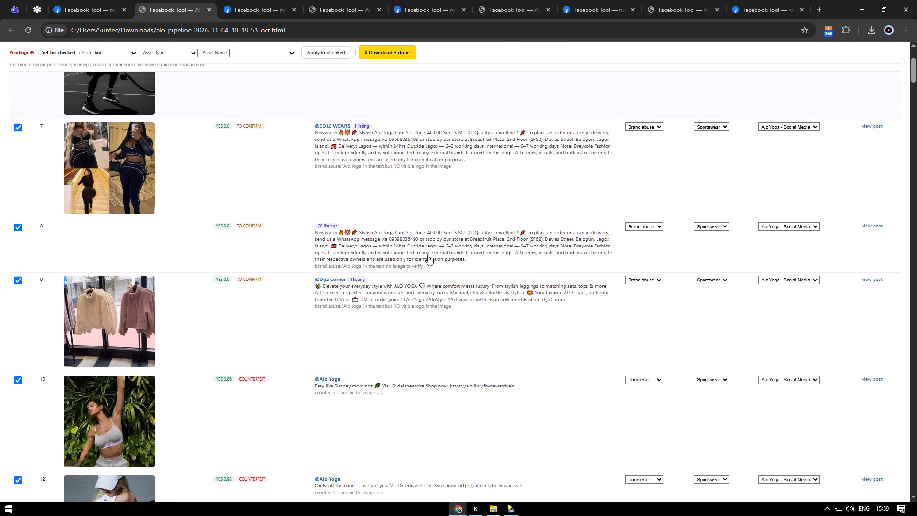
{"action": "scroll", "coordinate": [428, 255], "scroll_direction": "down", "scroll_amount": 2}
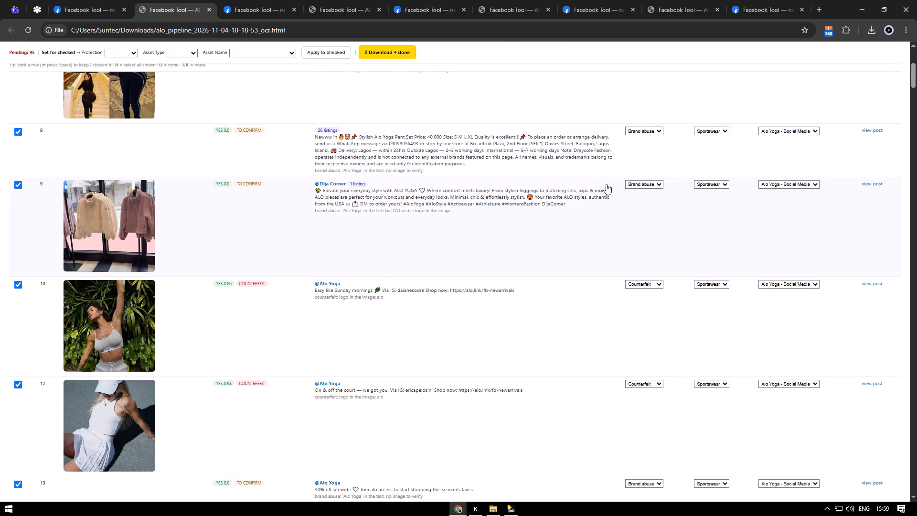
{"action": "left_click", "coordinate": [870, 130]}
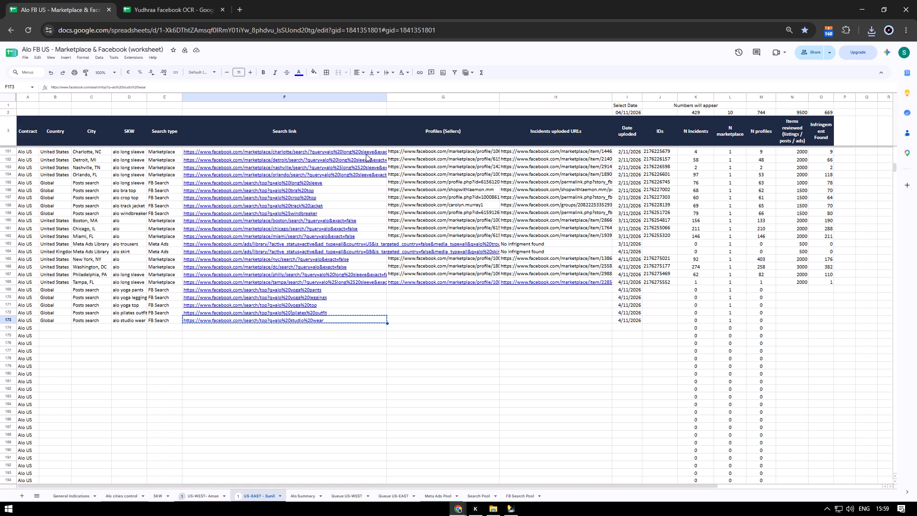
In the Final Data sheet of Yudhraa Facebook OCR, enter "FB Search" as the Search Type in row 7125.
{"action": "left_click", "coordinate": [139, 0]}
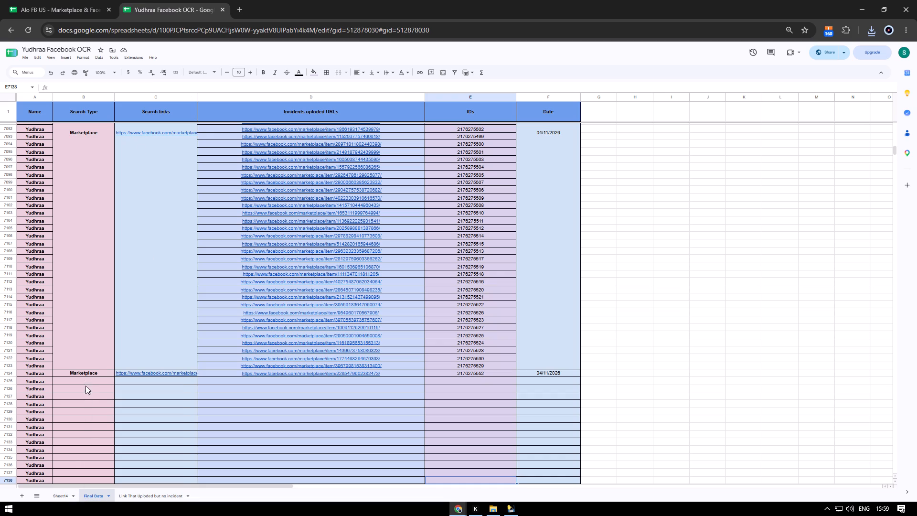
{"action": "left_click", "coordinate": [82, 383]}
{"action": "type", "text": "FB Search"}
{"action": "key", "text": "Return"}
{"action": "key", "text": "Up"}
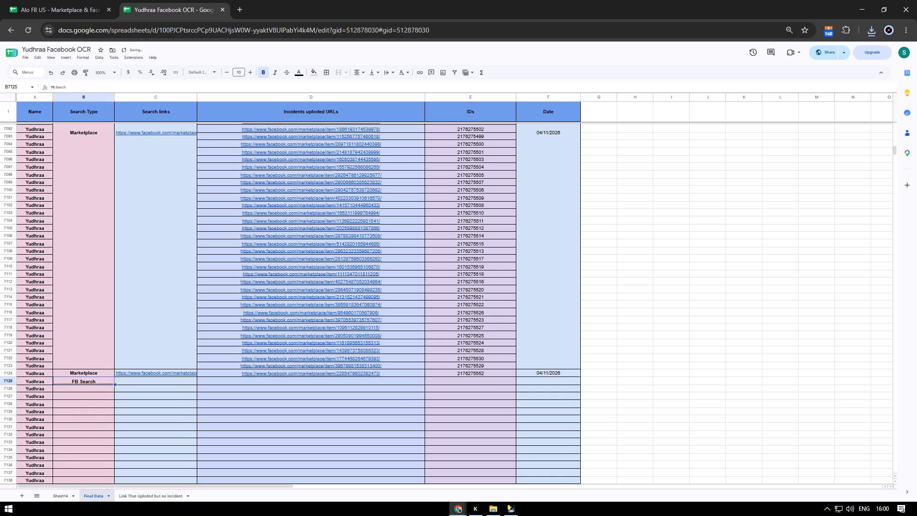
Copy the date 04/11/2026 from row 7124 into row 7125 and return to that row's Search Type cell.
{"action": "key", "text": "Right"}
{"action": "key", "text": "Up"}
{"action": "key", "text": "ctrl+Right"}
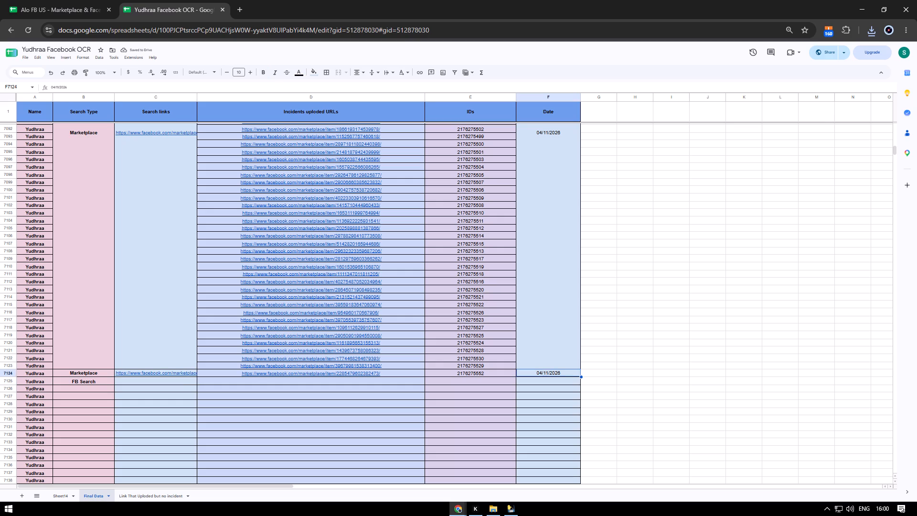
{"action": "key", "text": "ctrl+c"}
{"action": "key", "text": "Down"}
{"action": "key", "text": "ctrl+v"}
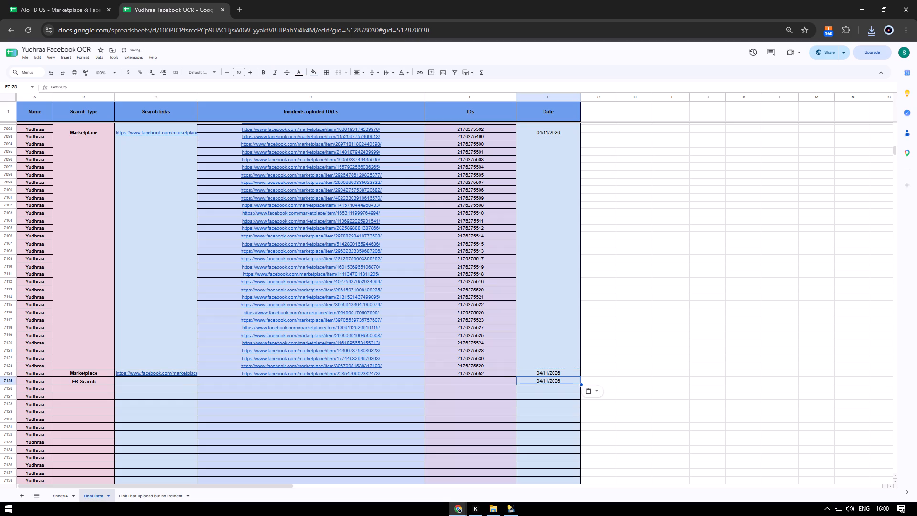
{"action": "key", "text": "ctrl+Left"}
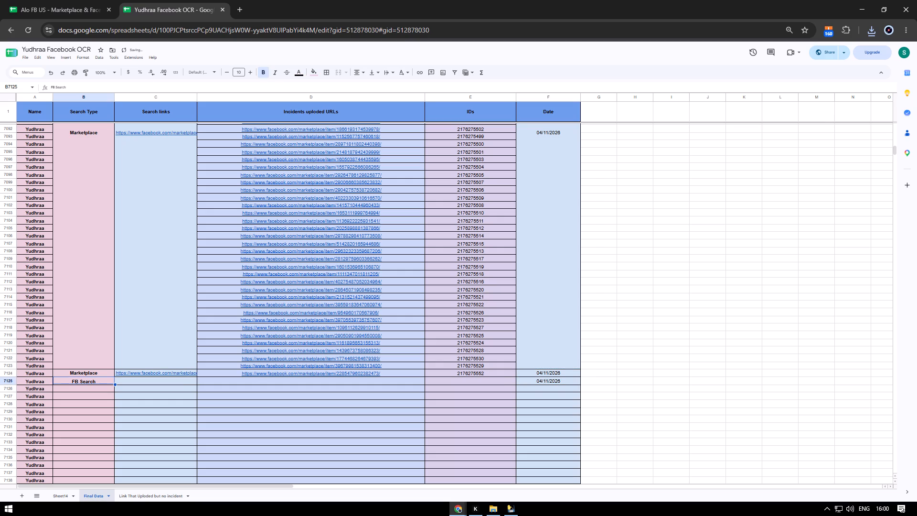
Go to the Sheet14 worksheet and choose a file from the Downloads folder to upload for import.
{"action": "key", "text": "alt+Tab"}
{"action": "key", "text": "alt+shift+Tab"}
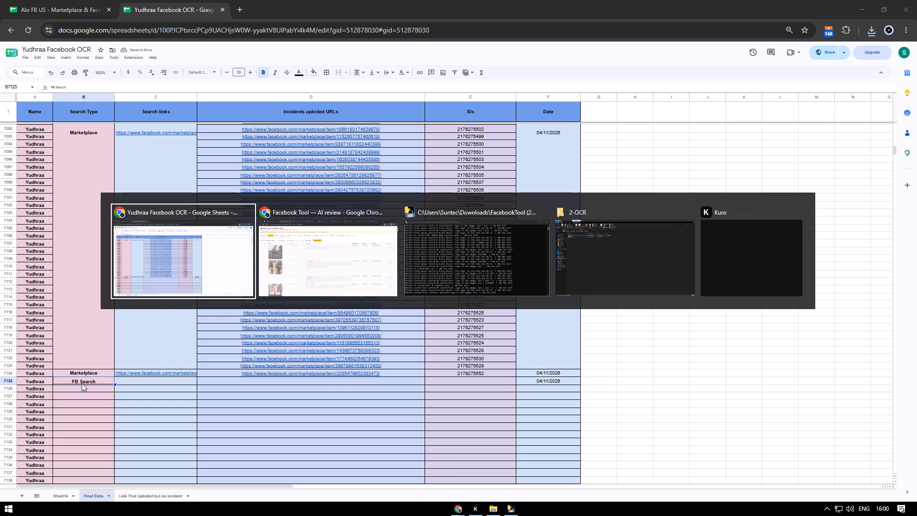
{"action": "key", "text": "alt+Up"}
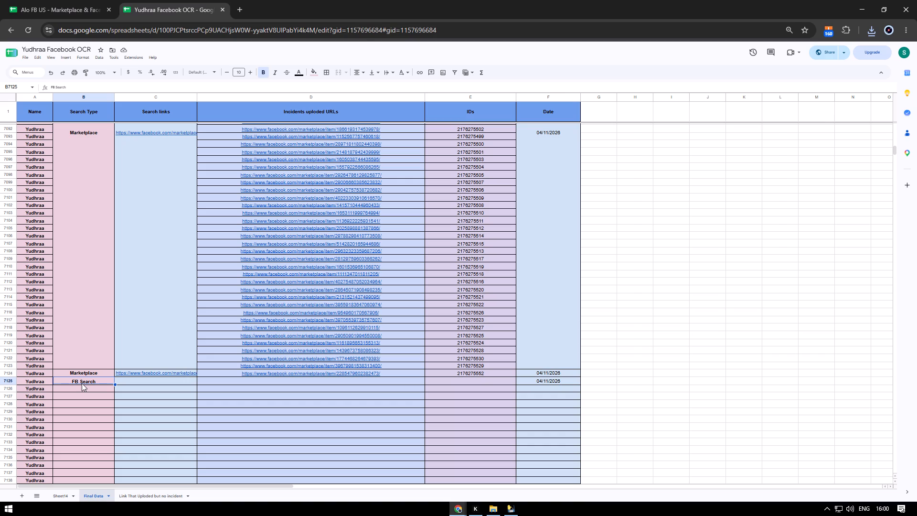
{"action": "left_click", "coordinate": [28, 56]}
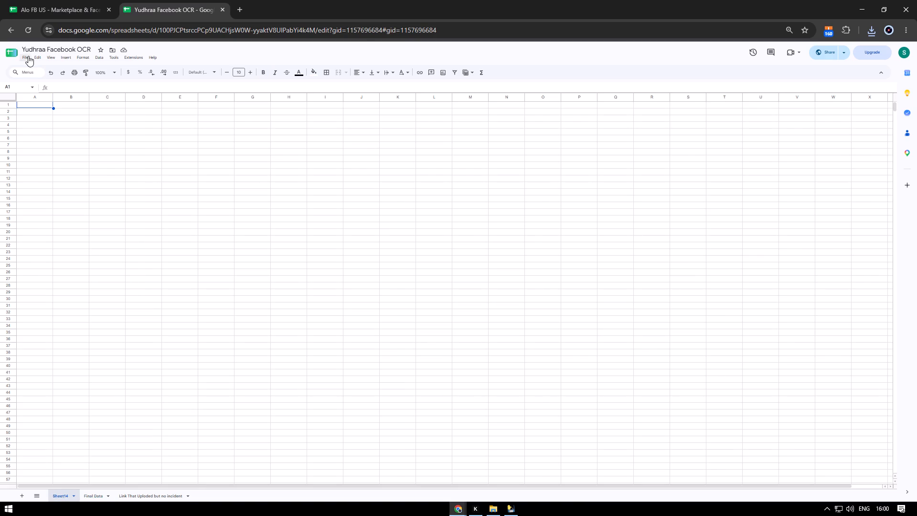
{"action": "left_click", "coordinate": [50, 95]}
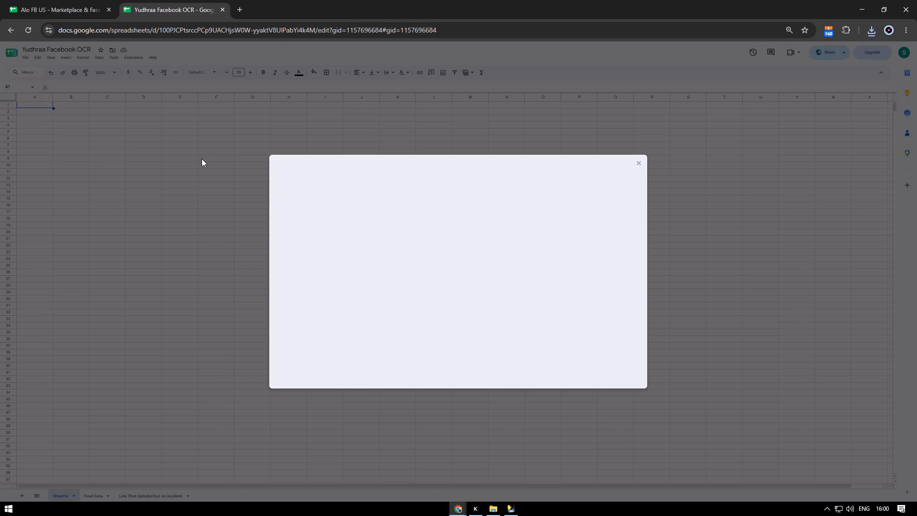
{"action": "left_click", "coordinate": [385, 194]}
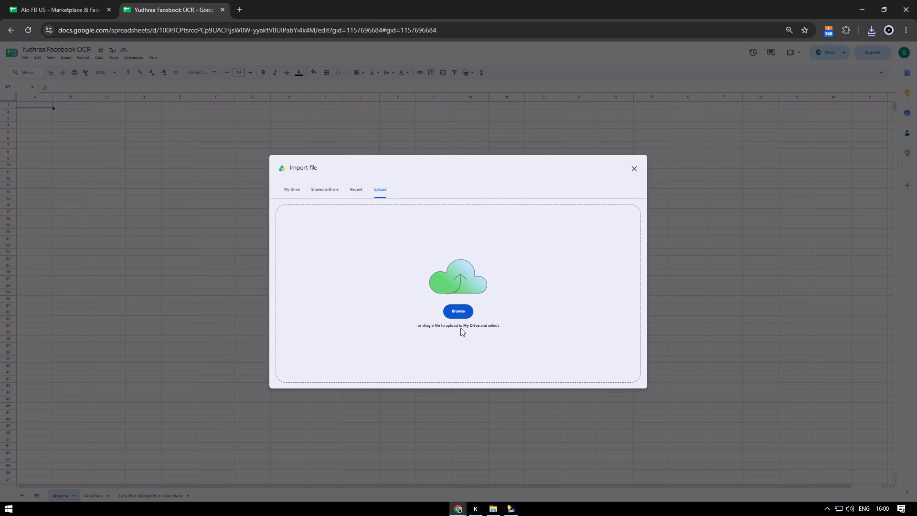
{"action": "left_click", "coordinate": [460, 312]}
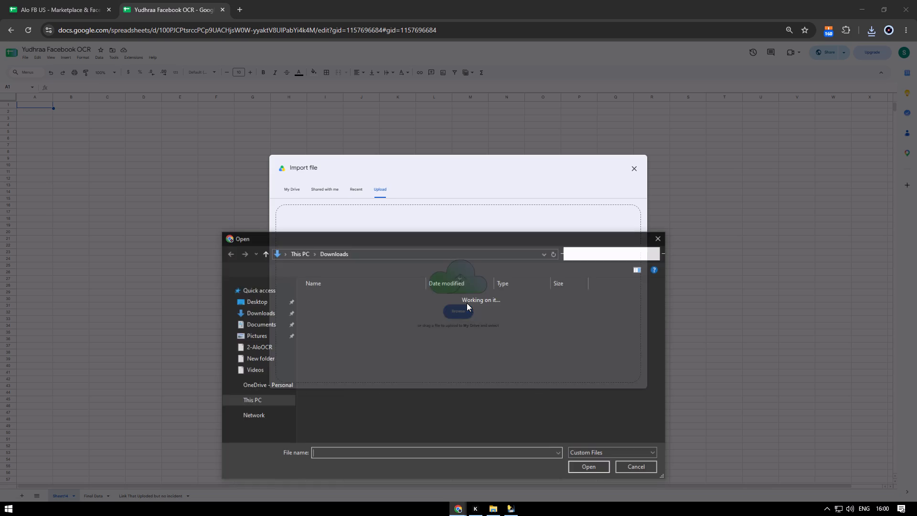
{"action": "double_click", "coordinate": [436, 314]}
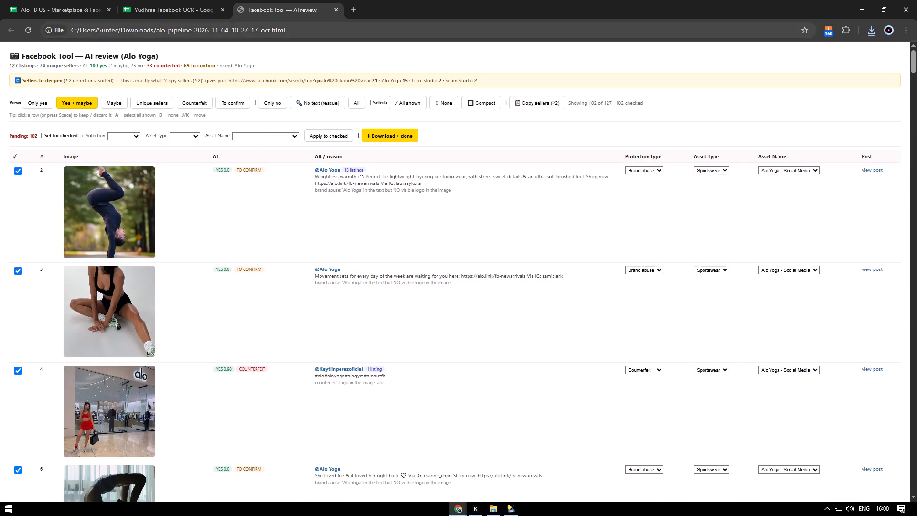
{"action": "left_click", "coordinate": [416, 27]}
{"action": "key", "text": "ctrl+c"}
{"action": "key", "text": "alt+Tab"}
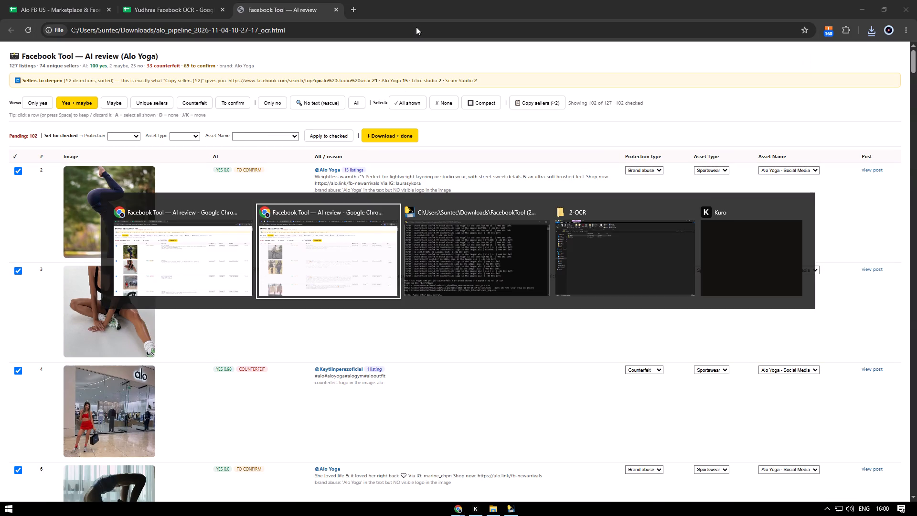
{"action": "left_click", "coordinate": [819, 0]}
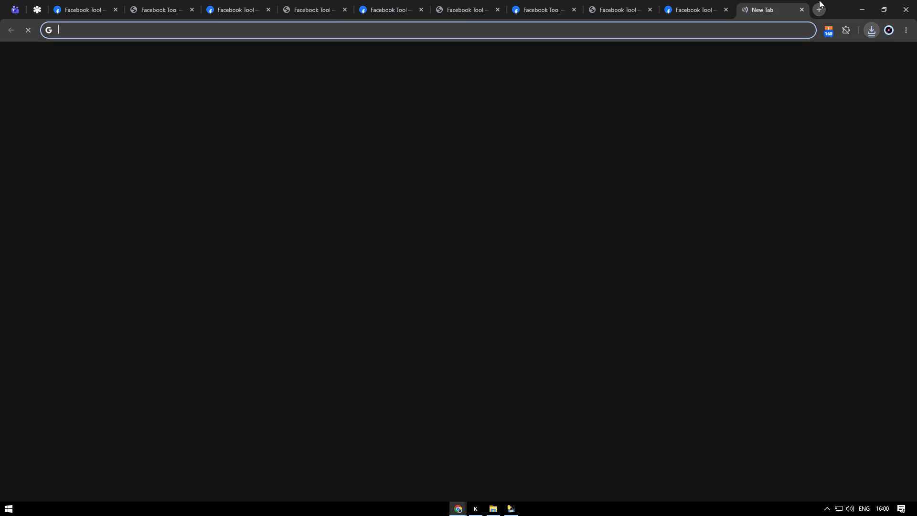
{"action": "key", "text": "ctrl+v"}
{"action": "key", "text": "Return"}
{"action": "key", "text": "alt+Tab"}
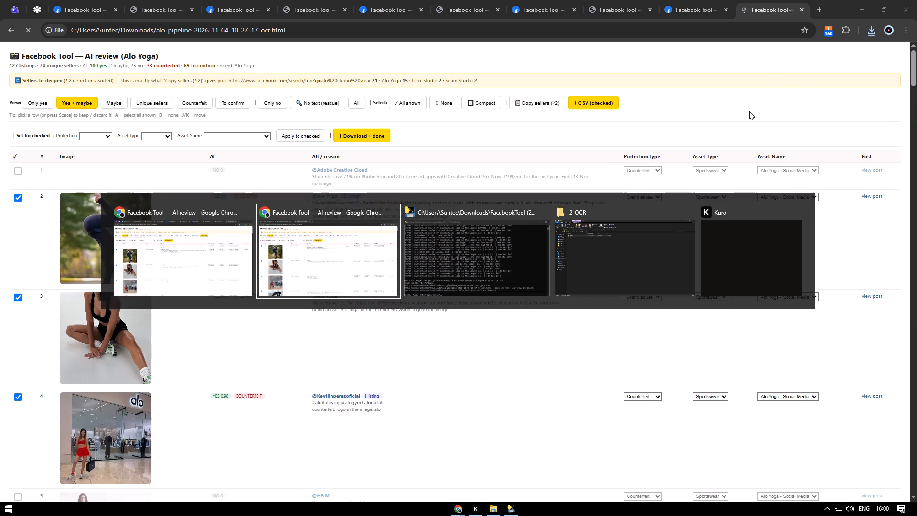
{"action": "key", "text": "alt+Tab"}
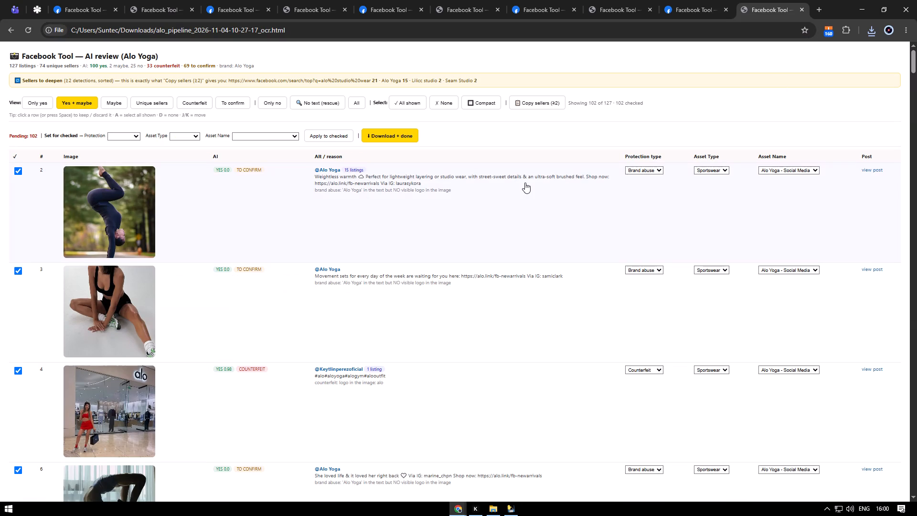
{"action": "left_click", "coordinate": [679, 0]}
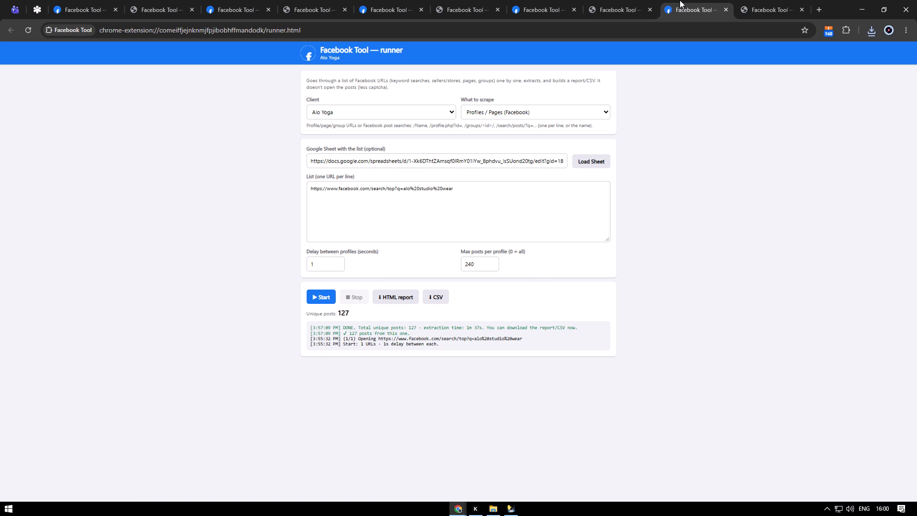
{"action": "left_click", "coordinate": [780, 0]}
{"action": "key", "text": "alt+Tab"}
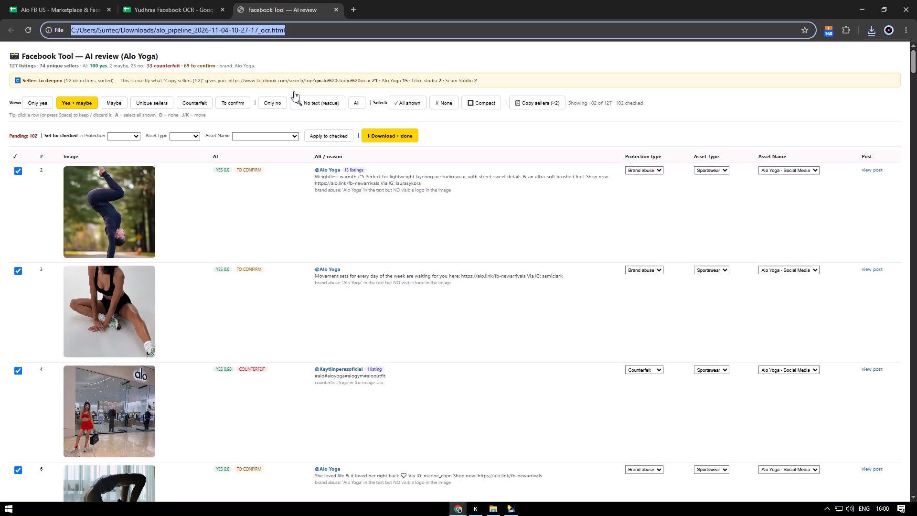
Close the AI review page and import ai_reviewed (4).csv into the Yudhraa Facebook OCR spreadsheet, appending it to the current empty sheet.
{"action": "middle_click", "coordinate": [299, 0]}
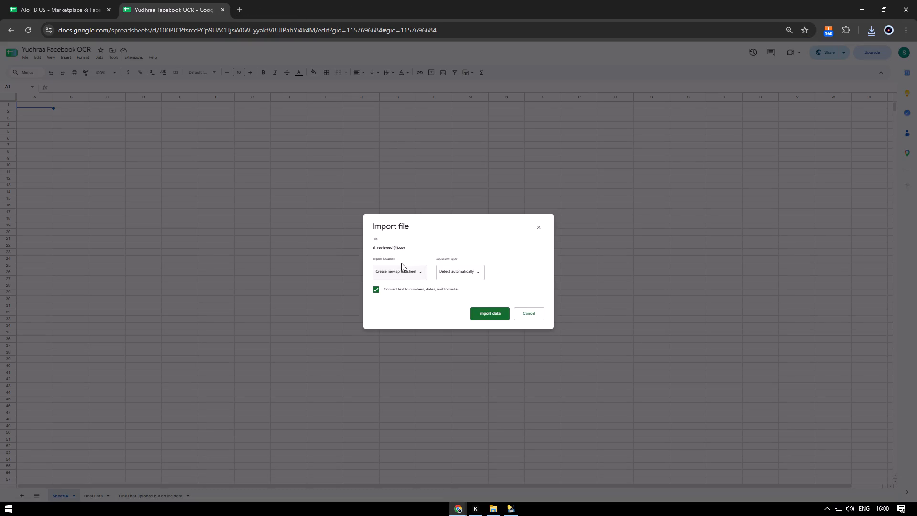
{"action": "left_click", "coordinate": [400, 266]}
{"action": "left_click", "coordinate": [404, 317]}
{"action": "left_click", "coordinate": [483, 313]}
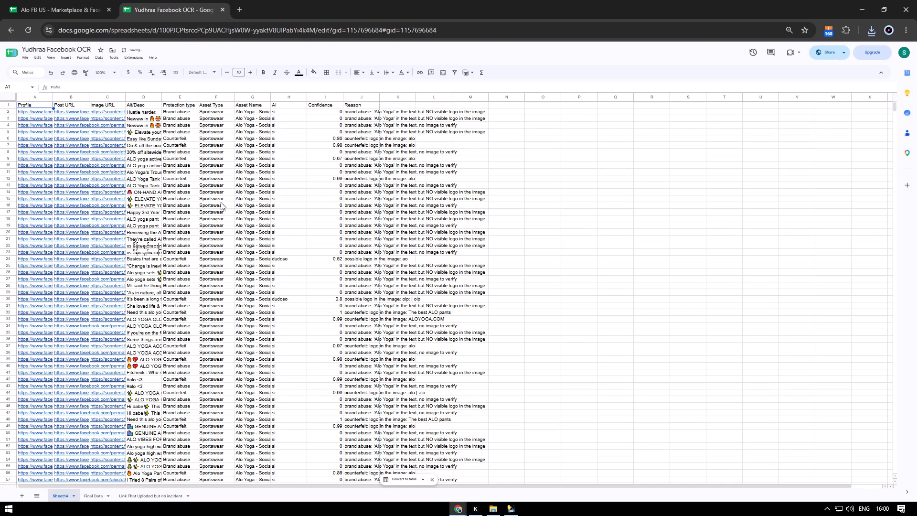
Remove duplicate entries from the Profile column of the imported review sheet, covering rows 2 to 96.
{"action": "key", "text": "Down"}
{"action": "key", "text": "Right"}
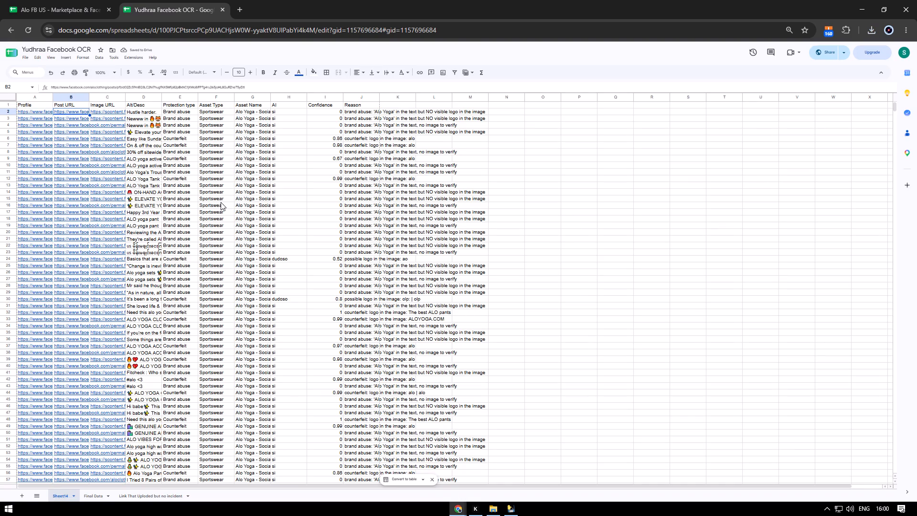
{"action": "key", "text": "Left"}
{"action": "key", "text": "ctrl+shift+Down"}
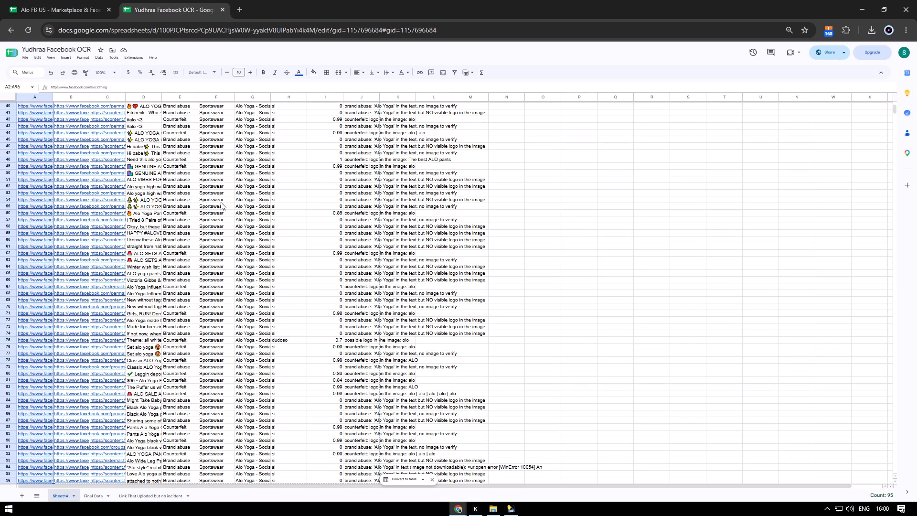
{"action": "key", "text": "alt+o"}
{"action": "key", "text": "Right"}
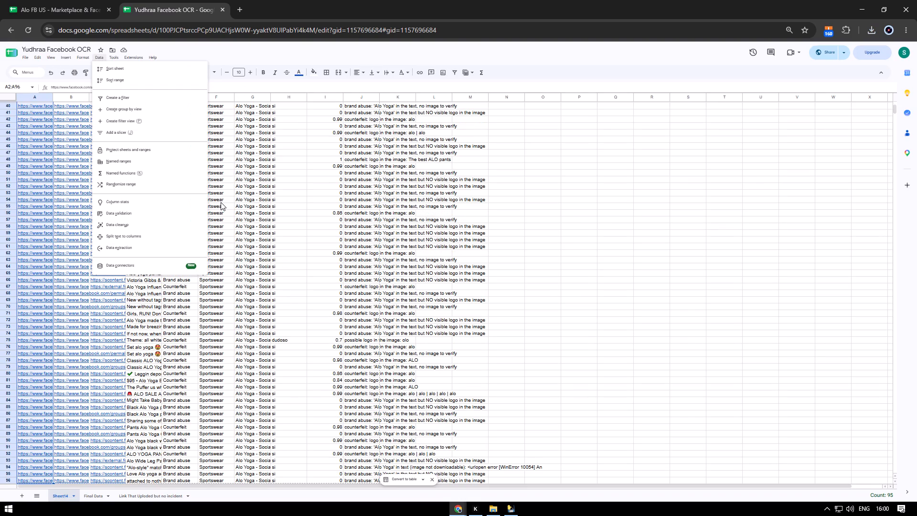
{"action": "key", "text": "Up"}
{"action": "key", "text": "Up"}
{"action": "key", "text": "Up"}
{"action": "key", "text": "Up"}
{"action": "key", "text": "Right"}
{"action": "key", "text": "Down"}
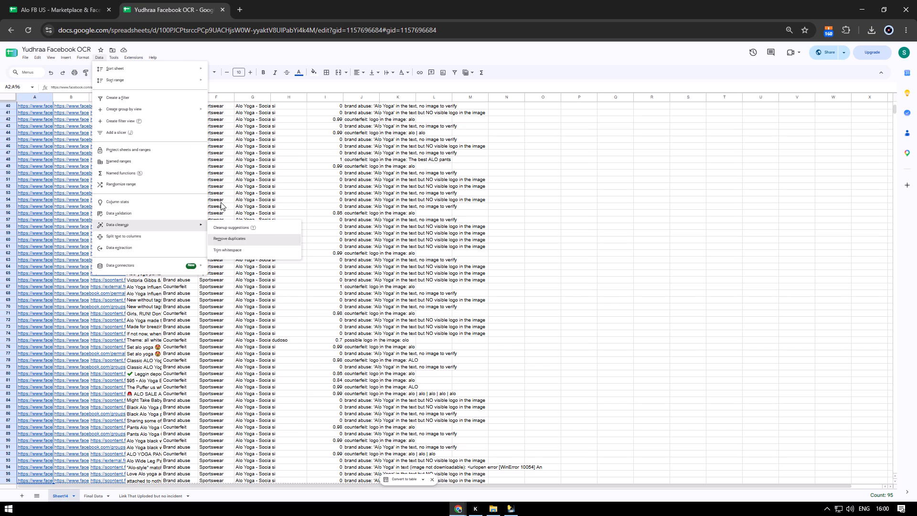
{"action": "key", "text": "Return"}
{"action": "key", "text": "shift+Tab"}
{"action": "key", "text": "Return"}
{"action": "key", "text": "shift+Tab"}
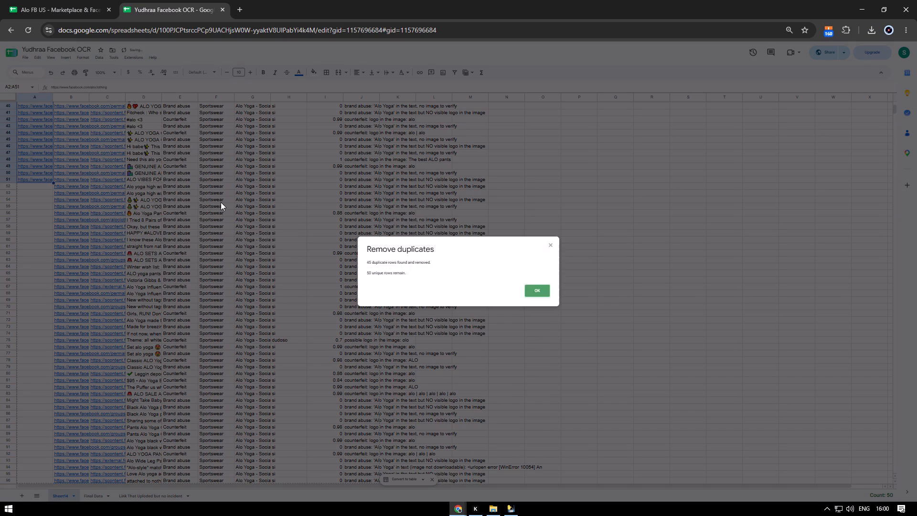
{"action": "key", "text": "Return"}
Copy the deduplicated profile links into the single Profiles (Sellers) cell of US-EAST row 169 as plain text.
{"action": "key", "text": "ctrl+c"}
{"action": "key", "text": "ctrl+c"}
{"action": "key", "text": "ctrl+c"}
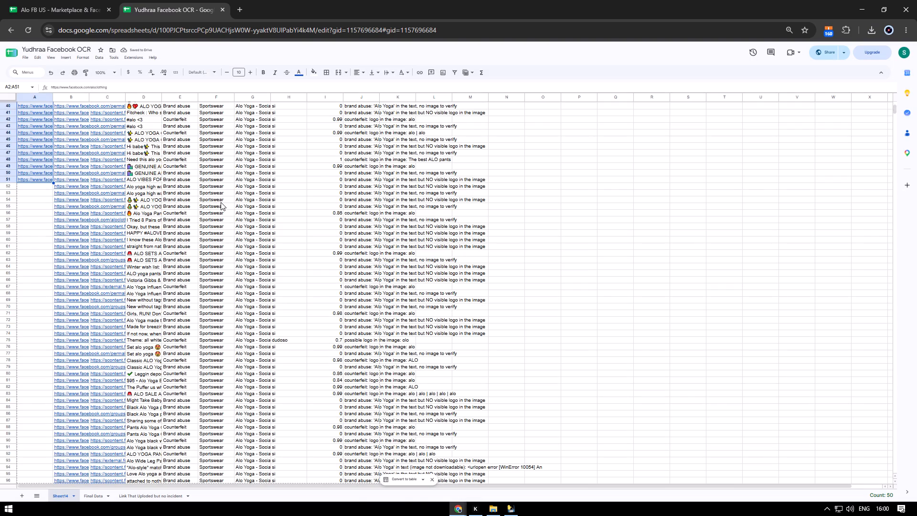
{"action": "key", "text": "ctrl+shift+Tab"}
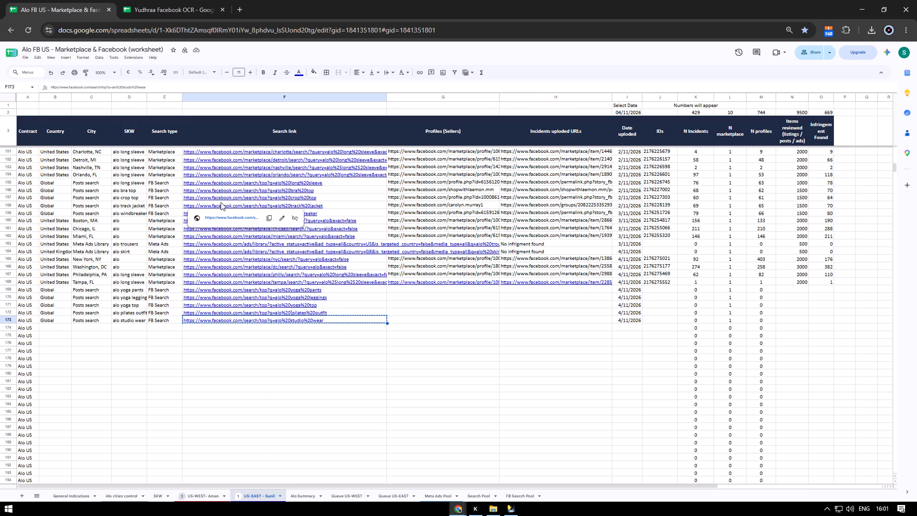
{"action": "key", "text": "Right"}
{"action": "key", "text": "ctrl+Up"}
{"action": "key", "text": "Down"}
{"action": "key", "text": "Return"}
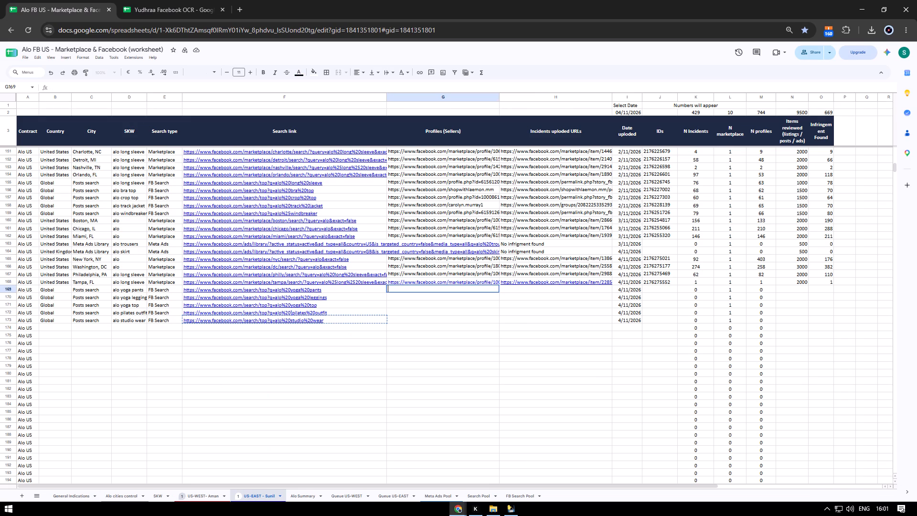
{"action": "key", "text": "ctrl+shift+v"}
{"action": "key", "text": "Return"}
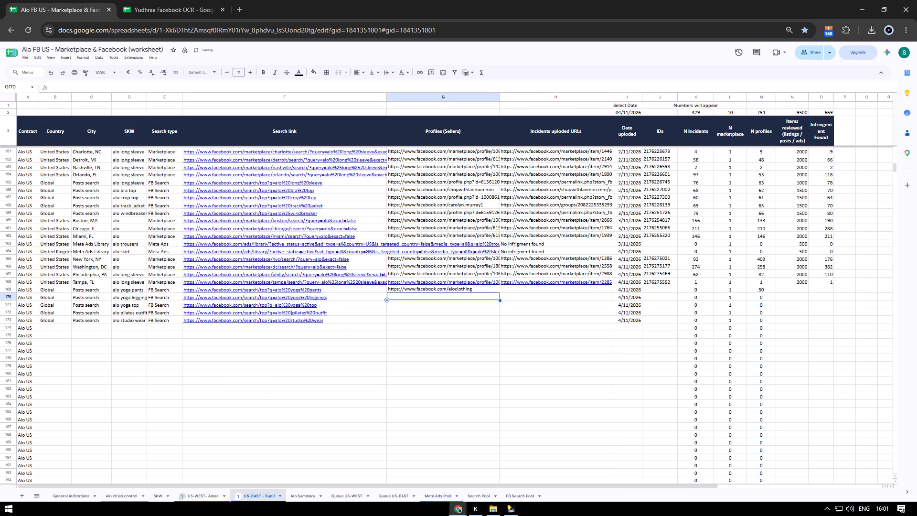
Enter 1000 as the items reviewed for the alo yoga pants search in US-EAST row 169.
{"action": "key", "text": "Up"}
{"action": "key", "text": "Right"}
{"action": "key", "text": "Right"}
{"action": "key", "text": "Right"}
{"action": "key", "text": "Right"}
{"action": "key", "text": "Right"}
{"action": "key", "text": "Right"}
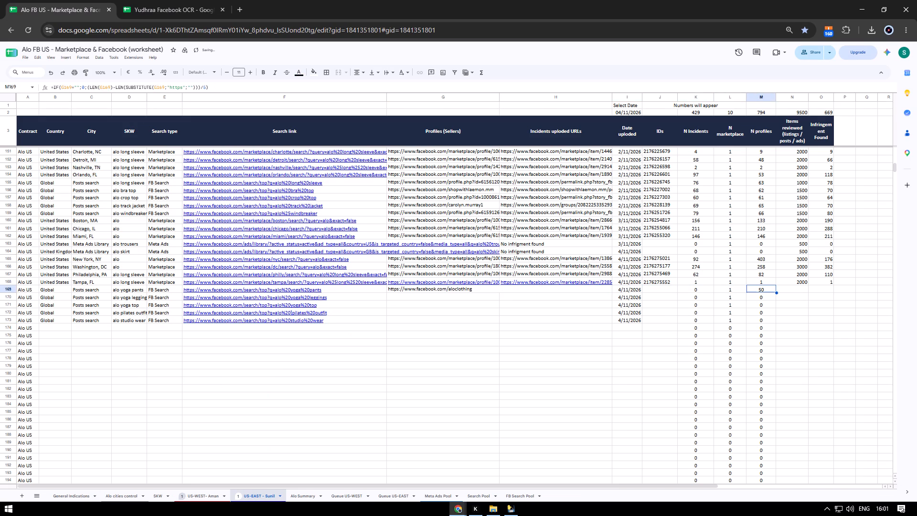
{"action": "key", "text": "Right"}
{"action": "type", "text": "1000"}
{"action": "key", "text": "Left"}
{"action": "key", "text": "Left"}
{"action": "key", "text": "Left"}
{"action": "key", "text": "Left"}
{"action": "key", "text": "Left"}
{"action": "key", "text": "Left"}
Copy all links in the Post URL column of the imported review sheet, from row 2 down to row 96.
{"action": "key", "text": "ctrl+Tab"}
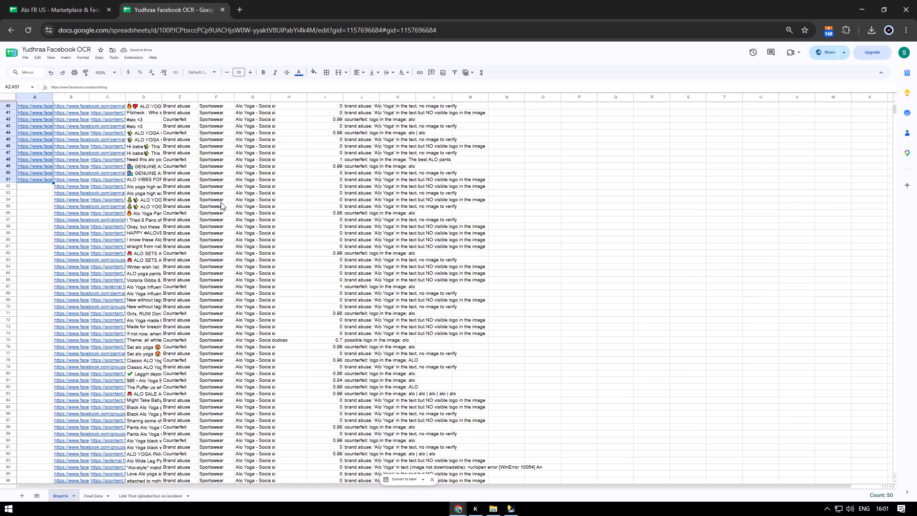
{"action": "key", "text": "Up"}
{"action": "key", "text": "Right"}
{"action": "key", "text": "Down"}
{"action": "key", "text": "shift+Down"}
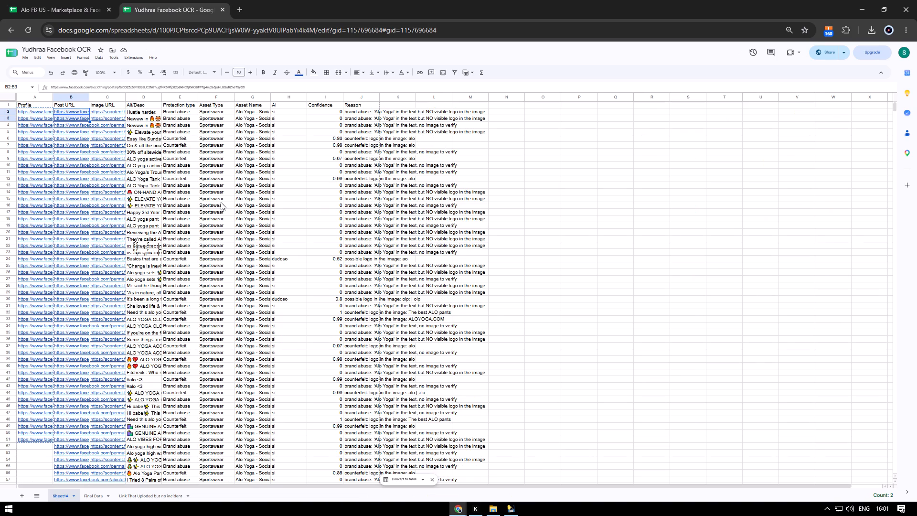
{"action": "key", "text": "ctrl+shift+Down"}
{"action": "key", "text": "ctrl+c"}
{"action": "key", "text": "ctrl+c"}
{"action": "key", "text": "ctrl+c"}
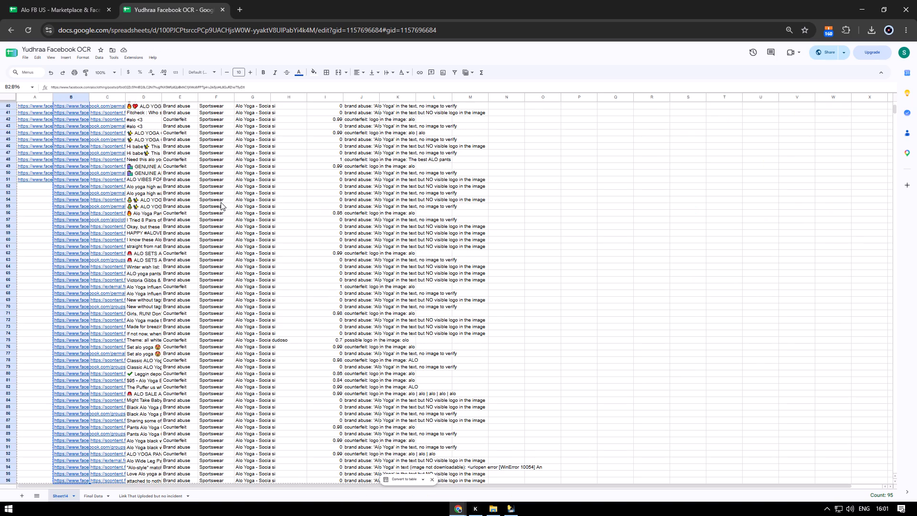
Start a new Red Points incident with multiple detection links, asset Alo Yoga - Social Media Facebook and protection type Product counterfeit.
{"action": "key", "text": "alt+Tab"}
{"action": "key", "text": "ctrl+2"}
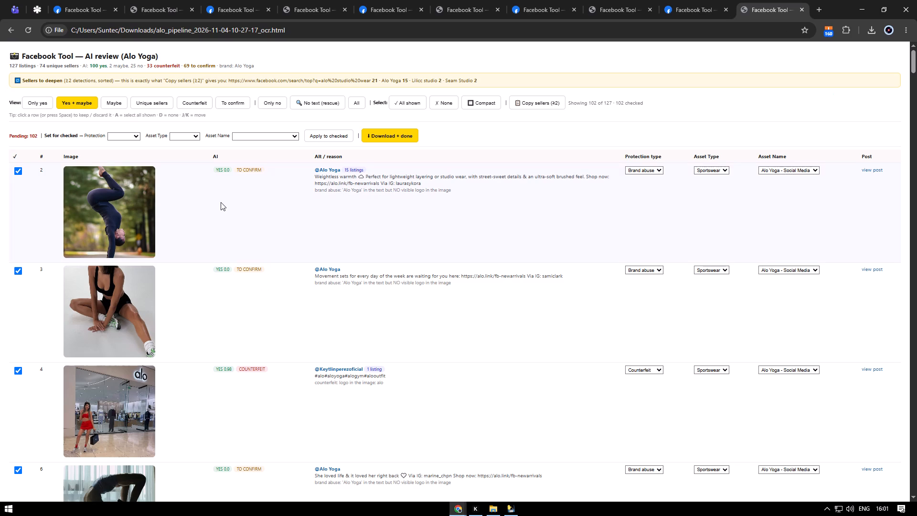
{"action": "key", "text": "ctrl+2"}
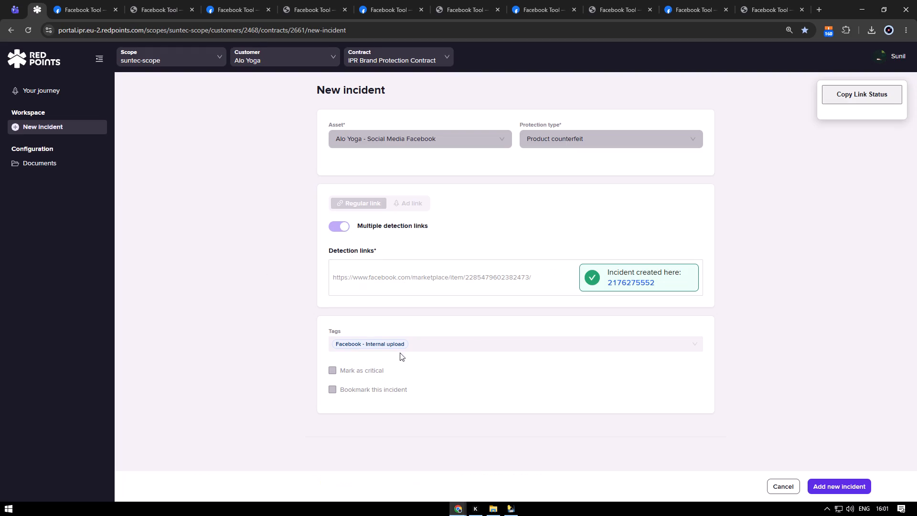
{"action": "left_click", "coordinate": [855, 488]}
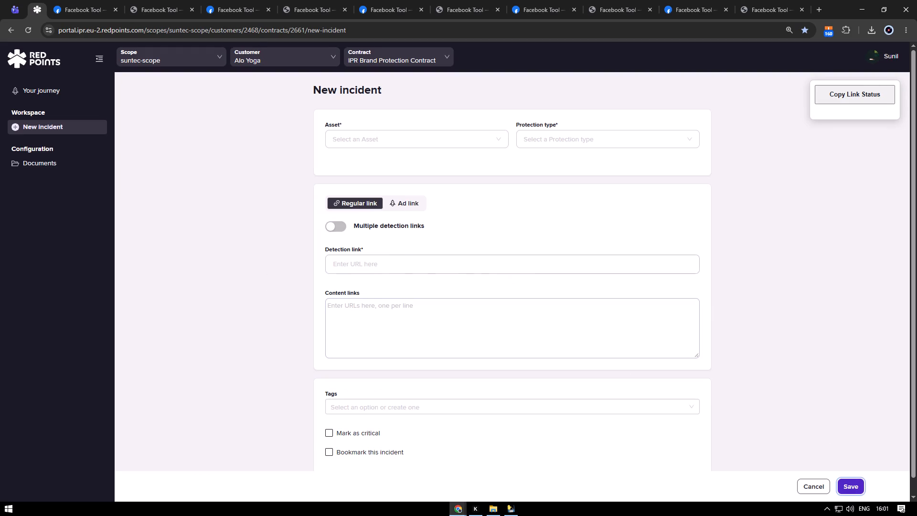
{"action": "left_click", "coordinate": [337, 226]}
{"action": "left_click", "coordinate": [382, 152]}
{"action": "left_click", "coordinate": [386, 140]}
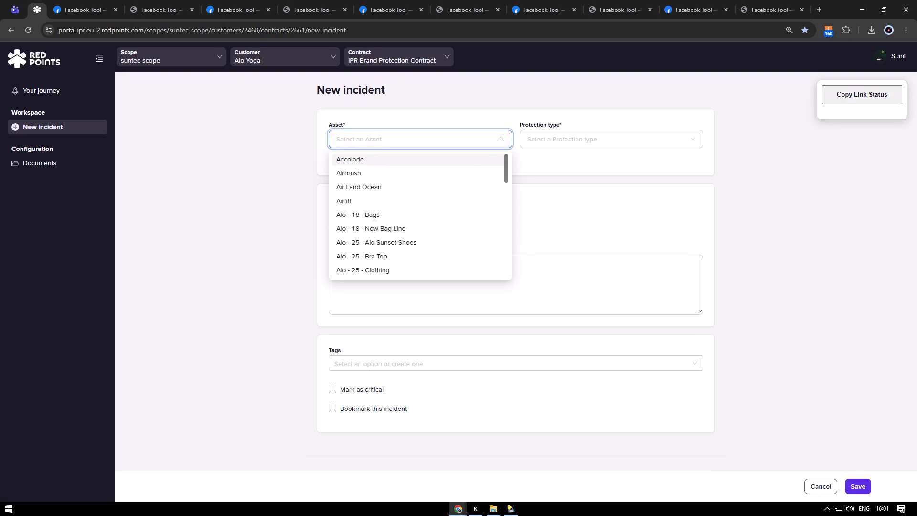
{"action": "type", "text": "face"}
{"action": "left_click", "coordinate": [394, 161]}
{"action": "left_click", "coordinate": [563, 136]}
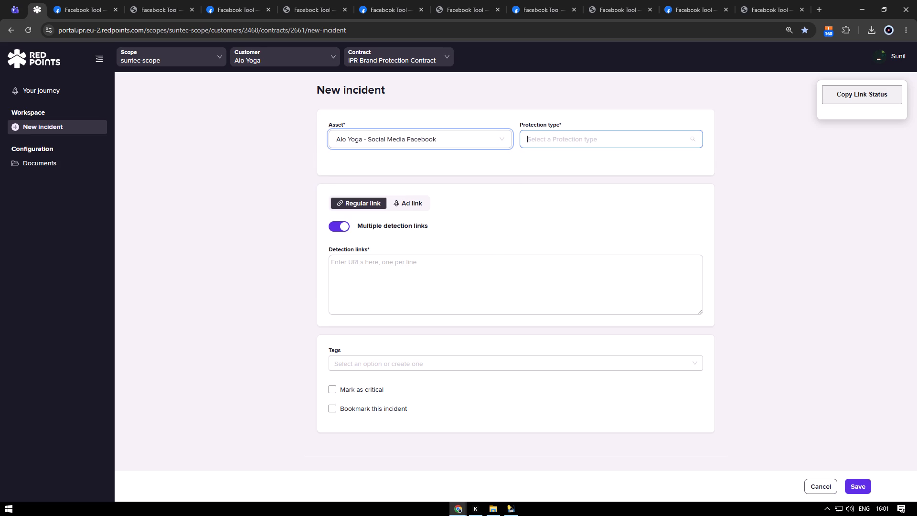
{"action": "left_click", "coordinate": [571, 201]}
Add the tag Facebook - Internal upload to the new incident.
{"action": "left_click", "coordinate": [377, 372]}
{"action": "left_click", "coordinate": [377, 369]}
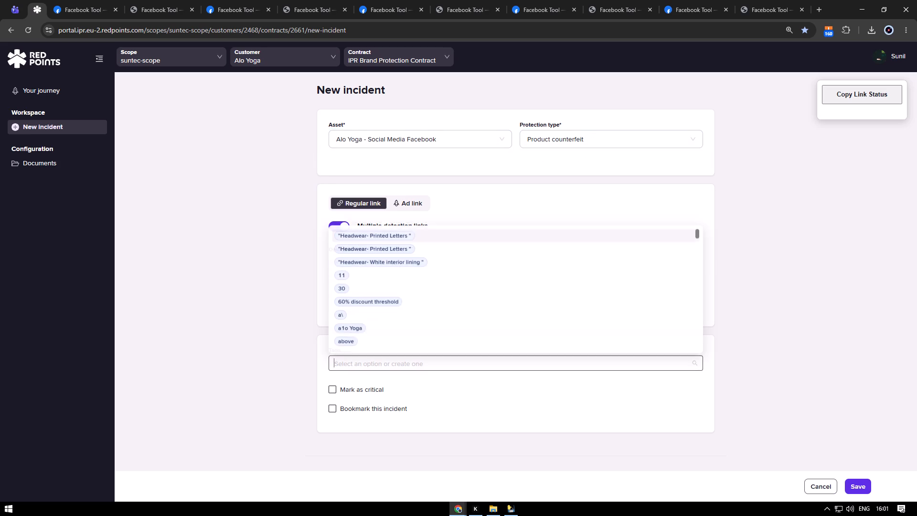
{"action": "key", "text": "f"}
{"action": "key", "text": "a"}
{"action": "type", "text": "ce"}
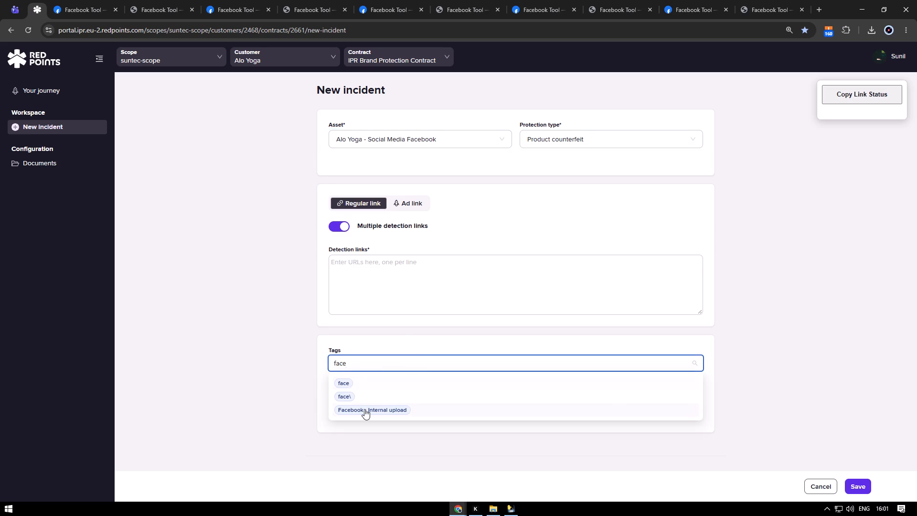
{"action": "left_click", "coordinate": [364, 409]}
{"action": "left_click", "coordinate": [232, 314]}
Paste the copied post URLs as the detection links, look through the list and save the incident.
{"action": "left_click", "coordinate": [341, 267]}
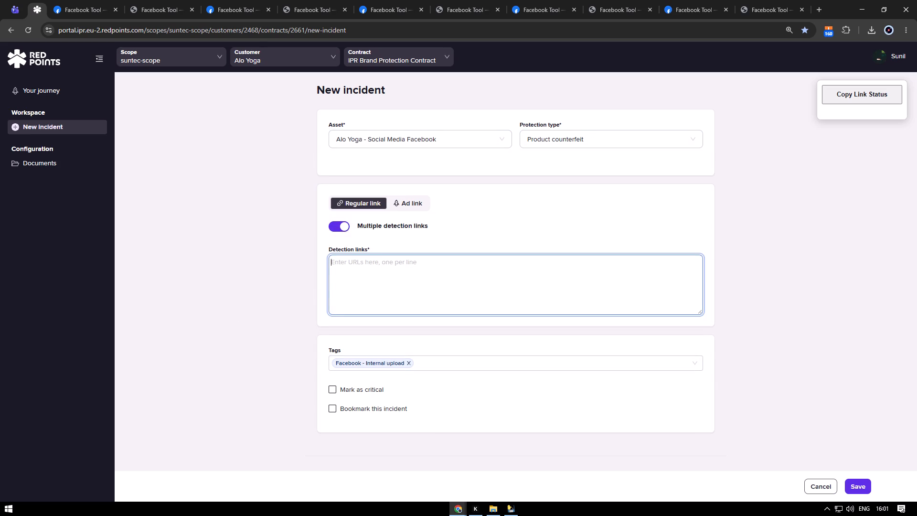
{"action": "key", "text": "ctrl+v"}
{"action": "scroll", "coordinate": [351, 290], "scroll_direction": "up", "scroll_amount": 3}
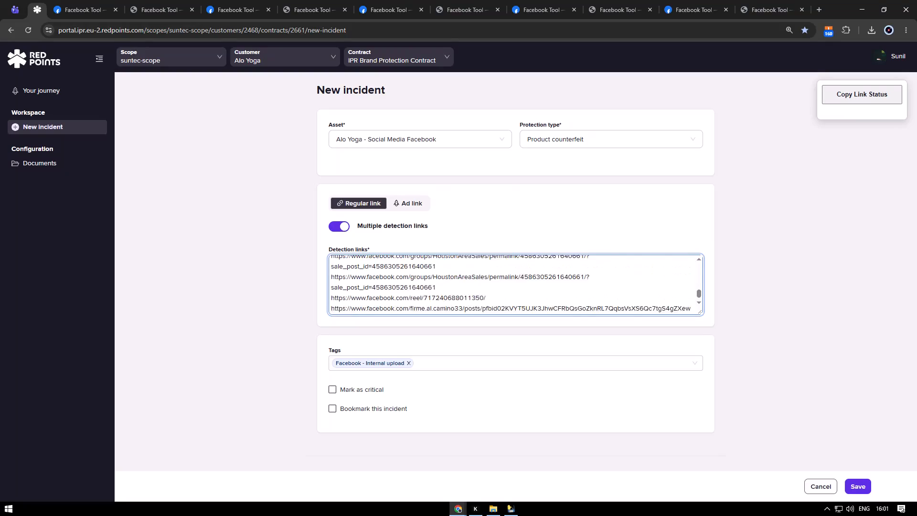
{"action": "scroll", "coordinate": [351, 290], "scroll_direction": "up", "scroll_amount": 2}
{"action": "scroll", "coordinate": [351, 290], "scroll_direction": "down", "scroll_amount": 10}
{"action": "scroll", "coordinate": [351, 290], "scroll_direction": "up", "scroll_amount": 12}
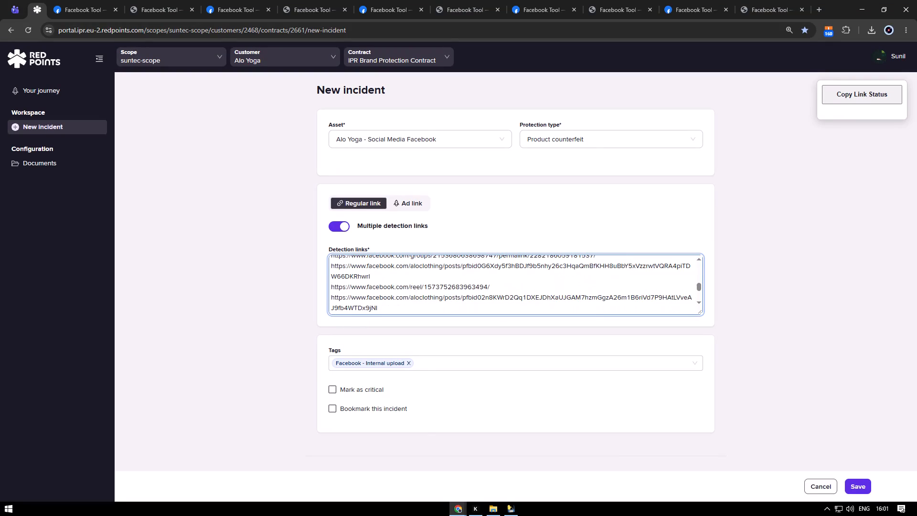
{"action": "scroll", "coordinate": [353, 291], "scroll_direction": "up", "scroll_amount": 6}
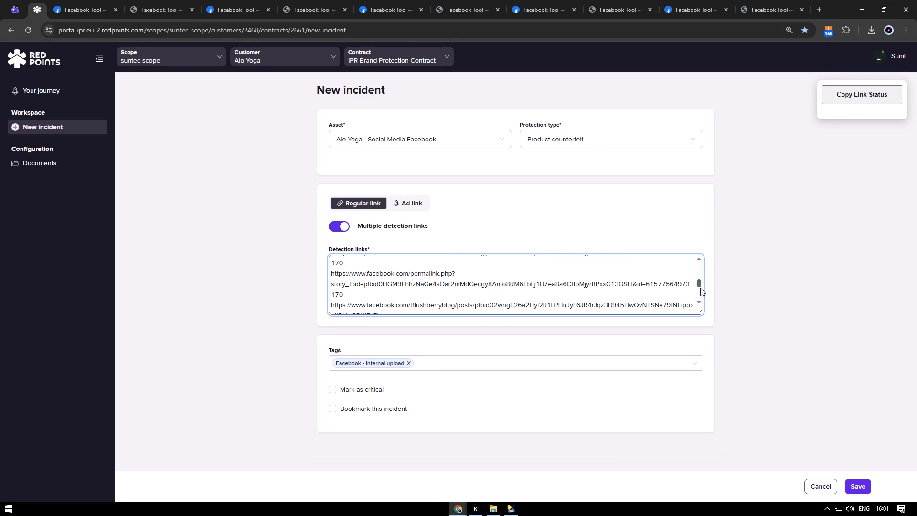
{"action": "left_click_drag", "start_coordinate": [701, 285], "coordinate": [698, 304]}
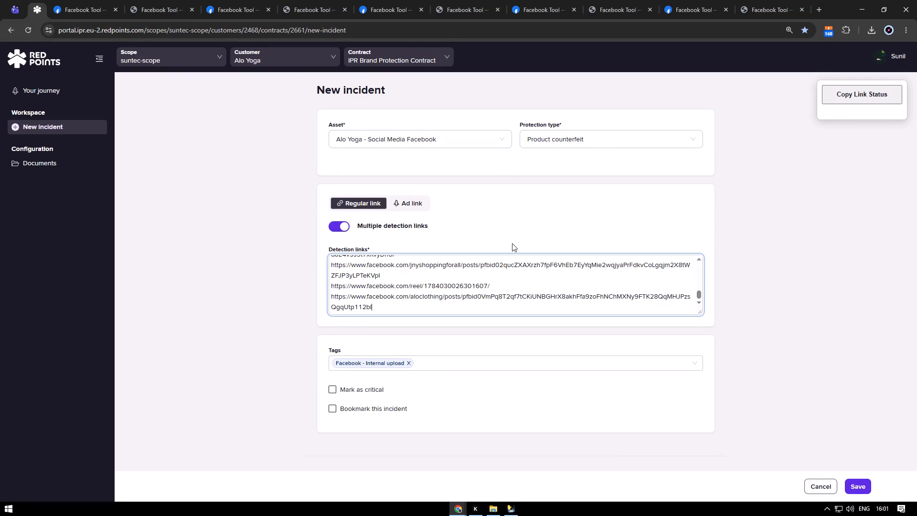
{"action": "left_click", "coordinate": [864, 485]}
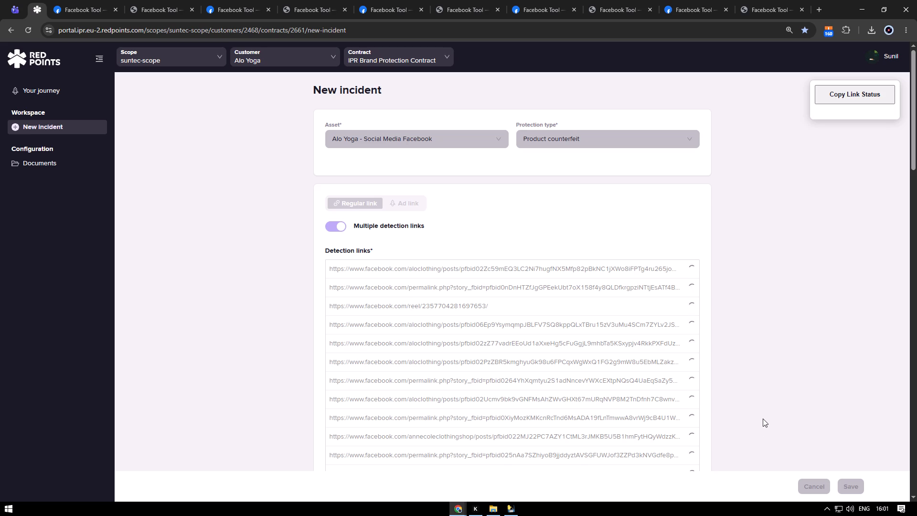
Copy the alo yoga pants search link from US-EAST row 169 into Search links row 7125 of Final Data, left-aligned.
{"action": "key", "text": "alt+Tab"}
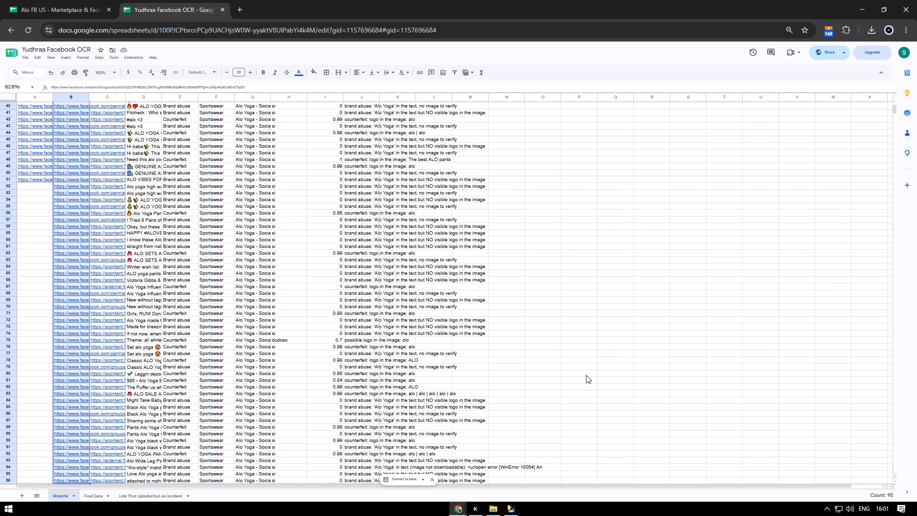
{"action": "left_click", "coordinate": [100, 499]}
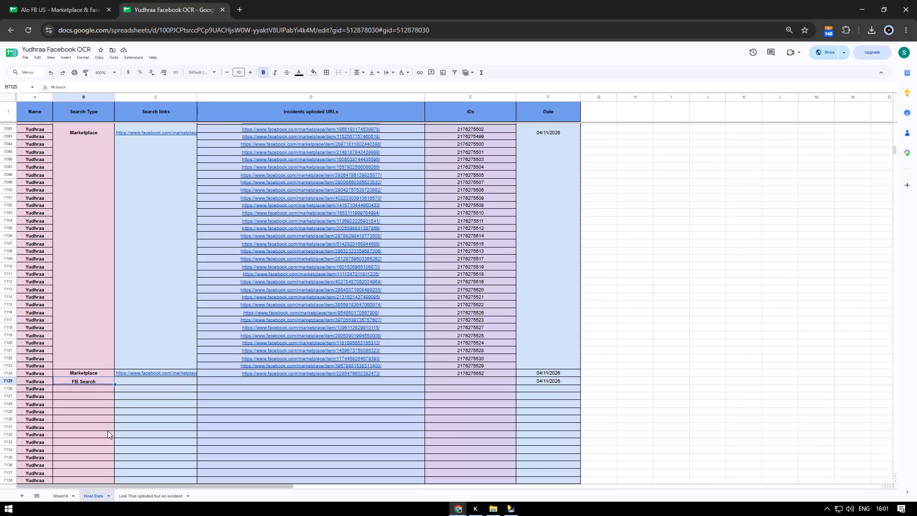
{"action": "left_click", "coordinate": [77, 0]}
{"action": "key", "text": "ctrl+Left"}
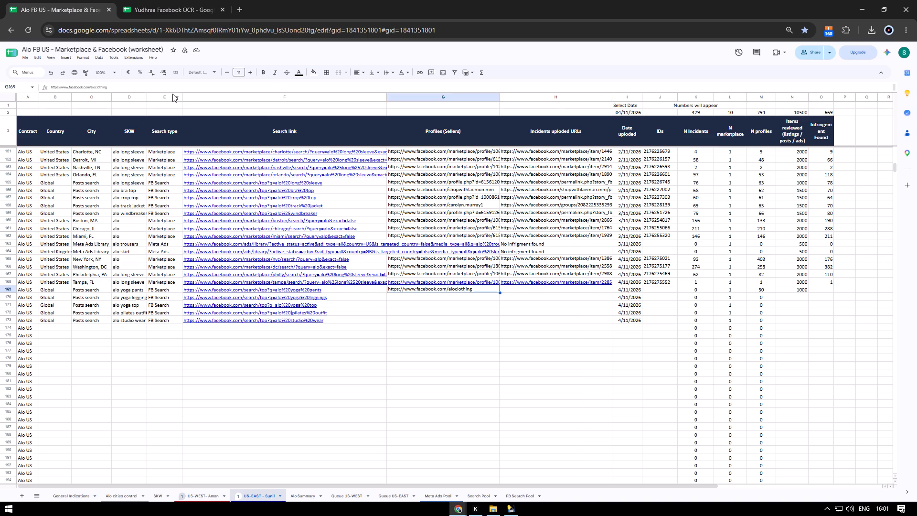
{"action": "key", "text": "Left"}
{"action": "key", "text": "ctrl+c"}
{"action": "key", "text": "ctrl+Tab"}
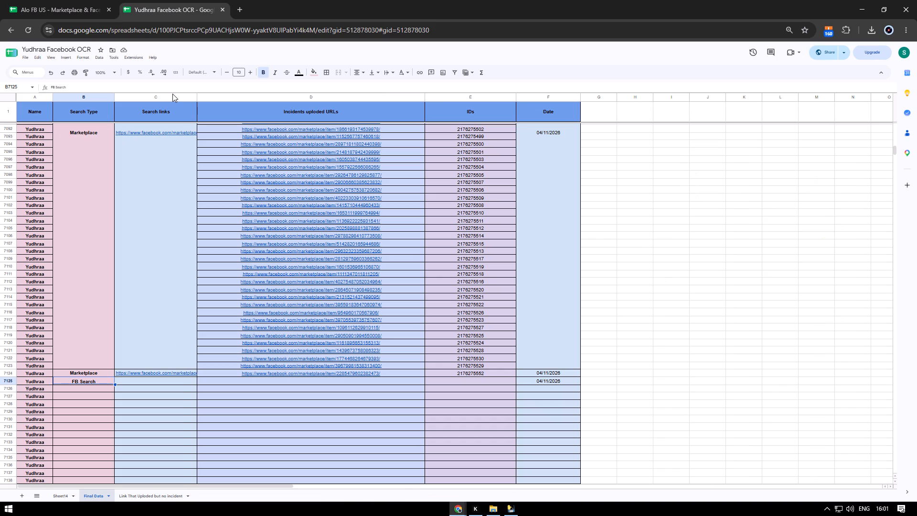
{"action": "key", "text": "Right"}
{"action": "key", "text": "Return"}
{"action": "key", "text": "ctrl+shift+v"}
{"action": "key", "text": "Return"}
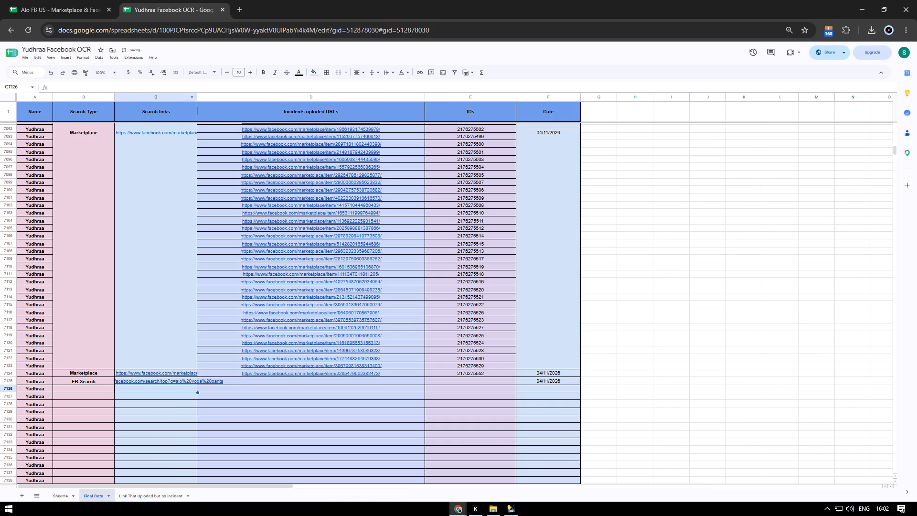
{"action": "key", "text": "Up"}
{"action": "key", "text": "ctrl+shift+l"}
{"action": "key", "text": "Right"}
{"action": "key", "text": "Right"}
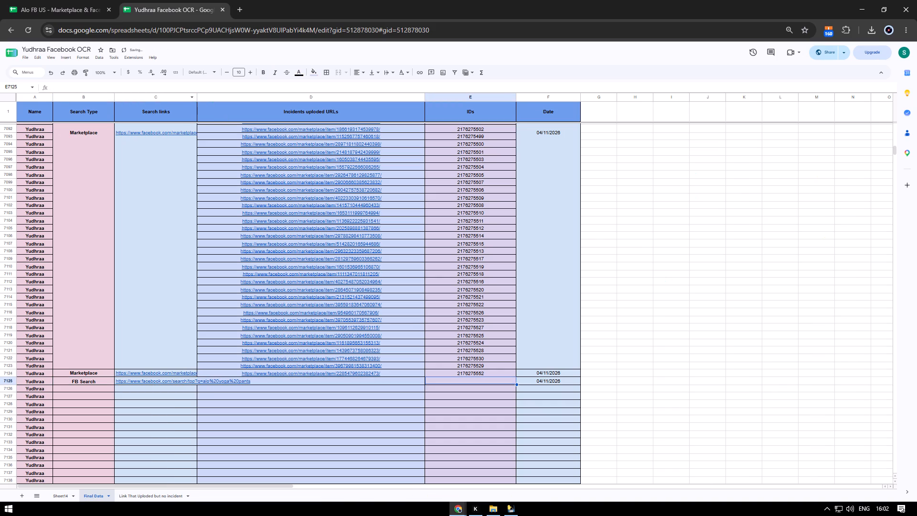
{"action": "key", "text": "Left"}
{"action": "key", "text": "Left"}
{"action": "key", "text": "Right"}
Examine the submission status of the detection links in the Red Points incident down to the end, and return to Final Data.
{"action": "key", "text": "alt+Tab"}
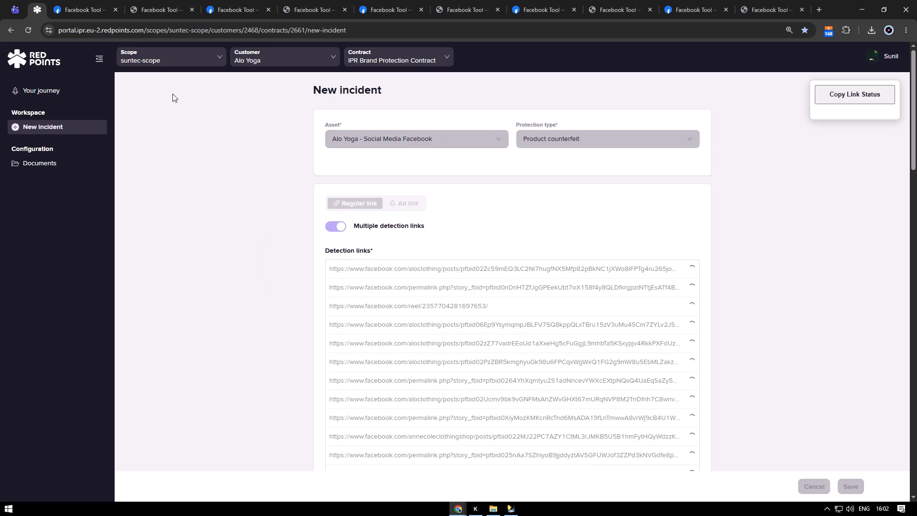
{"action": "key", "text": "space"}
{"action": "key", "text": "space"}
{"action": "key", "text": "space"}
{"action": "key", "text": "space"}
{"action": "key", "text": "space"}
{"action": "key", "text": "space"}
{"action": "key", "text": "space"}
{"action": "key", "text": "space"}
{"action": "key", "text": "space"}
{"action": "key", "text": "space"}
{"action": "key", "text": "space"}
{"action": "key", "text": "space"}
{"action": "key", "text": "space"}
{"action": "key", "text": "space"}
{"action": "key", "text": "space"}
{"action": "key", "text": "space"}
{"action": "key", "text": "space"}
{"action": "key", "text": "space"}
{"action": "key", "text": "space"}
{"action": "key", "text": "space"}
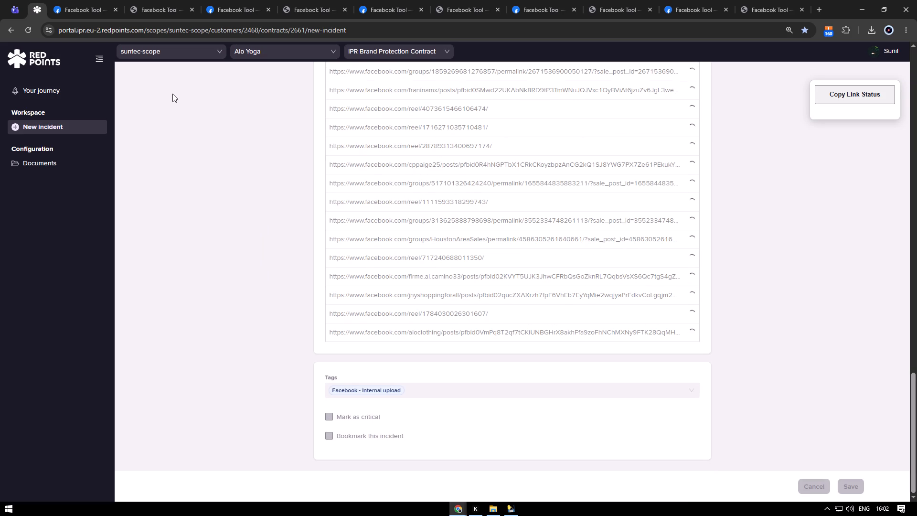
{"action": "key", "text": "alt+Tab"}
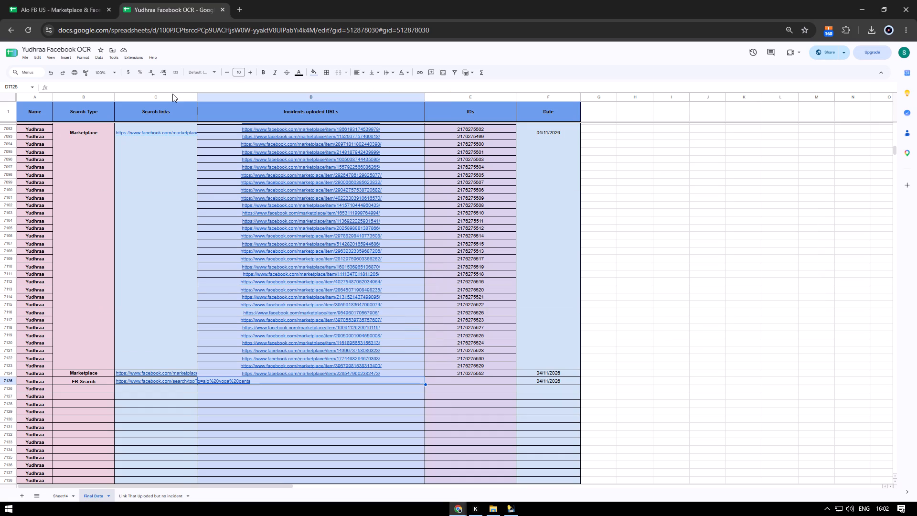
Switch to the Red Points portal and examine the submission status of each detection link down to the end of the list.
{"action": "key", "text": "alt+Tab"}
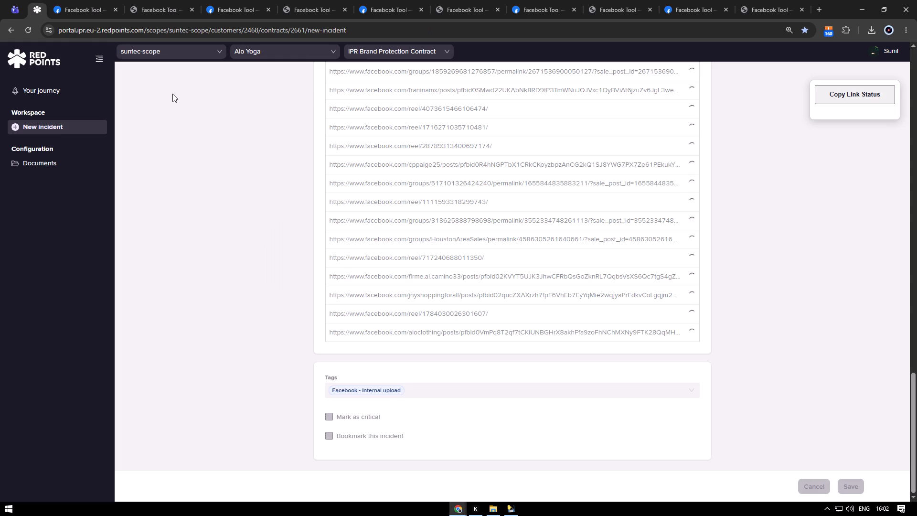
{"action": "scroll", "coordinate": [168, 172], "scroll_direction": "up", "scroll_amount": 11}
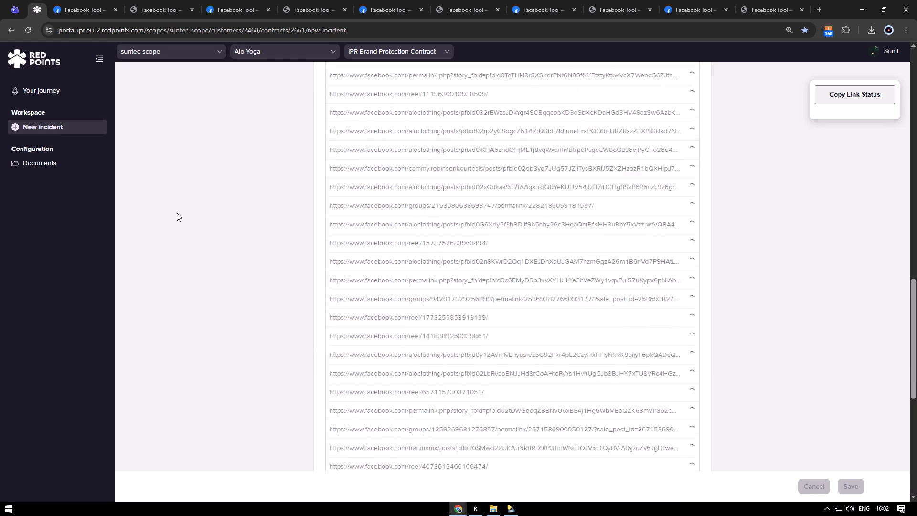
{"action": "scroll", "coordinate": [177, 213], "scroll_direction": "up", "scroll_amount": 11}
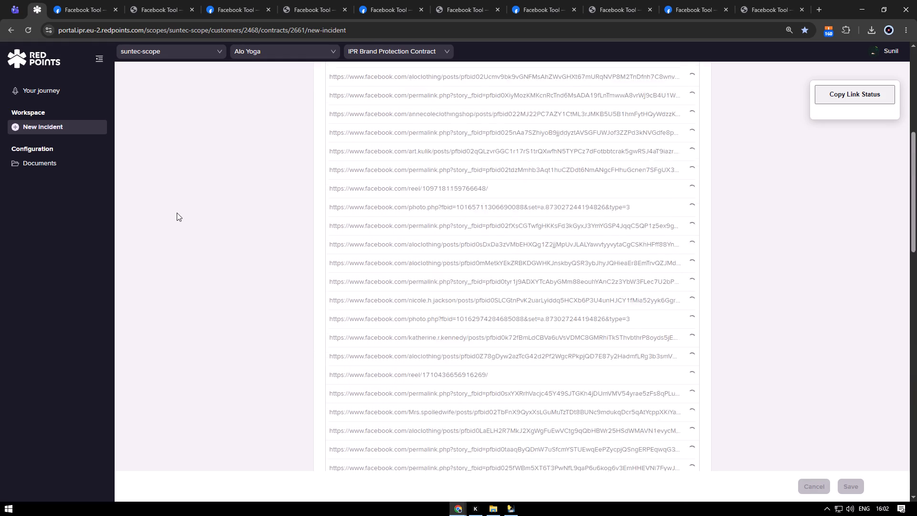
{"action": "scroll", "coordinate": [177, 213], "scroll_direction": "up", "scroll_amount": 15}
{"action": "scroll", "coordinate": [171, 214], "scroll_direction": "down", "scroll_amount": 7}
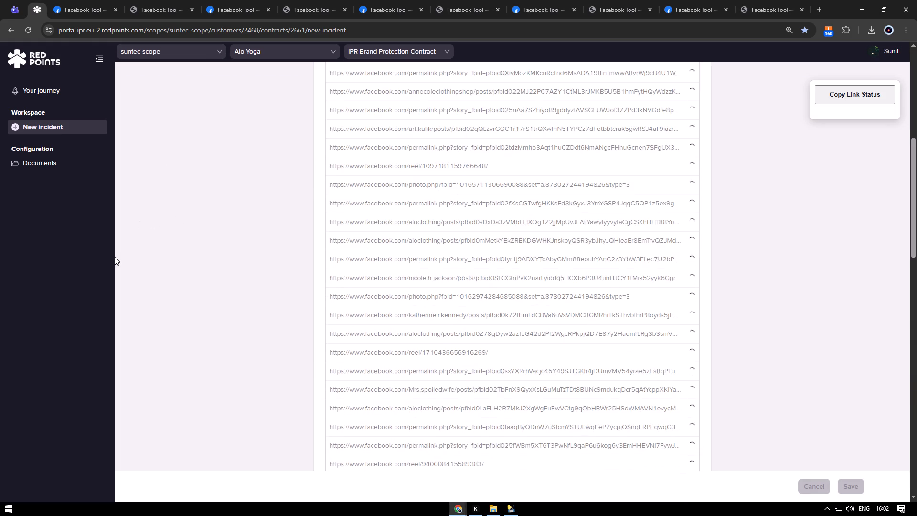
{"action": "scroll", "coordinate": [124, 250], "scroll_direction": "down", "scroll_amount": 5}
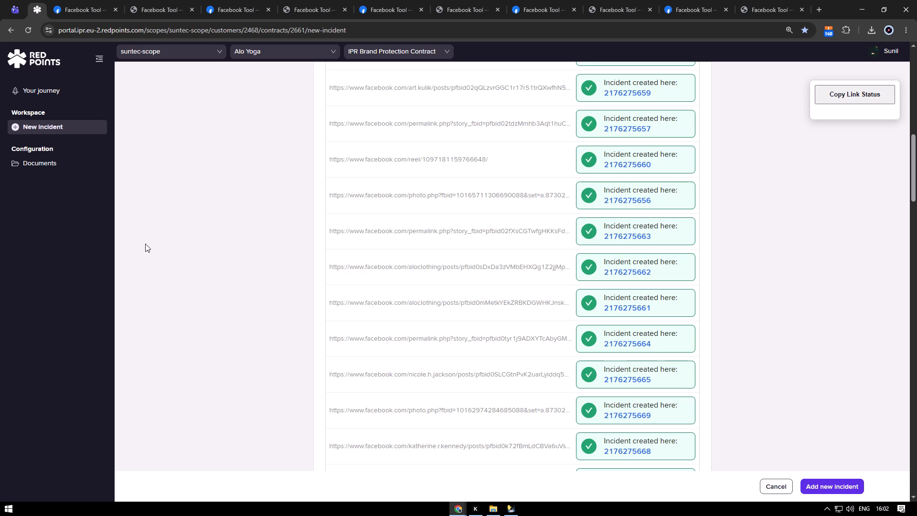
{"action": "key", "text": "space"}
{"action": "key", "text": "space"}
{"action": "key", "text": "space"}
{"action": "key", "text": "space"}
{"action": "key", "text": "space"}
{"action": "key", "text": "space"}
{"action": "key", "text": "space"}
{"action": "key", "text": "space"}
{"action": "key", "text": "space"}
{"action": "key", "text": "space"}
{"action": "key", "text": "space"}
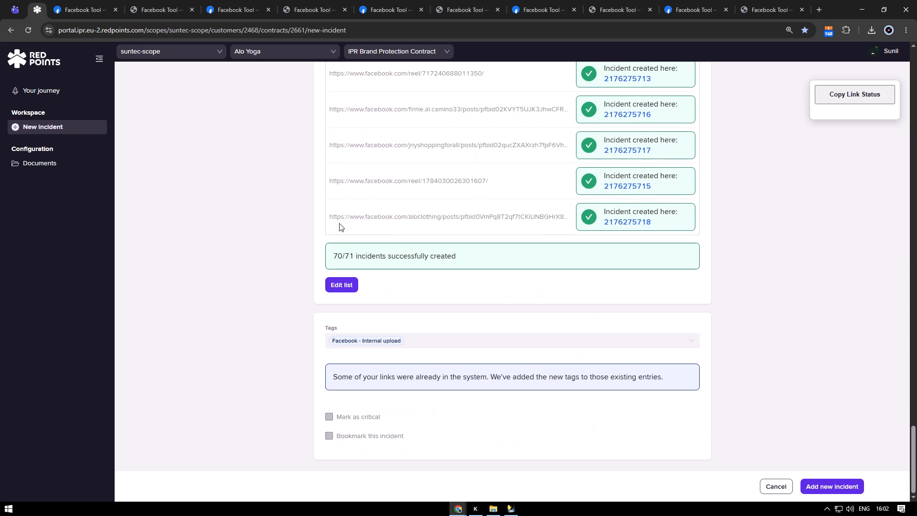
Copy the link status list from Red Points and paste it into Final Data starting at cell G7127.
{"action": "left_click", "coordinate": [869, 98]}
{"action": "key", "text": "alt+Tab"}
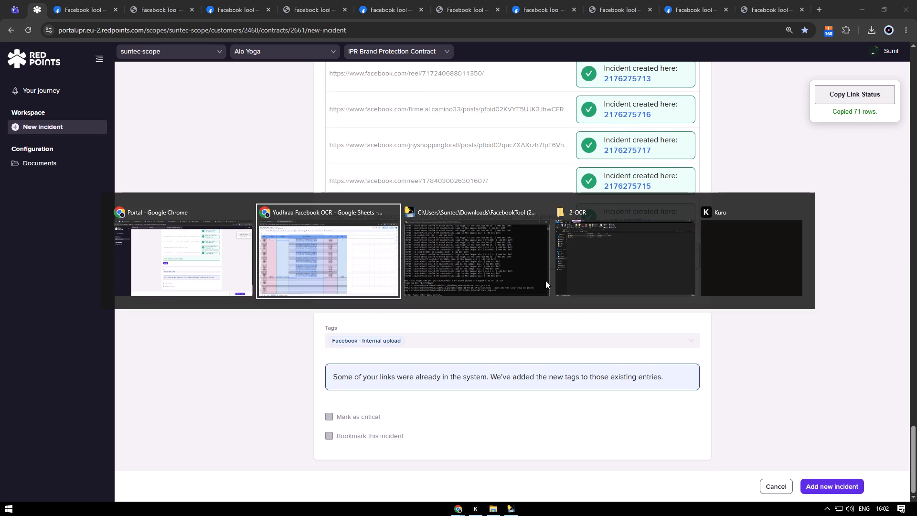
{"action": "left_click", "coordinate": [609, 394]}
{"action": "key", "text": "ctrl+v"}
Find the link marked Duplicate in the pasted results and delete its row 7151.
{"action": "scroll", "coordinate": [620, 387], "scroll_direction": "down", "scroll_amount": 5}
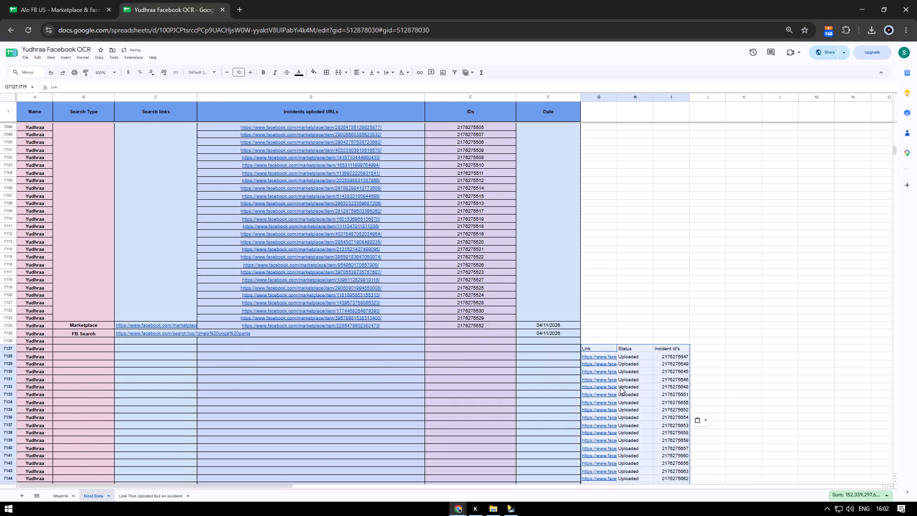
{"action": "scroll", "coordinate": [620, 387], "scroll_direction": "down", "scroll_amount": 2}
{"action": "scroll", "coordinate": [619, 378], "scroll_direction": "up", "scroll_amount": 1}
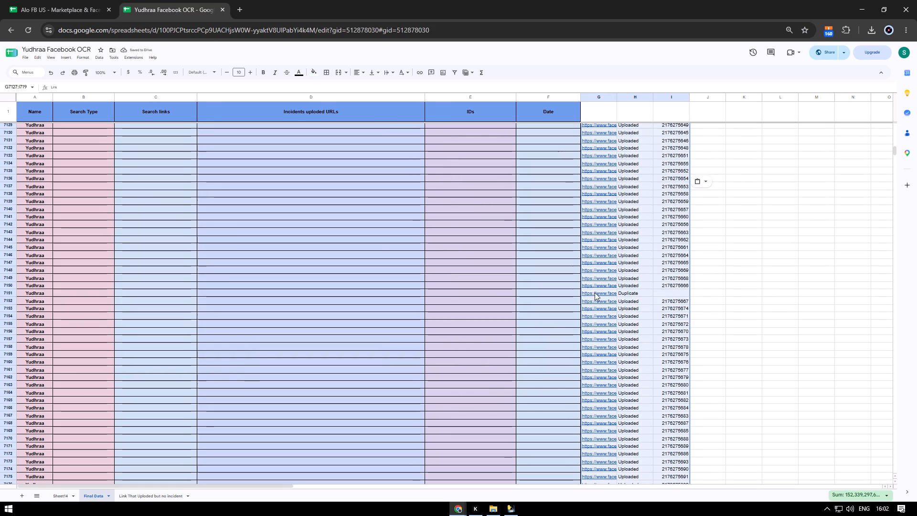
{"action": "left_click", "coordinate": [595, 292]}
{"action": "right_click", "coordinate": [595, 292]}
{"action": "left_click", "coordinate": [611, 326]}
{"action": "scroll", "coordinate": [613, 336], "scroll_direction": "up", "scroll_amount": 6}
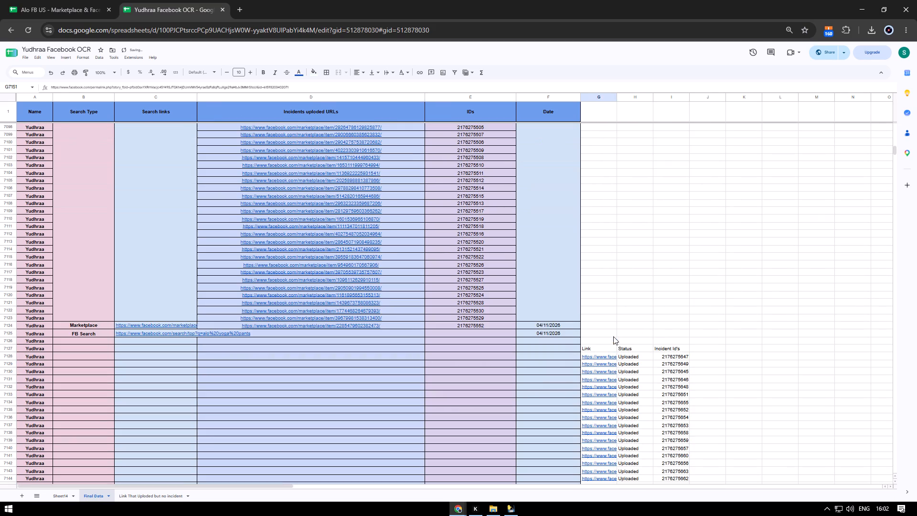
{"action": "scroll", "coordinate": [612, 360], "scroll_direction": "down", "scroll_amount": 4}
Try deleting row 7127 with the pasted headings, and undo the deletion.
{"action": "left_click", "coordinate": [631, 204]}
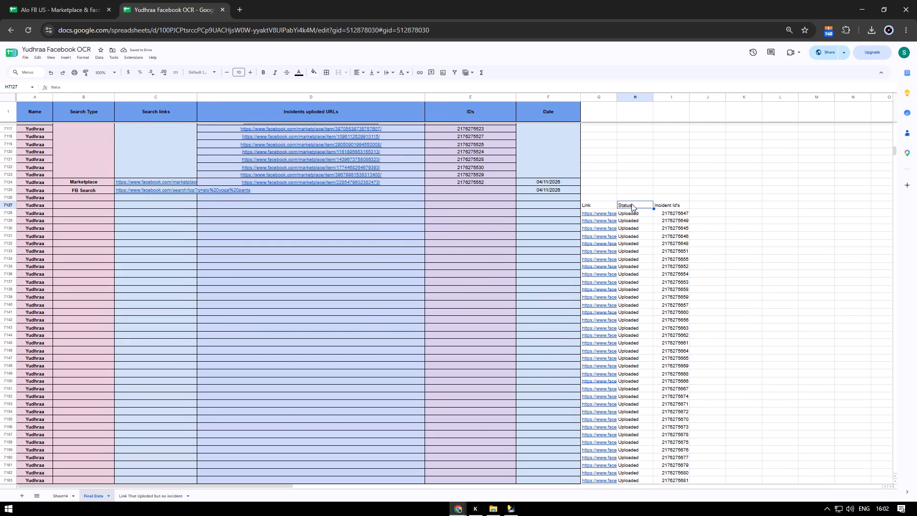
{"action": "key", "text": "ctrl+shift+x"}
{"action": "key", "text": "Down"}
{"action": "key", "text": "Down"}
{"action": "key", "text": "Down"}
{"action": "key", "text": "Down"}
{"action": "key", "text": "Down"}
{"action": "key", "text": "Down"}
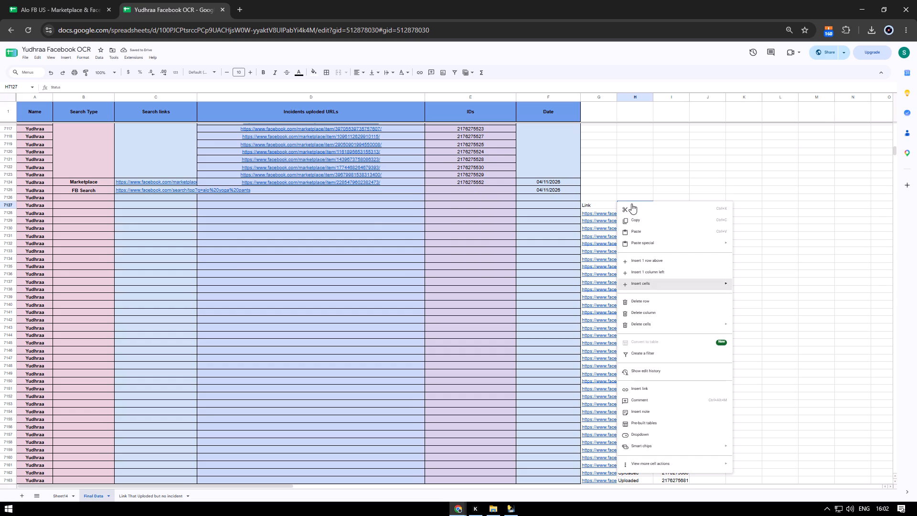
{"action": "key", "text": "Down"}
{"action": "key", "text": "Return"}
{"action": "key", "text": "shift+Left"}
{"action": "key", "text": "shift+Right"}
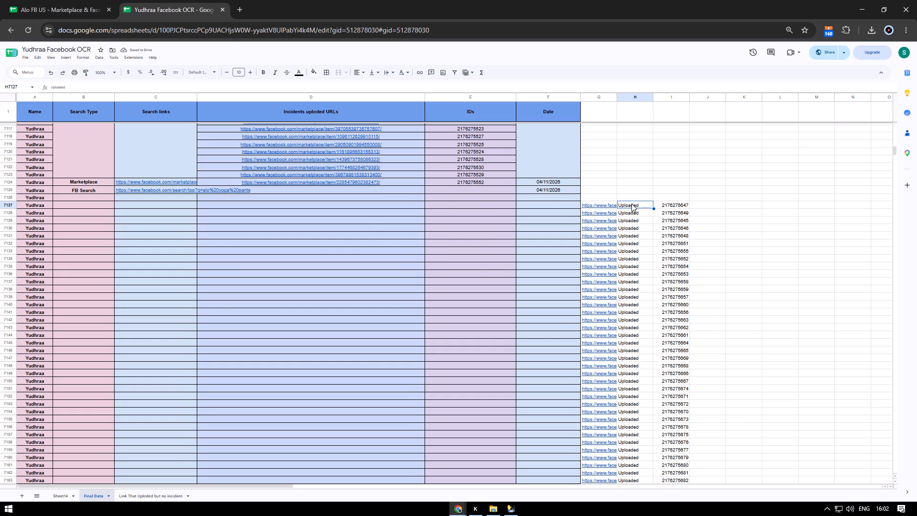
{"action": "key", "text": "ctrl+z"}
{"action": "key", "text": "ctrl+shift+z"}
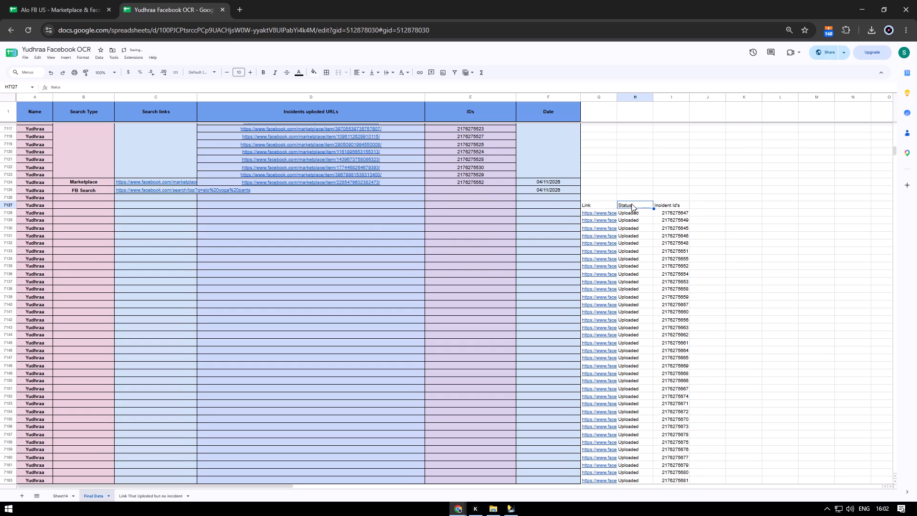
Delete the Status column H from the pasted results and clear the Link and Incident Id's headings in row 7127.
{"action": "key", "text": "shift+Left"}
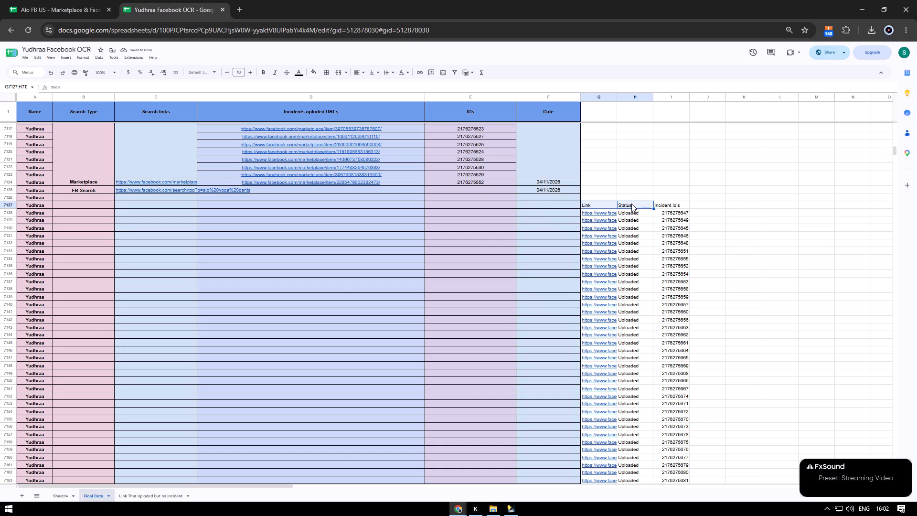
{"action": "key", "text": "Right"}
{"action": "key", "text": "Left"}
{"action": "key", "text": "ctrl+shift+x"}
{"action": "key", "text": "Down"}
{"action": "key", "text": "Down"}
{"action": "key", "text": "Down"}
{"action": "key", "text": "Down"}
{"action": "key", "text": "Down"}
{"action": "key", "text": "Down"}
{"action": "key", "text": "Down"}
{"action": "key", "text": "Down"}
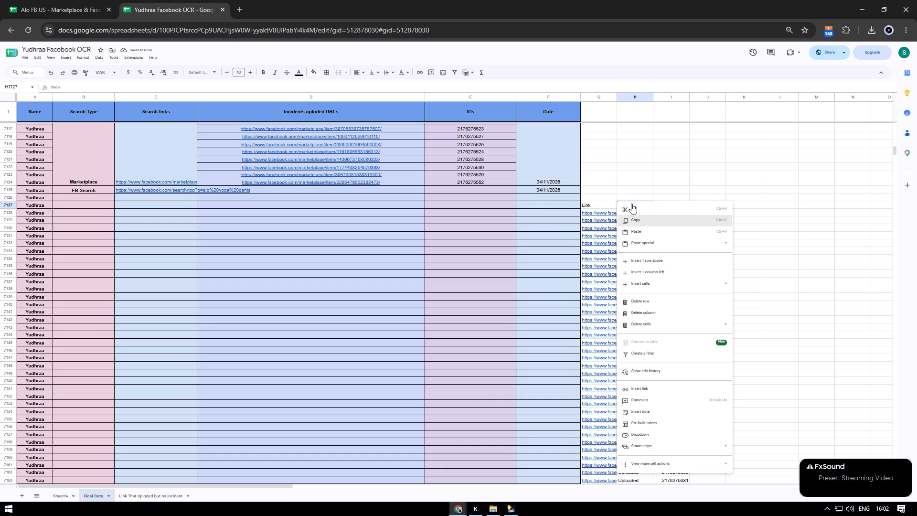
{"action": "key", "text": "Return"}
{"action": "key", "text": "shift+Left"}
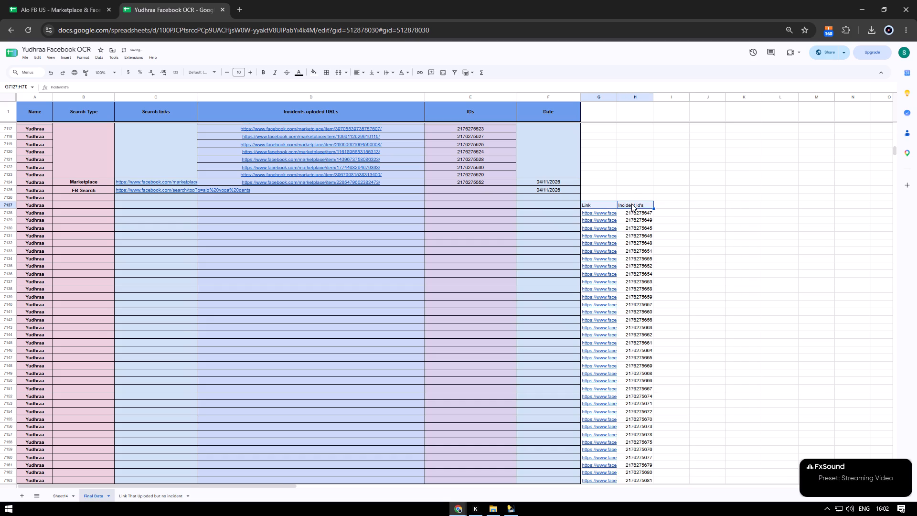
{"action": "key", "text": "Delete"}
Move the pasted links and incident IDs from G7128 downward into the Incidents uploaded URLs and IDs columns, starting at D7125.
{"action": "key", "text": "Left"}
{"action": "key", "text": "Down"}
{"action": "key", "text": "ctrl+shift+Right"}
{"action": "key", "text": "ctrl+shift+Down"}
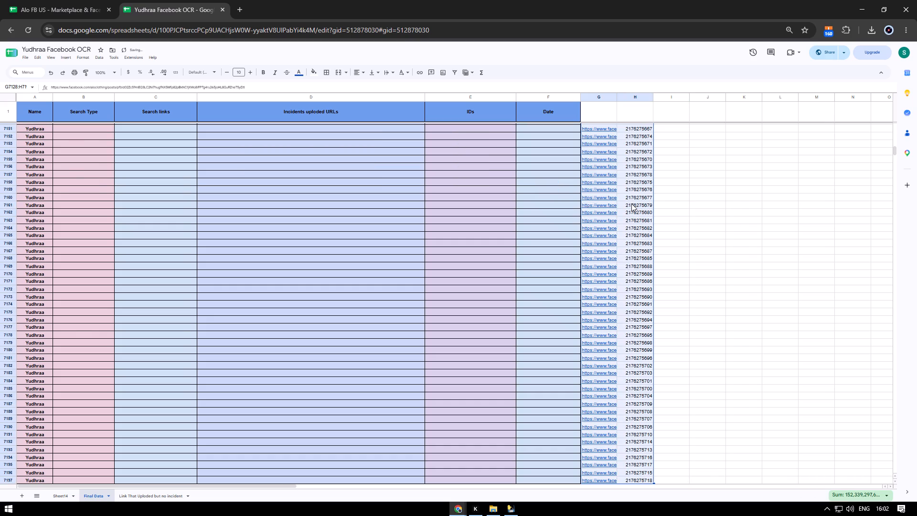
{"action": "key", "text": "ctrl+x"}
{"action": "key", "text": "ctrl+Left"}
{"action": "key", "text": "Right"}
{"action": "key", "text": "Right"}
{"action": "key", "text": "Right"}
{"action": "key", "text": "ctrl+Up"}
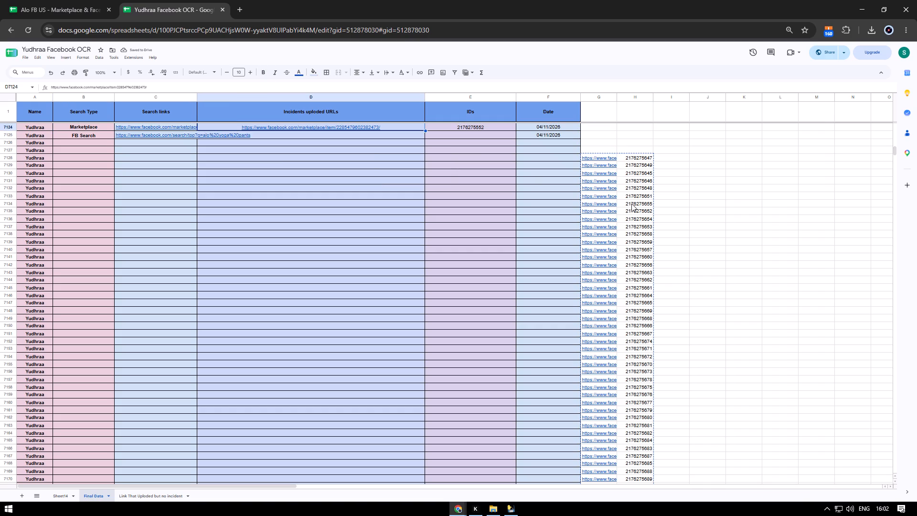
{"action": "key", "text": "Down"}
{"action": "key", "text": "ctrl+v"}
Copy the uploaded incident URLs from D7125 downward into the Incidents uploaded URLs cell of US-EAST row 169, as values only.
{"action": "key", "text": "shift+Left"}
{"action": "key", "text": "ctrl+c"}
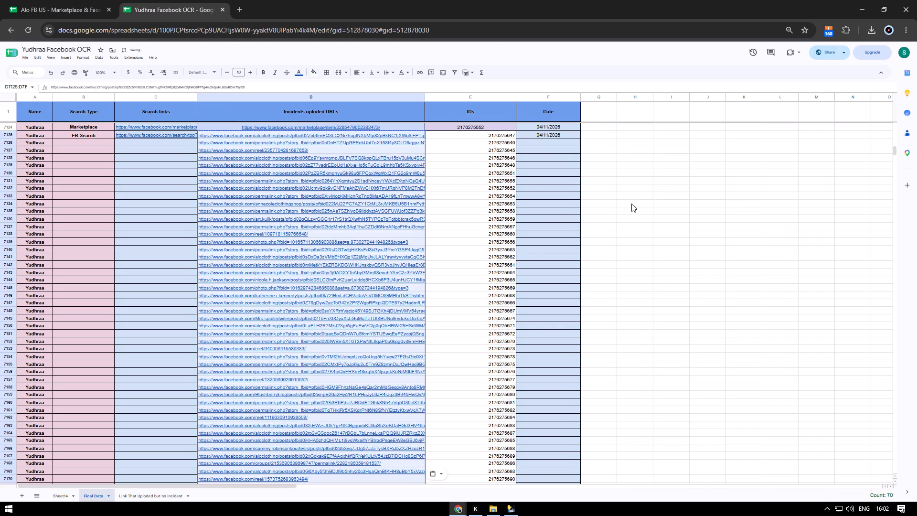
{"action": "key", "text": "ctrl+c"}
{"action": "key", "text": "ctrl+c"}
{"action": "key", "text": "ctrl+shift+Tab"}
{"action": "key", "text": "Right"}
{"action": "key", "text": "Right"}
{"action": "key", "text": "Return"}
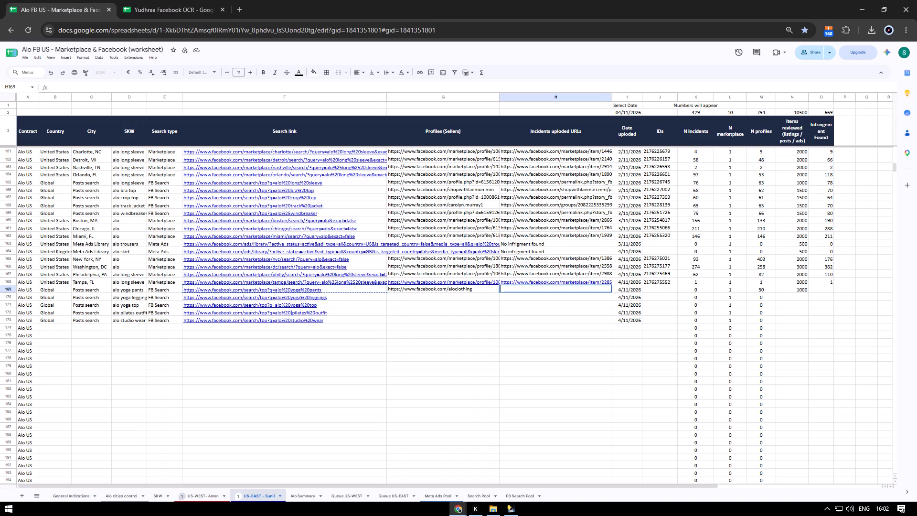
{"action": "key", "text": "ctrl+shift+v"}
{"action": "key", "text": "Return"}
Copy the incident IDs from E7125 downward in Final Data into the IDs cell of US-EAST row 169, as values only.
{"action": "key", "text": "Up"}
{"action": "key", "text": "Right"}
{"action": "key", "text": "Right"}
{"action": "key", "text": "ctrl+Tab"}
{"action": "key", "text": "Right"}
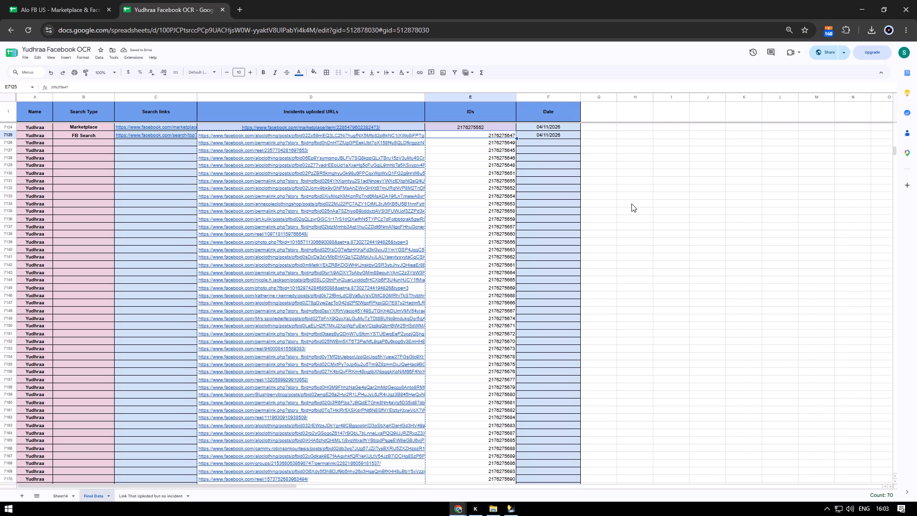
{"action": "key", "text": "ctrl+shift+Down"}
{"action": "key", "text": "ctrl+c"}
{"action": "key", "text": "ctrl+c"}
{"action": "key", "text": "ctrl+c"}
{"action": "key", "text": "ctrl+shift+Tab"}
{"action": "key", "text": "Return"}
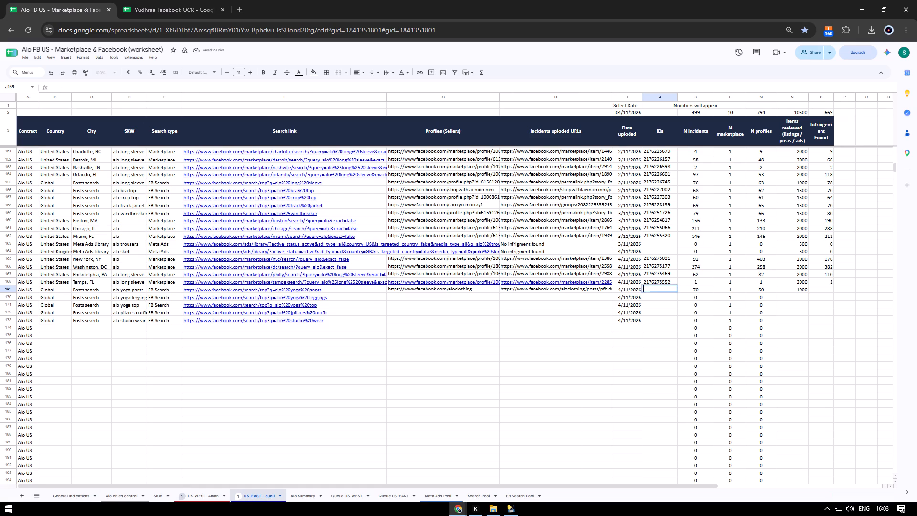
{"action": "key", "text": "ctrl+shift+v"}
{"action": "key", "text": "Return"}
Enter 71 as the Infringement Found value in US-EAST row 169.
{"action": "key", "text": "Up"}
{"action": "key", "text": "Right"}
{"action": "key", "text": "Right"}
{"action": "key", "text": "Right"}
{"action": "key", "text": "Right"}
{"action": "key", "text": "Right"}
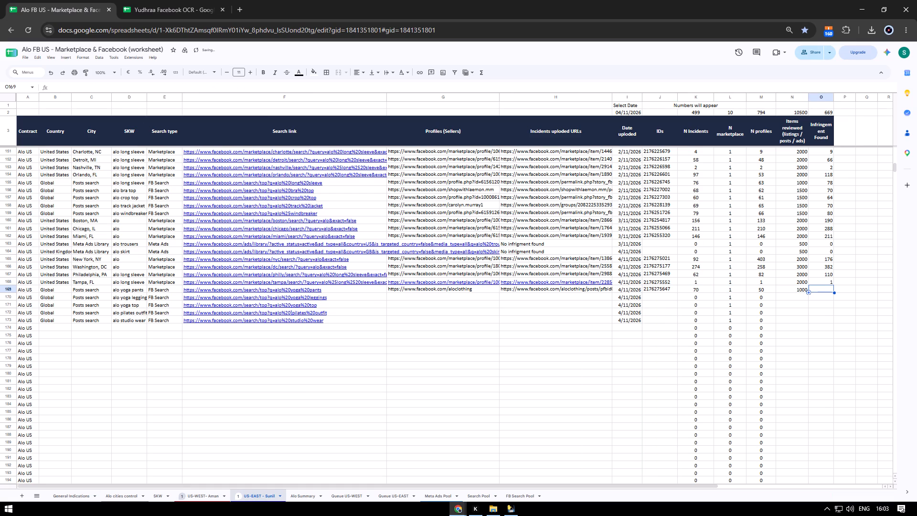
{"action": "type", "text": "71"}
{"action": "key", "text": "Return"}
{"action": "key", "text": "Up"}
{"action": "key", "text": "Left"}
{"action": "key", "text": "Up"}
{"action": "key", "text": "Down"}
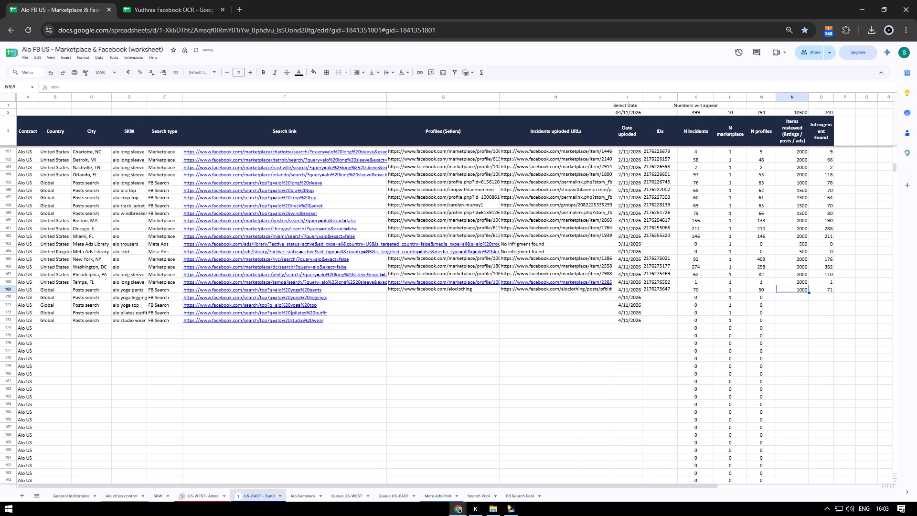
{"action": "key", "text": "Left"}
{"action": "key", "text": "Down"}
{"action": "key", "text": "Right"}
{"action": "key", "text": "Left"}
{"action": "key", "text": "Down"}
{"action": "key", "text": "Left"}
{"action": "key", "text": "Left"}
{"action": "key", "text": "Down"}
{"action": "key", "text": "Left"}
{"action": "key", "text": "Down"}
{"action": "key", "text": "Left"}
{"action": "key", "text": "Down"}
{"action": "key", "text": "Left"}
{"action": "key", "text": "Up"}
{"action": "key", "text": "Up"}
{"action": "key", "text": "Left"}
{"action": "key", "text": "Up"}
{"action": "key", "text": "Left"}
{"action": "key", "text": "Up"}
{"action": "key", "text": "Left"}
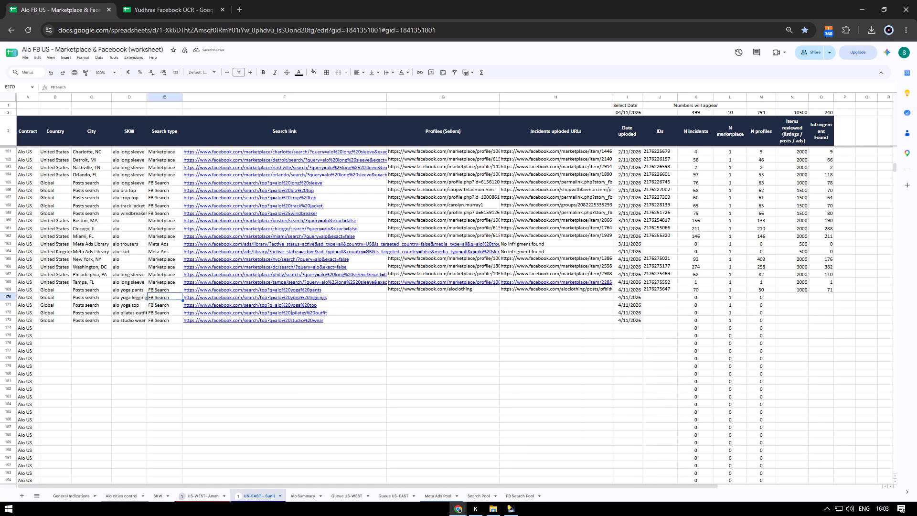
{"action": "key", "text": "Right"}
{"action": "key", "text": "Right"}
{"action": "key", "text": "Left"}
In Final Data, merge the Date cells of rows 7125 to 7194.
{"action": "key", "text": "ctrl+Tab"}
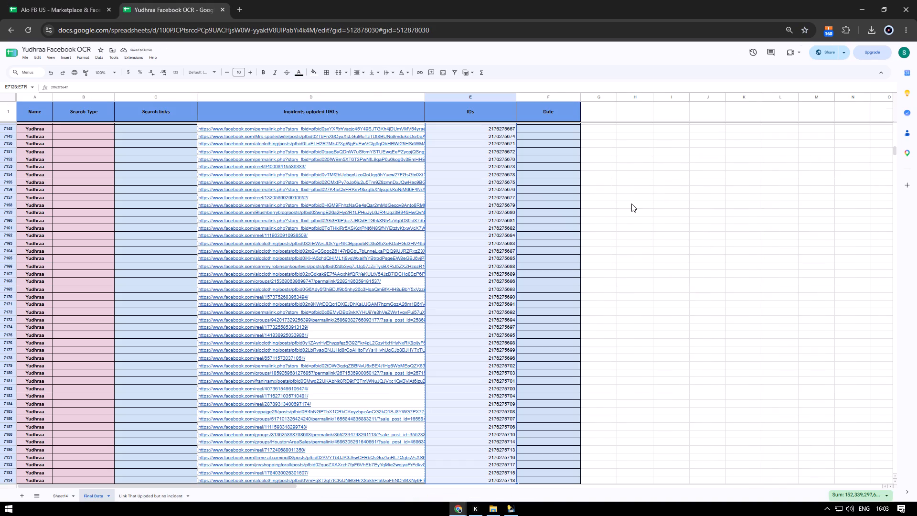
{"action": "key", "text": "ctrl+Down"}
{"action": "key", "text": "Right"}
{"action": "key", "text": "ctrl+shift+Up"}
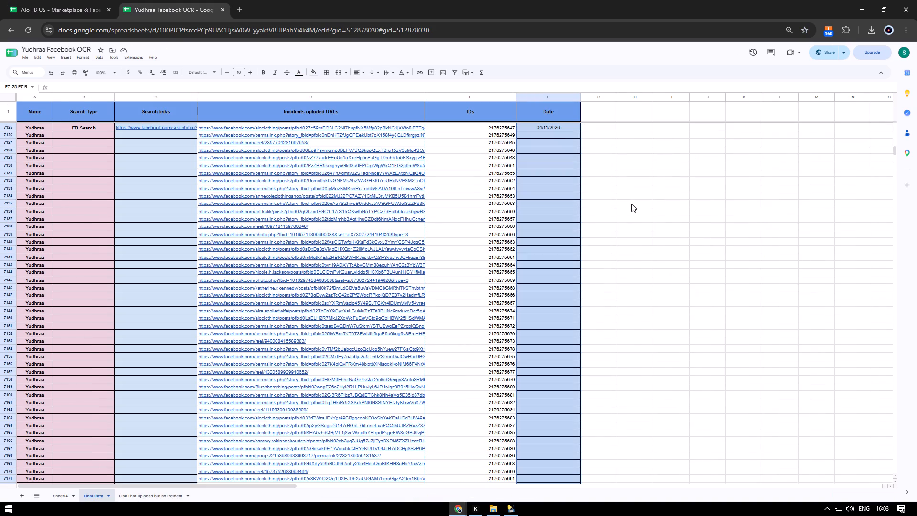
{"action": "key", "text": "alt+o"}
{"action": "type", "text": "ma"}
Merge the Search links cells of rows 7125 to 7194.
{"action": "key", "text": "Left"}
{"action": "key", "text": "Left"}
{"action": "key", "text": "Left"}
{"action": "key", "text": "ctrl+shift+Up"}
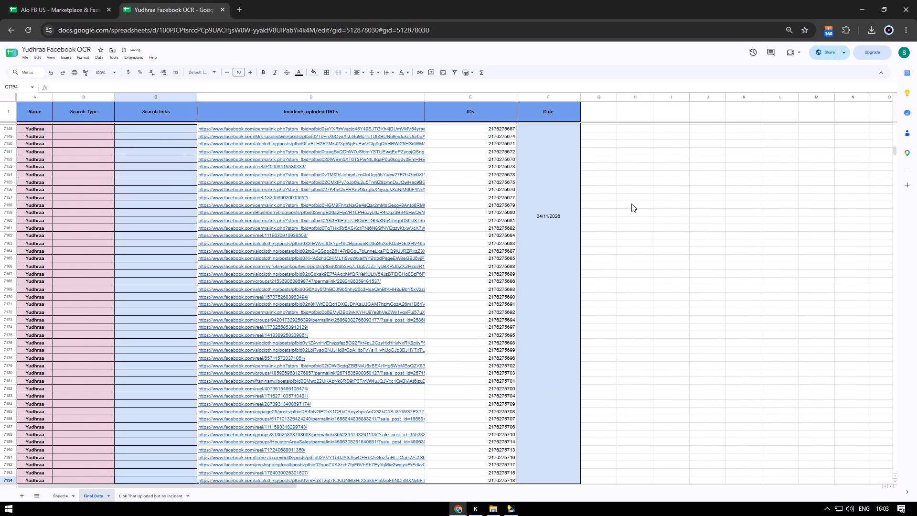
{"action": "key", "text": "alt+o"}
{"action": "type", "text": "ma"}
Merge the Search Type cells of rows 7125 to 7194 and align the FB Search text vertically to the middle.
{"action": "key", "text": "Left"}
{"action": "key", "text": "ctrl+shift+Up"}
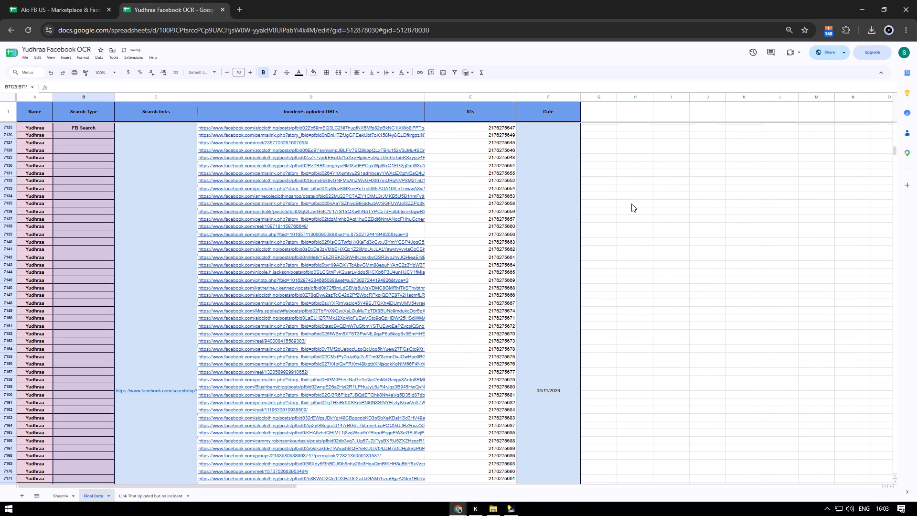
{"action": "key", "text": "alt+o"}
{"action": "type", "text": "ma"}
{"action": "scroll", "coordinate": [625, 225], "scroll_direction": "down", "scroll_amount": 2}
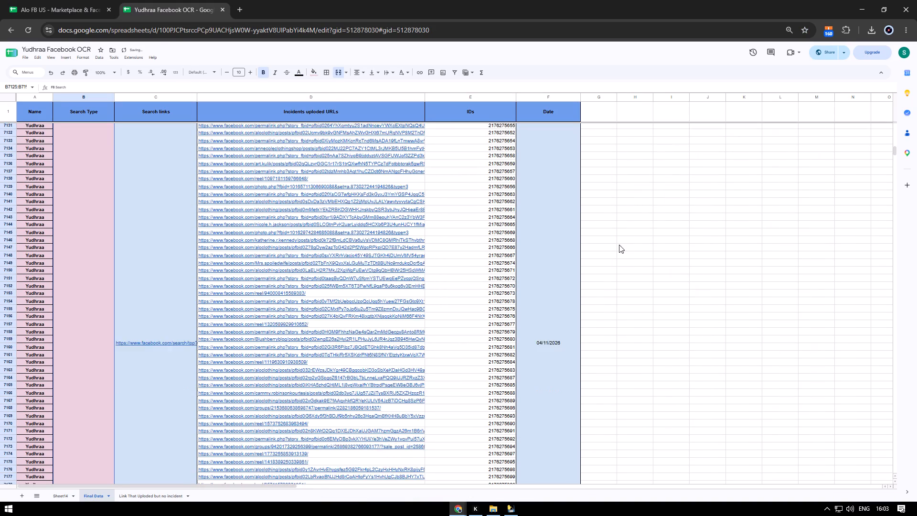
{"action": "scroll", "coordinate": [619, 245], "scroll_direction": "down", "scroll_amount": 1}
{"action": "left_click", "coordinate": [368, 71]}
{"action": "left_click", "coordinate": [384, 86]}
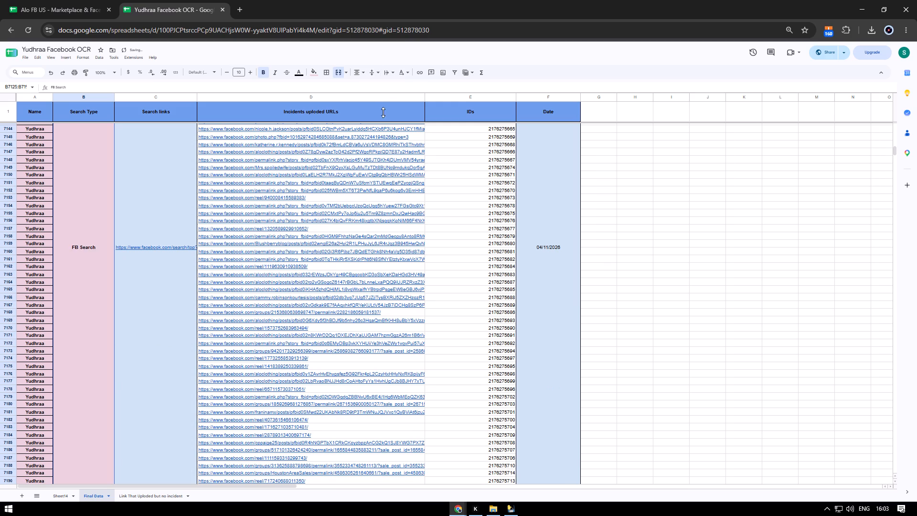
In Final Data row 7195, enter FB Search and the date 04/11/2026, centring the date and aligning the entries vertically to the middle.
{"action": "scroll", "coordinate": [372, 263], "scroll_direction": "down", "scroll_amount": 4}
{"action": "left_click", "coordinate": [94, 330]}
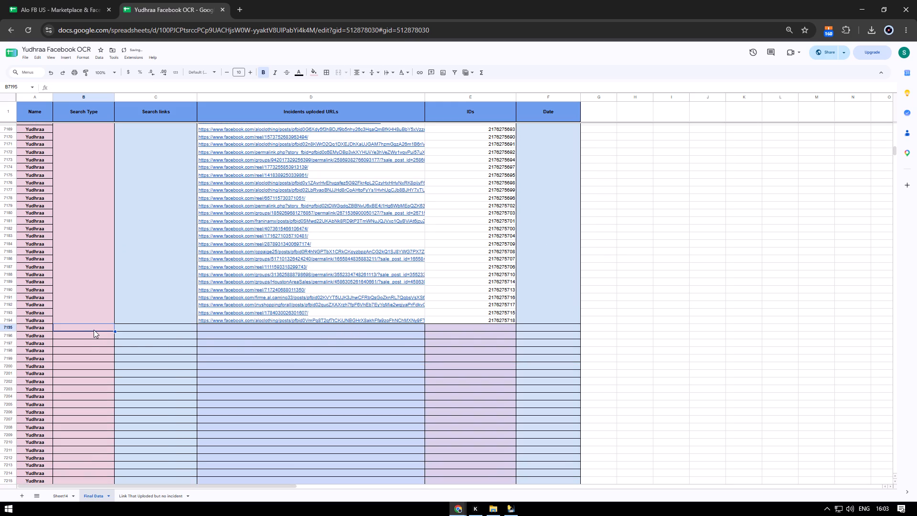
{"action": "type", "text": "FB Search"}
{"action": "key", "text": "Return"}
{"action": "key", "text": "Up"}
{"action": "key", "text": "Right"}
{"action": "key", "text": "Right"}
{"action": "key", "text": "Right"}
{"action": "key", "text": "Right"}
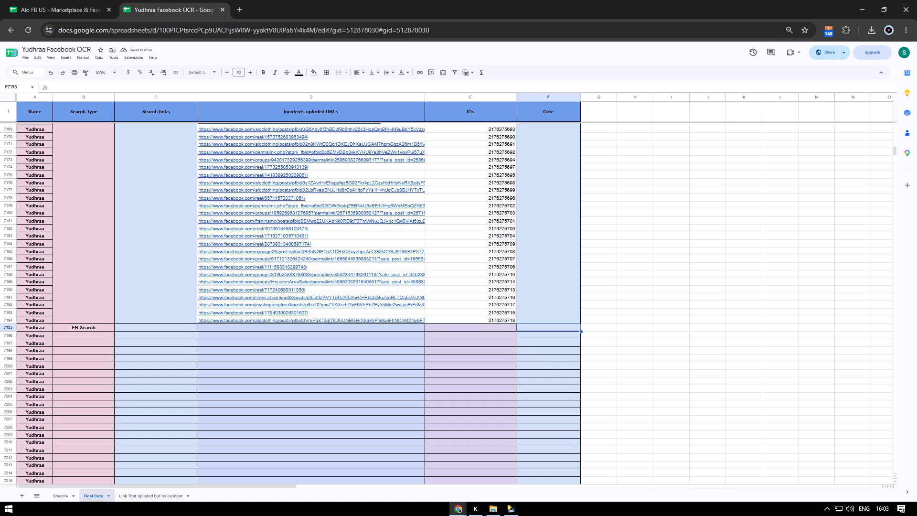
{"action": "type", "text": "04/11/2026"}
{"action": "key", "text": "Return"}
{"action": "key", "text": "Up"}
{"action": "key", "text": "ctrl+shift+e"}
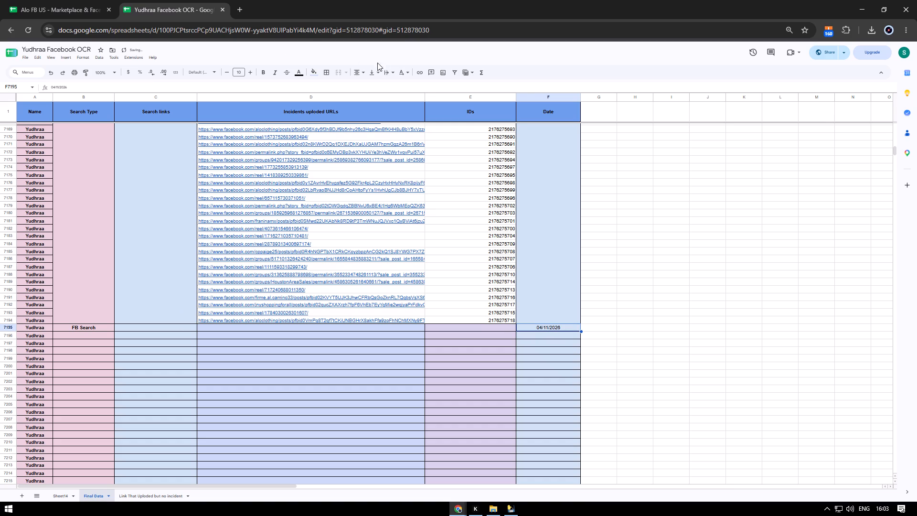
{"action": "left_click", "coordinate": [85, 328], "text": "ctrl"}
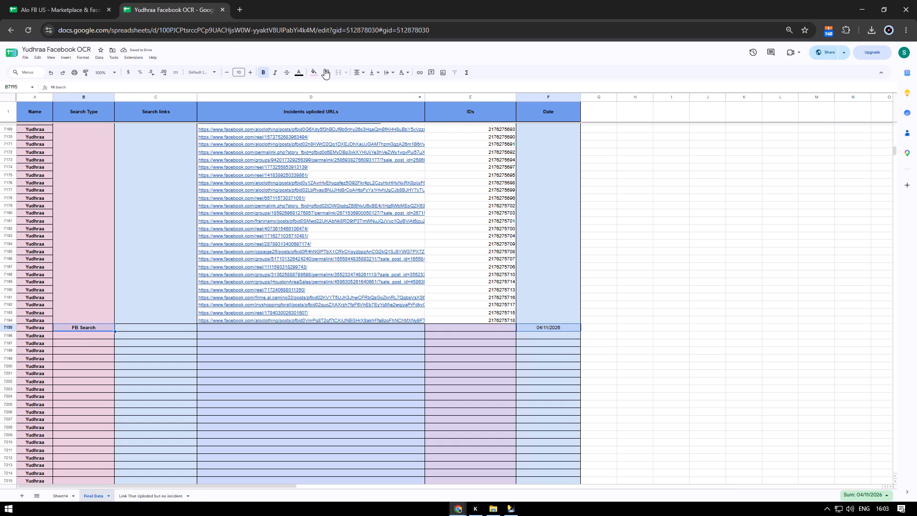
{"action": "left_click", "coordinate": [378, 73]}
{"action": "left_click", "coordinate": [386, 84]}
Copy the alo yoga leggings search link from US-EAST row 170 into Search links row 7195 and left-align it.
{"action": "left_click", "coordinate": [177, 327]}
{"action": "left_click", "coordinate": [74, 0]}
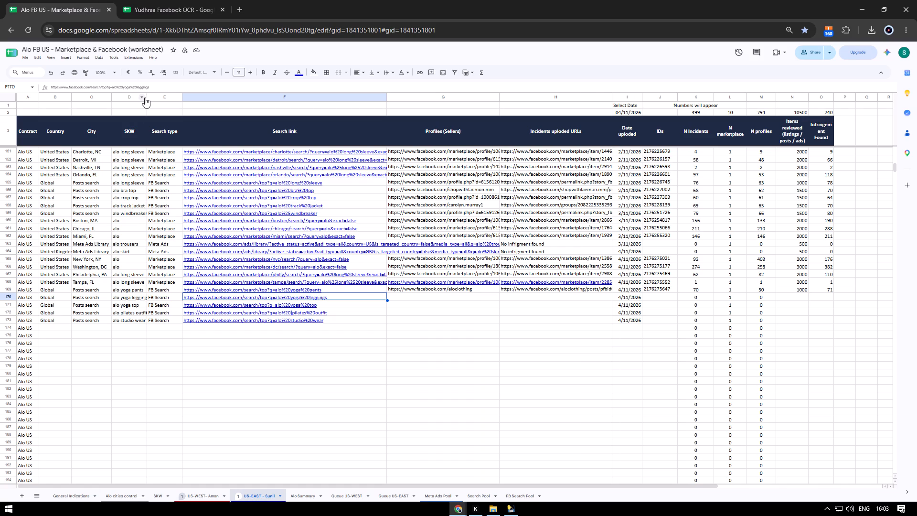
{"action": "key", "text": "ctrl+c"}
{"action": "key", "text": "ctrl+Tab"}
{"action": "key", "text": "Return"}
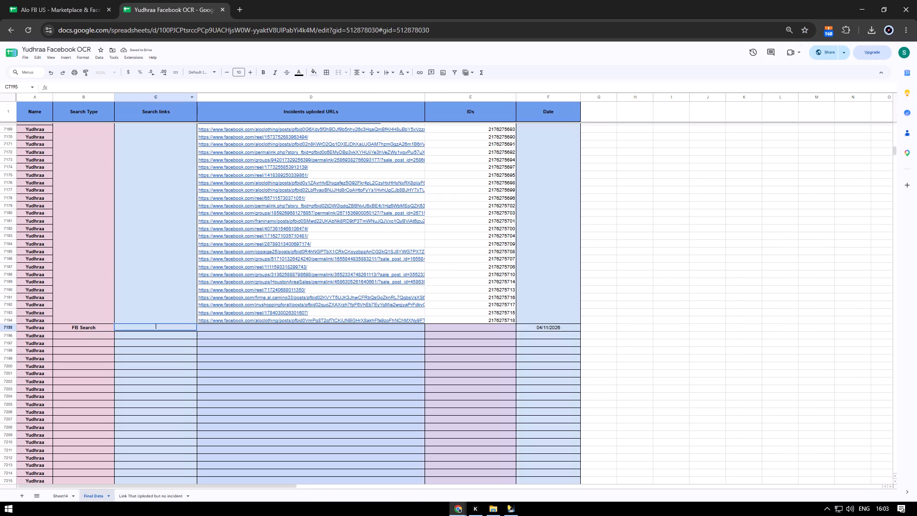
{"action": "key", "text": "ctrl+shift+v"}
{"action": "key", "text": "Return"}
{"action": "key", "text": "Up"}
{"action": "key", "text": "ctrl+shift+l"}
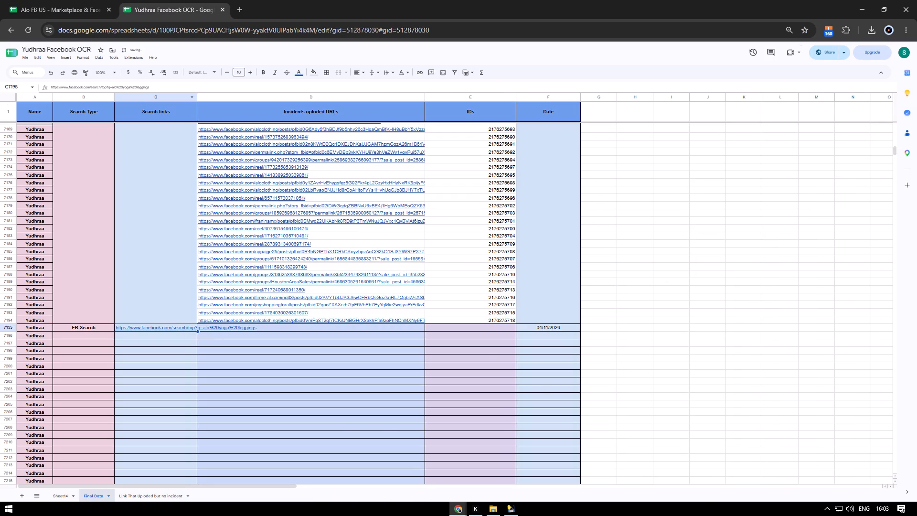
Select the first empty Incidents uploaded URLs cell in Final Data, row 7195.
{"action": "key", "text": "Up"}
{"action": "key", "text": "Right"}
{"action": "key", "text": "ctrl+Down"}
{"action": "key", "text": "Down"}
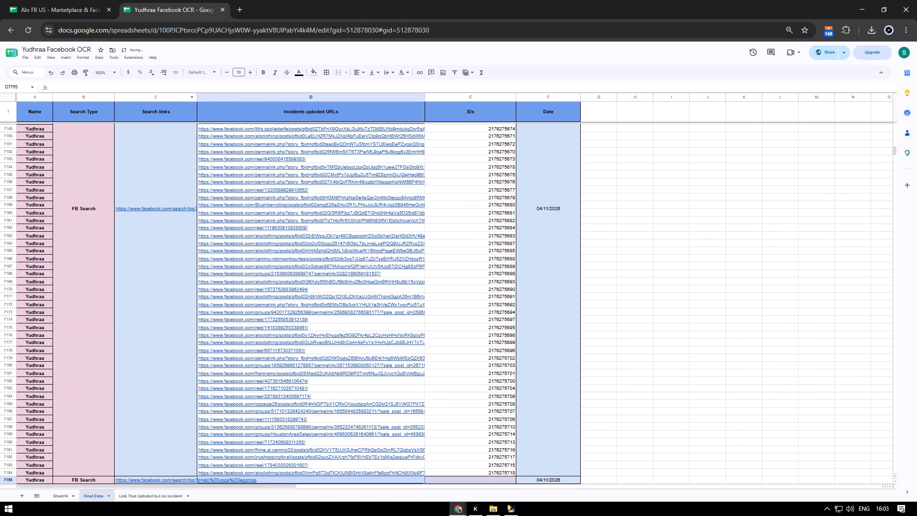
{"action": "key", "text": "Down"}
{"action": "key", "text": "Down"}
{"action": "key", "text": "Down"}
{"action": "key", "text": "Down"}
{"action": "key", "text": "Down"}
{"action": "key", "text": "Down"}
{"action": "key", "text": "Down"}
{"action": "key", "text": "Down"}
{"action": "key", "text": "Down"}
{"action": "key", "text": "Down"}
{"action": "key", "text": "ctrl+Up"}
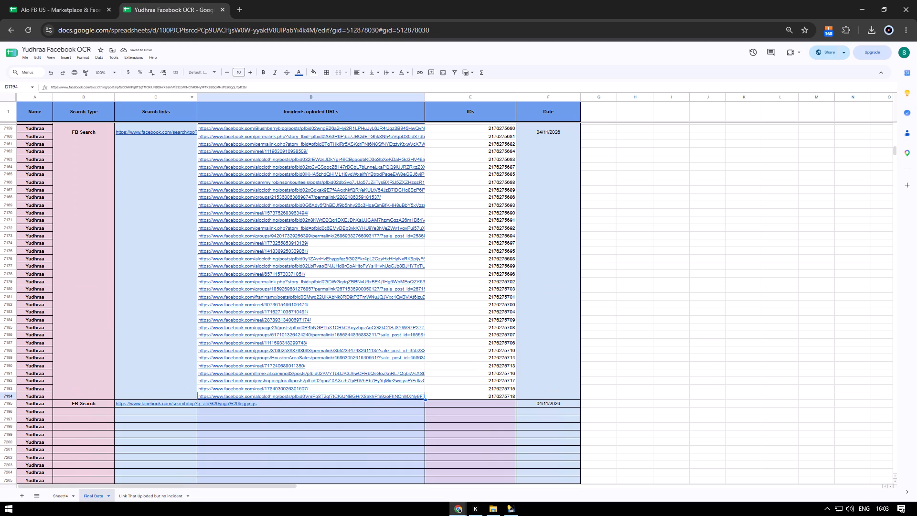
{"action": "key", "text": "Down"}
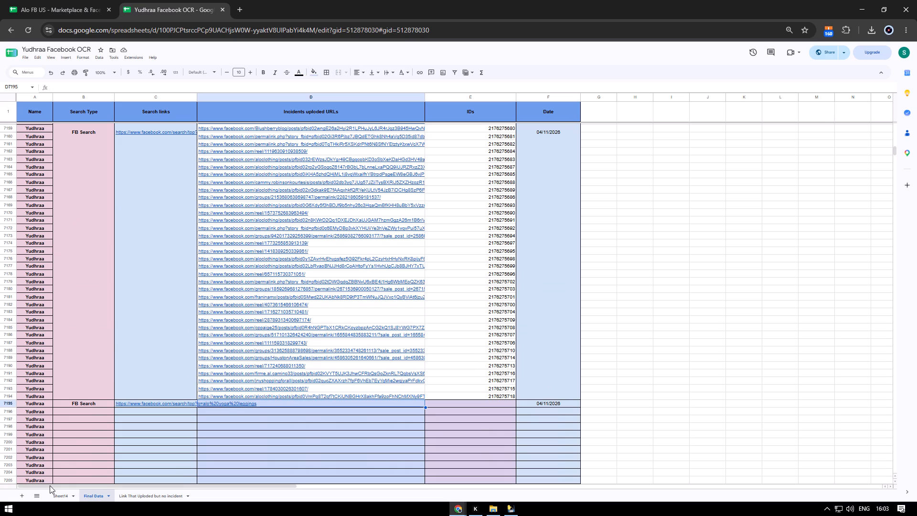
Clear all the previously imported review data from the import sheet.
{"action": "left_click", "coordinate": [56, 499]}
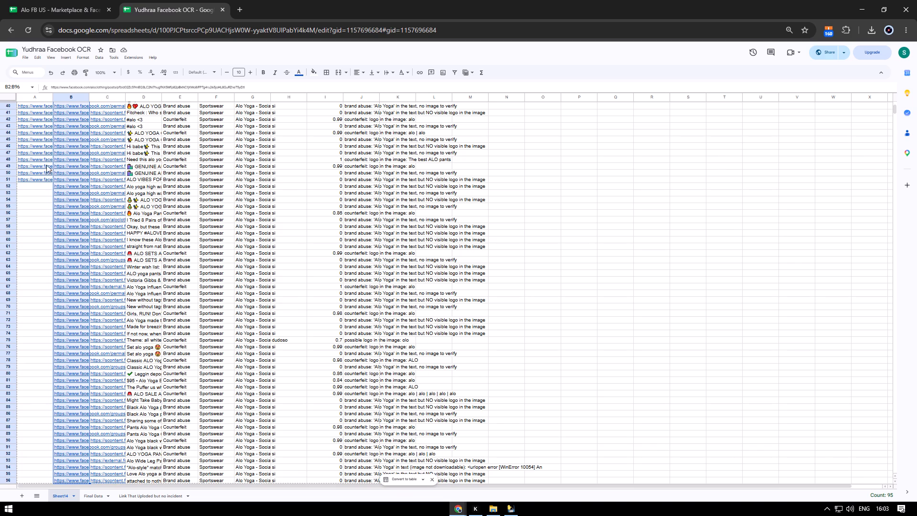
{"action": "key", "text": "ctrl+Up"}
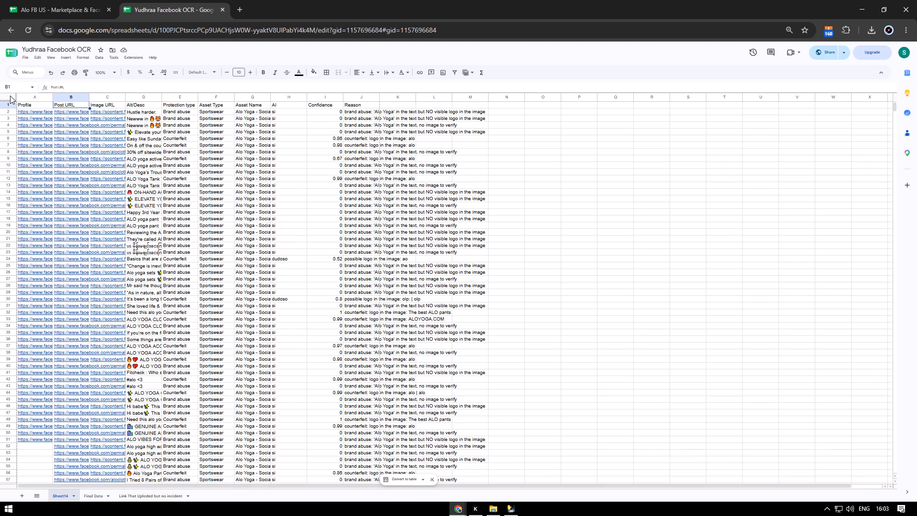
{"action": "left_click", "coordinate": [10, 95]}
{"action": "key", "text": "Delete"}
{"action": "key", "text": "ctrl+Up"}
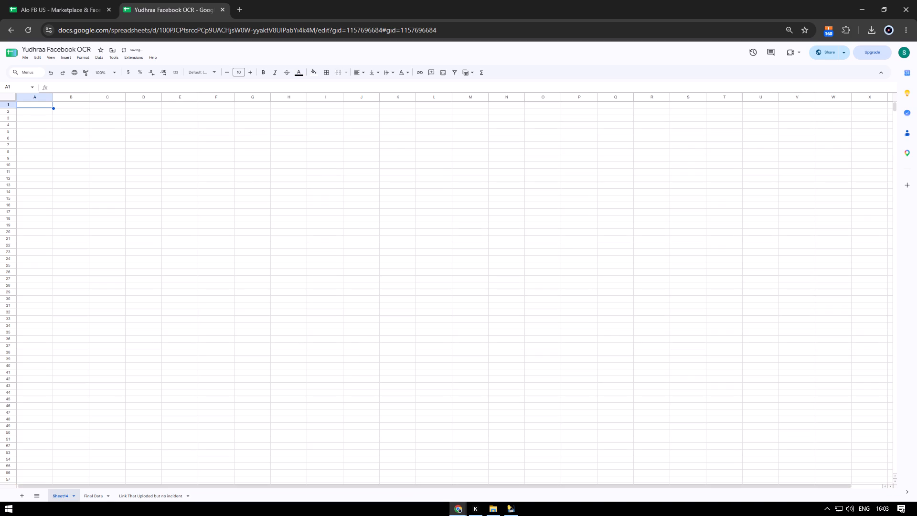
In the Red Points browser window, close the runner and AI review tabs of the search already processed.
{"action": "left_click", "coordinate": [32, 0]}
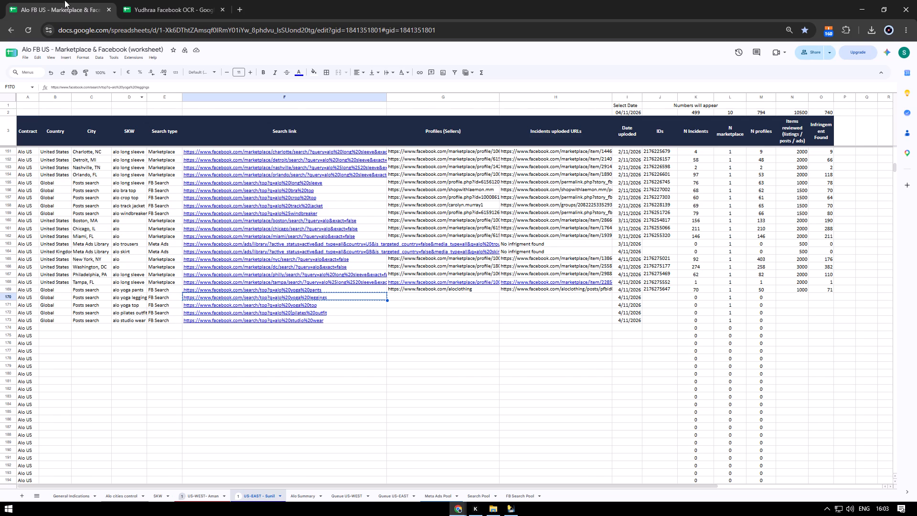
{"action": "left_click", "coordinate": [134, 0]}
{"action": "key", "text": "alt+Tab"}
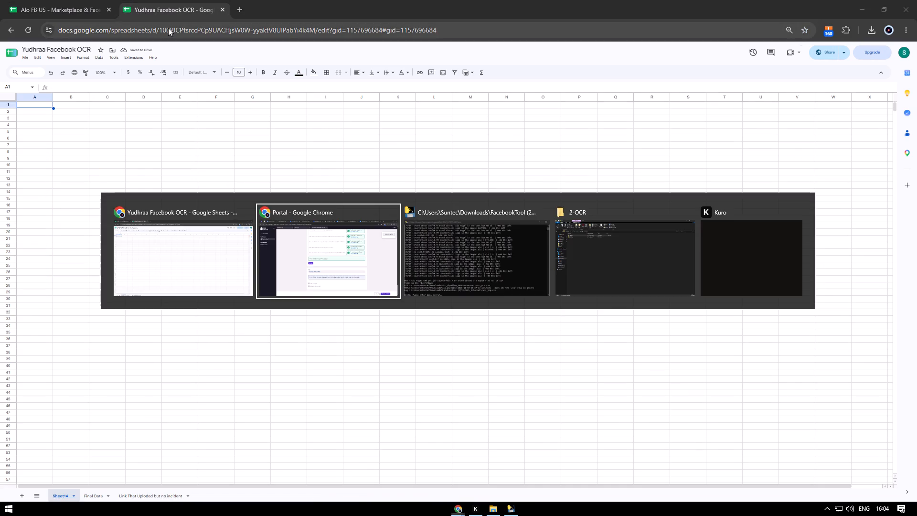
{"action": "middle_click", "coordinate": [72, 0]}
{"action": "middle_click", "coordinate": [72, 0]}
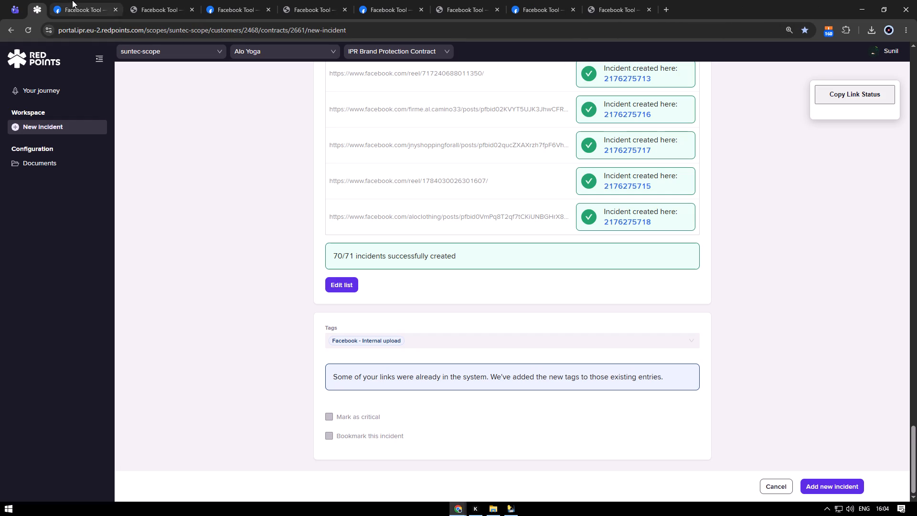
Download the checked listings from the alo yoga leggings AI review and mark them done.
{"action": "left_click", "coordinate": [159, 0]}
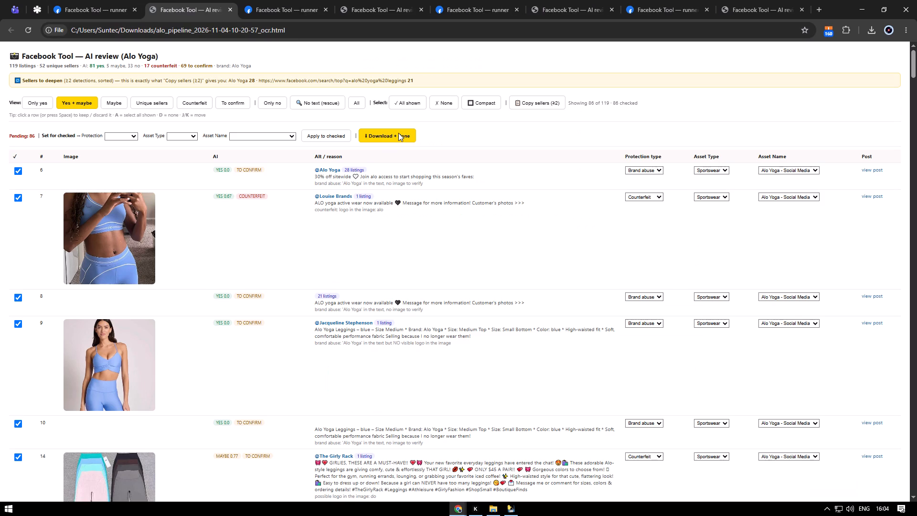
{"action": "left_click", "coordinate": [398, 134]}
Import ai_reviewed (5).csv into the emptied sheet of Yudhraa Facebook OCR, using Append to current sheet.
{"action": "key", "text": "alt+Tab"}
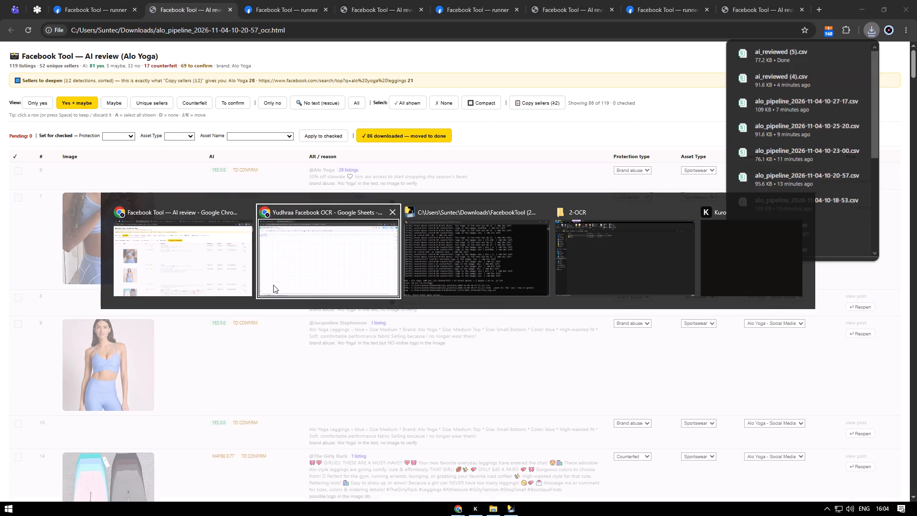
{"action": "left_click", "coordinate": [25, 58]}
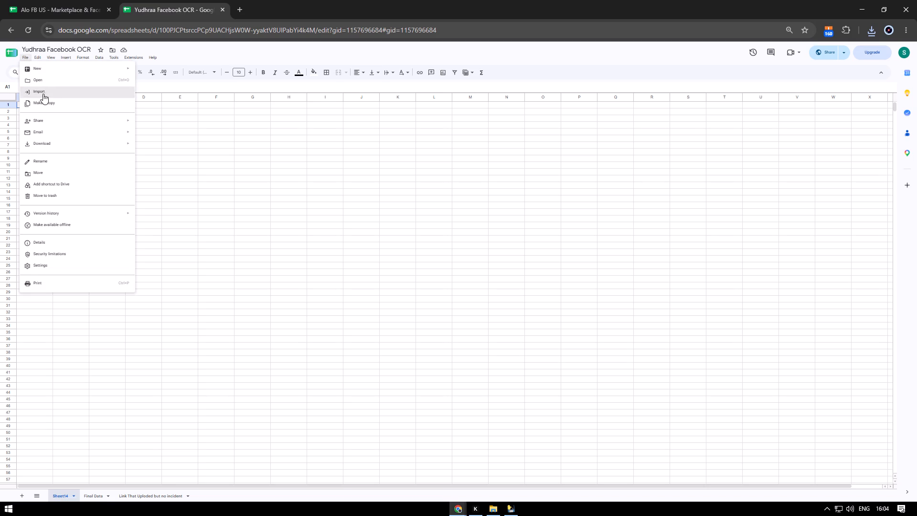
{"action": "left_click", "coordinate": [43, 91]}
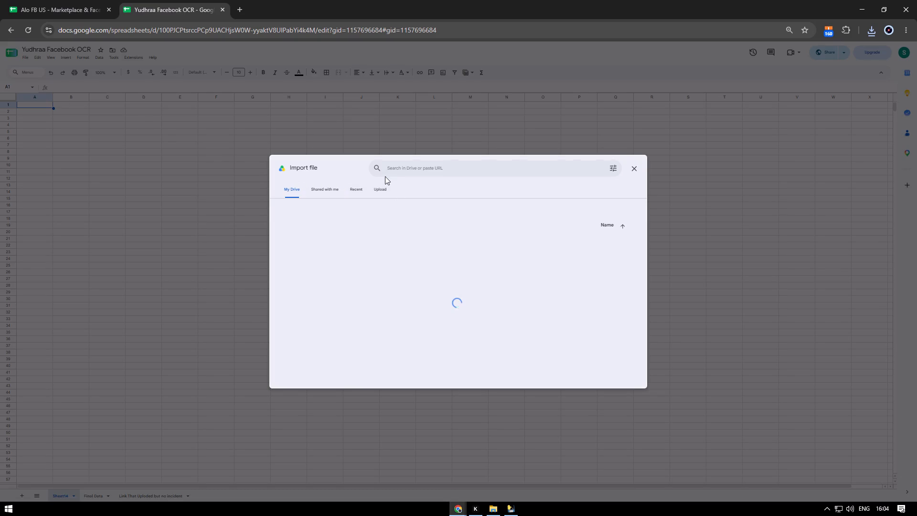
{"action": "left_click", "coordinate": [387, 187]}
{"action": "left_click", "coordinate": [467, 312]}
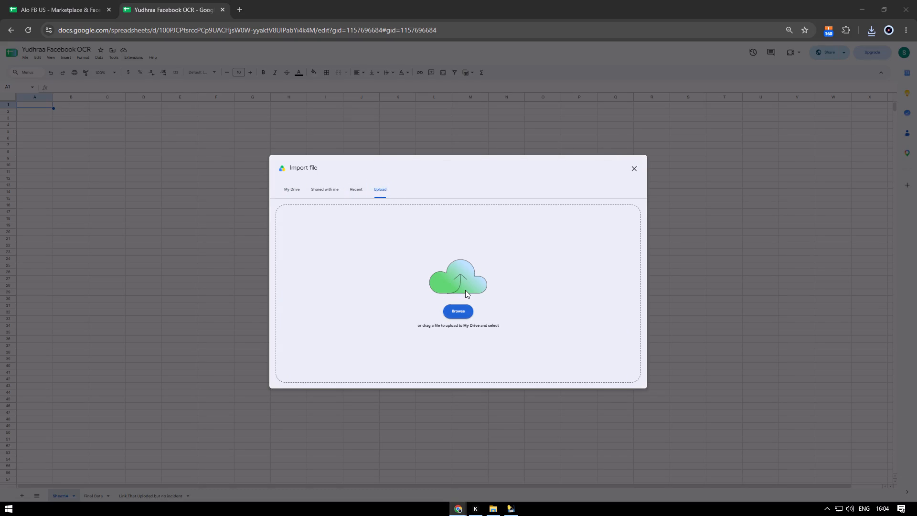
{"action": "double_click", "coordinate": [427, 312]}
{"action": "left_click", "coordinate": [407, 271]}
{"action": "left_click", "coordinate": [416, 317]}
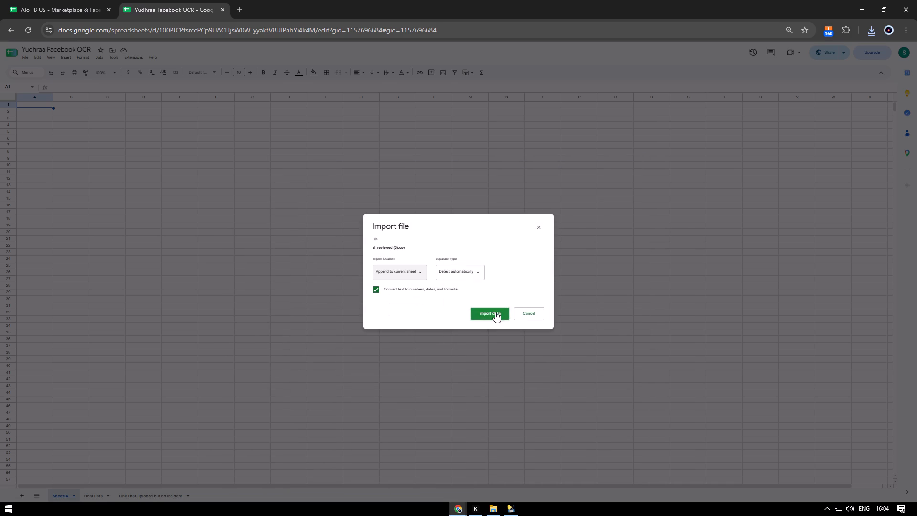
{"action": "left_click", "coordinate": [496, 312]}
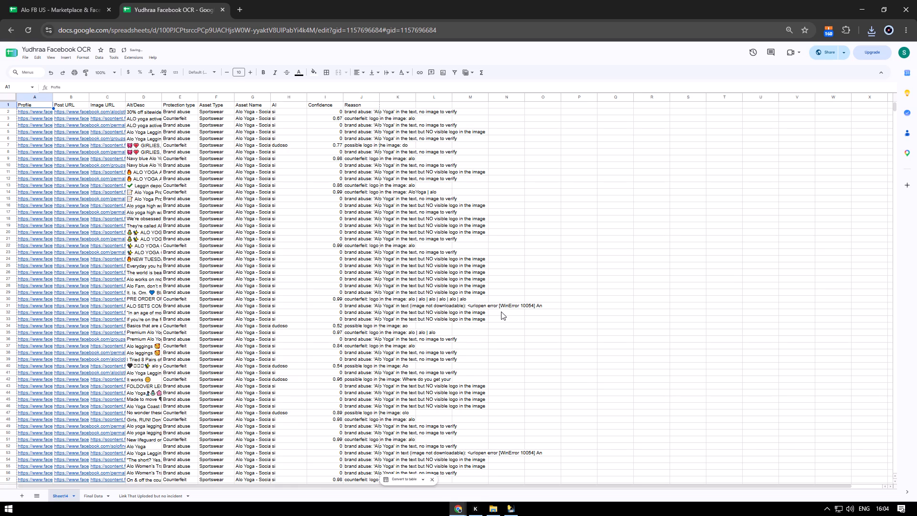
Remove duplicate profile links from A2:A87, analysing column A only.
{"action": "key", "text": "Down"}
{"action": "key", "text": "ctrl+shift+Down"}
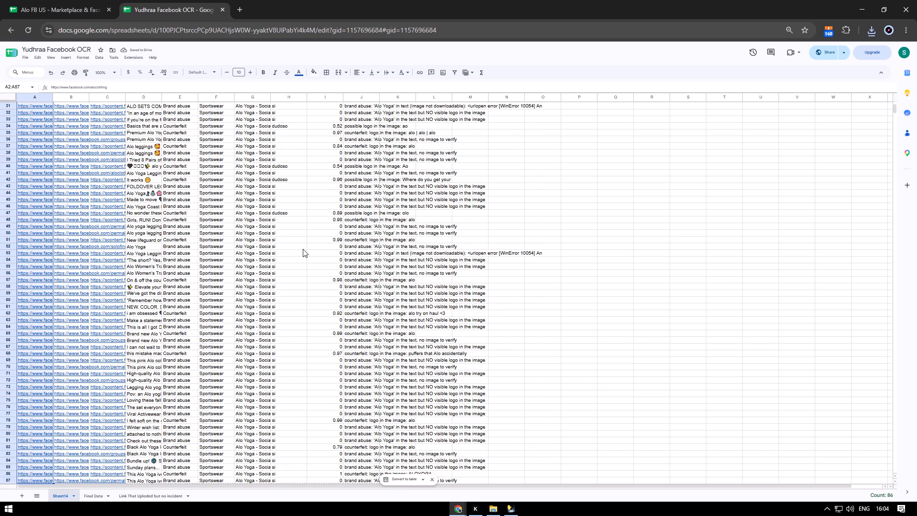
{"action": "key", "text": "alt+o"}
{"action": "key", "text": "Right"}
{"action": "key", "text": "Up"}
{"action": "key", "text": "Up"}
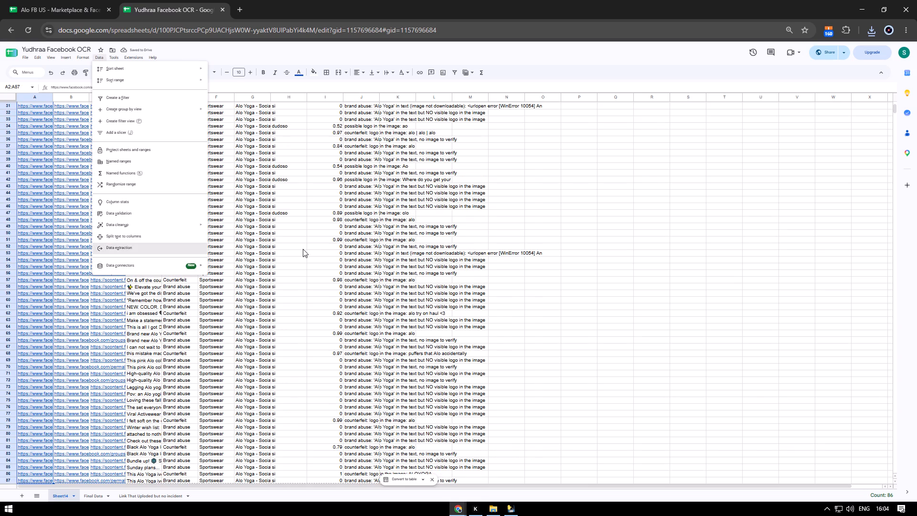
{"action": "key", "text": "Up"}
{"action": "key", "text": "Up"}
{"action": "key", "text": "Right"}
{"action": "key", "text": "Down"}
{"action": "key", "text": "Return"}
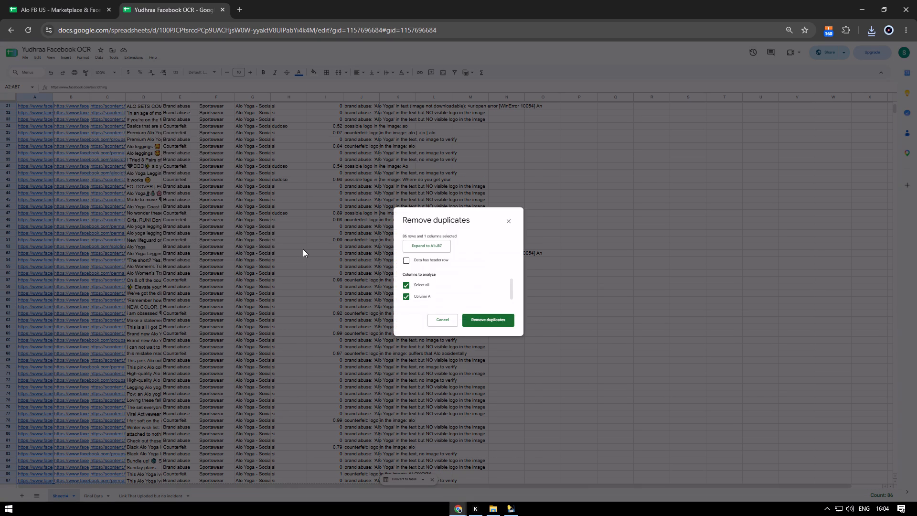
{"action": "key", "text": "shift+Tab"}
{"action": "key", "text": "Return"}
{"action": "key", "text": "shift+Tab"}
{"action": "key", "text": "Return"}
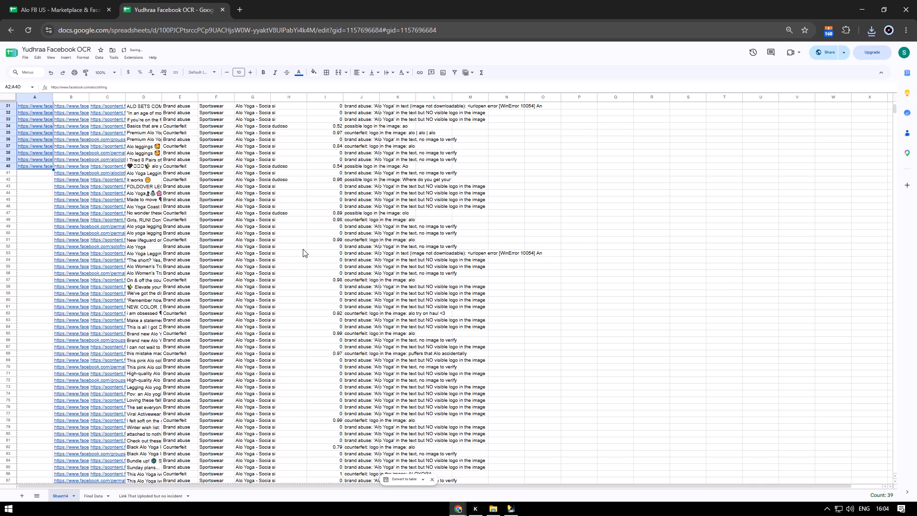
Copy the deduplicated profile links into the Profiles (Sellers) cell of US-EAST row 170.
{"action": "key", "text": "ctrl+c"}
{"action": "key", "text": "ctrl+c"}
{"action": "key", "text": "ctrl+c"}
{"action": "key", "text": "ctrl+shift+Tab"}
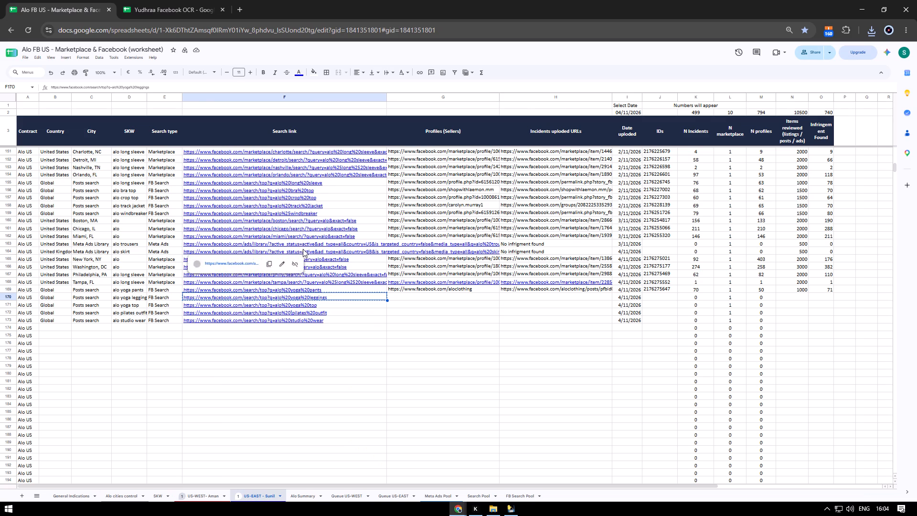
{"action": "key", "text": "Right"}
{"action": "key", "text": "Return"}
{"action": "key", "text": "ctrl+shift+v"}
{"action": "key", "text": "Return"}
{"action": "key", "text": "Up"}
{"action": "key", "text": "Right"}
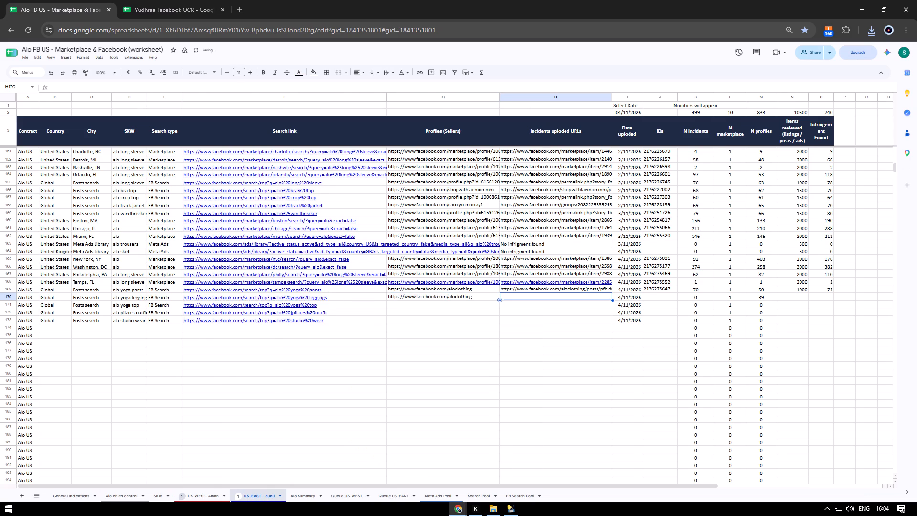
Replace the Red Points detection links with the post URLs from B2:B87 of the import sheet and save the incident batch.
{"action": "key", "text": "ctrl+Tab"}
{"action": "key", "text": "Up"}
{"action": "key", "text": "Right"}
{"action": "key", "text": "ctrl+Down"}
{"action": "key", "text": "ctrl+Up"}
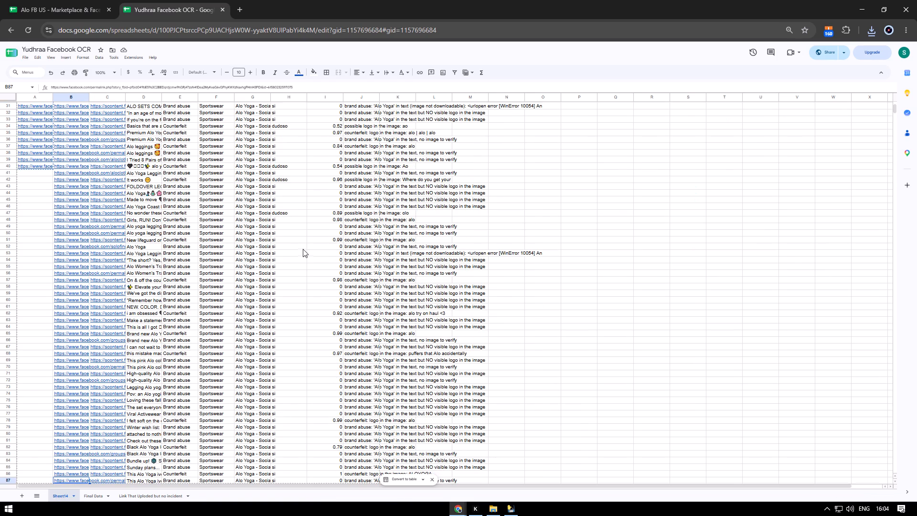
{"action": "key", "text": "Down"}
{"action": "key", "text": "ctrl+shift+Down"}
{"action": "key", "text": "ctrl+c"}
{"action": "key", "text": "ctrl+c"}
{"action": "key", "text": "ctrl+c"}
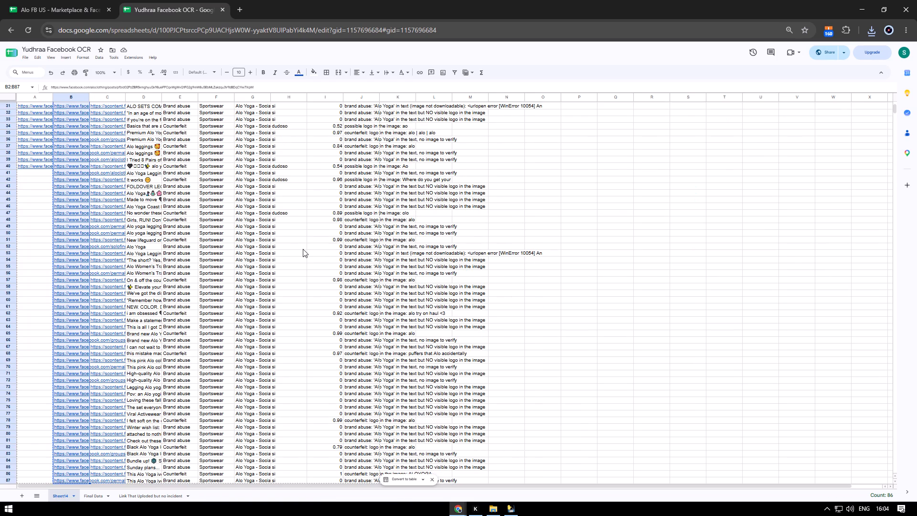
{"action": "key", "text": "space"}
{"action": "key", "text": "alt+Tab"}
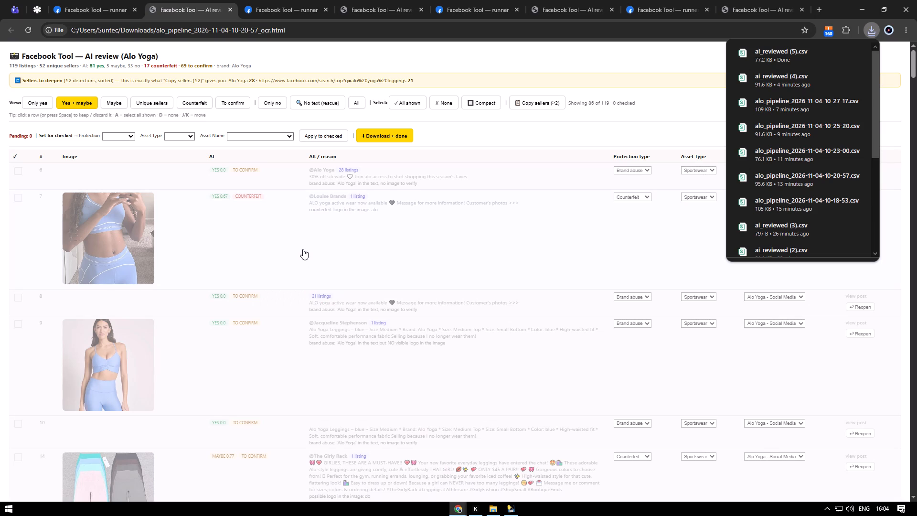
{"action": "key", "text": "ctrl+2"}
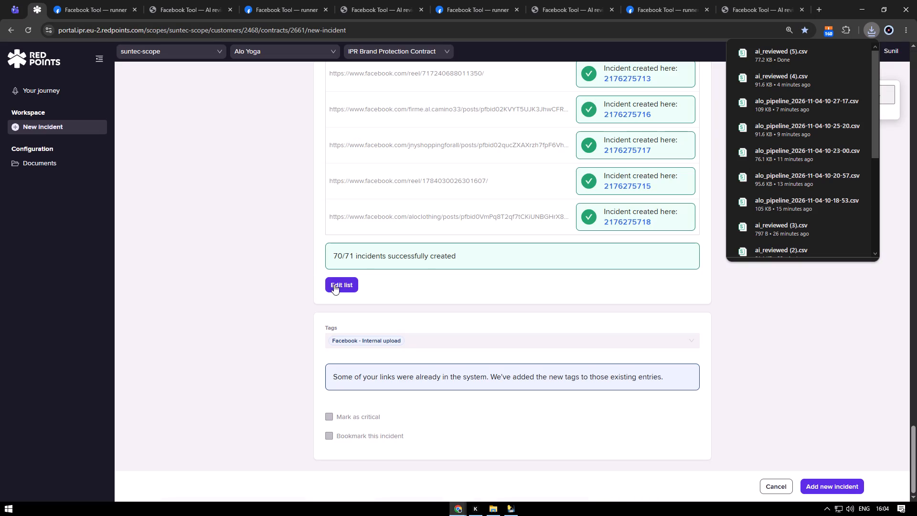
{"action": "left_click", "coordinate": [334, 284]}
{"action": "left_click_drag", "start_coordinate": [505, 280], "coordinate": [287, 277]}
{"action": "key", "text": "ctrl+v"}
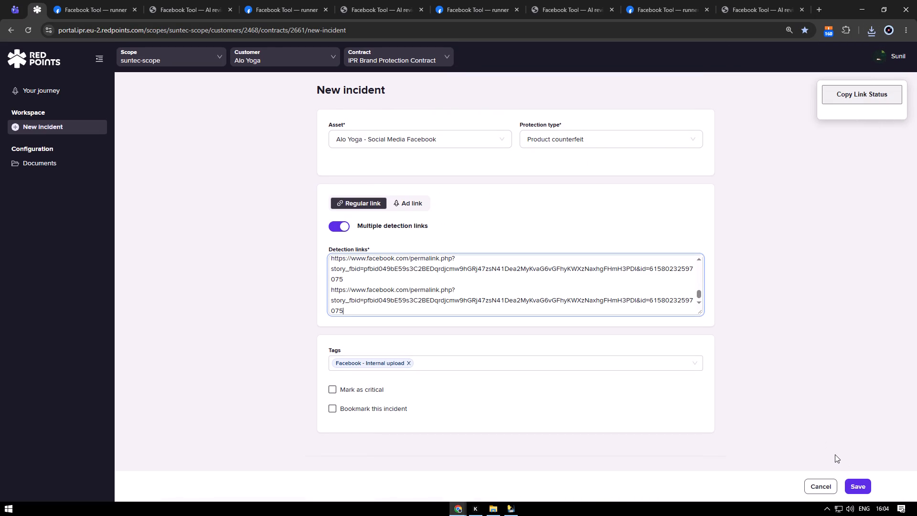
{"action": "left_click", "coordinate": [860, 493]}
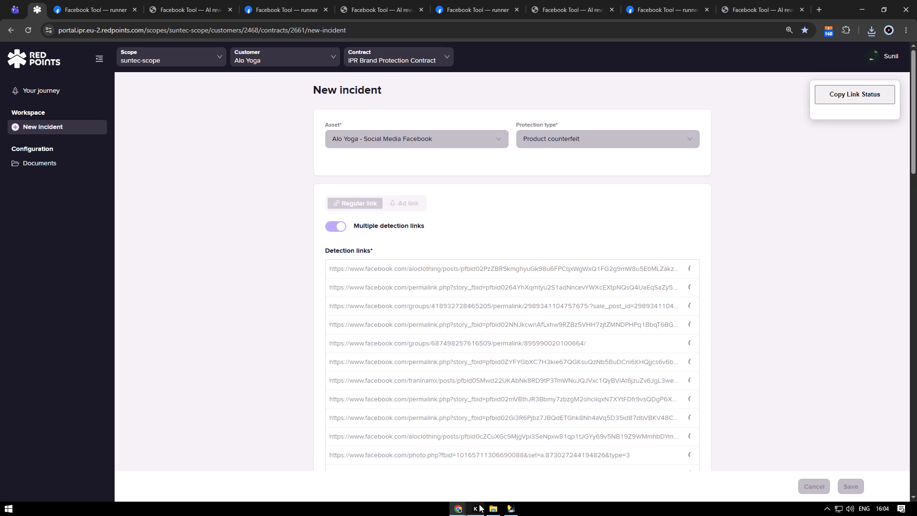
Close the finished Facebook OCR console.
{"action": "left_click", "coordinate": [513, 511]}
{"action": "key", "text": "Return"}
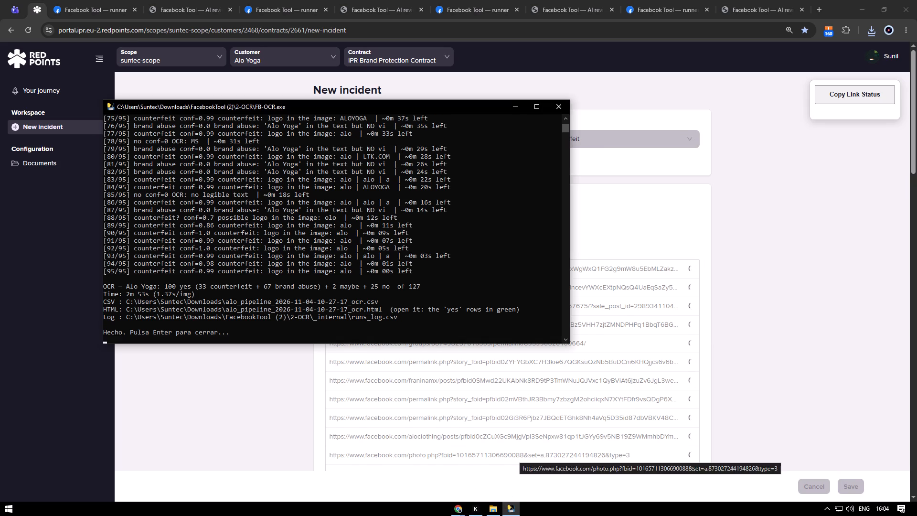
In Yudhraa Facebook OCR, select empty cell G7198 of Final Data, and clear the entire contents of the import sheet Sheet14.
{"action": "left_click", "coordinate": [454, 513]}
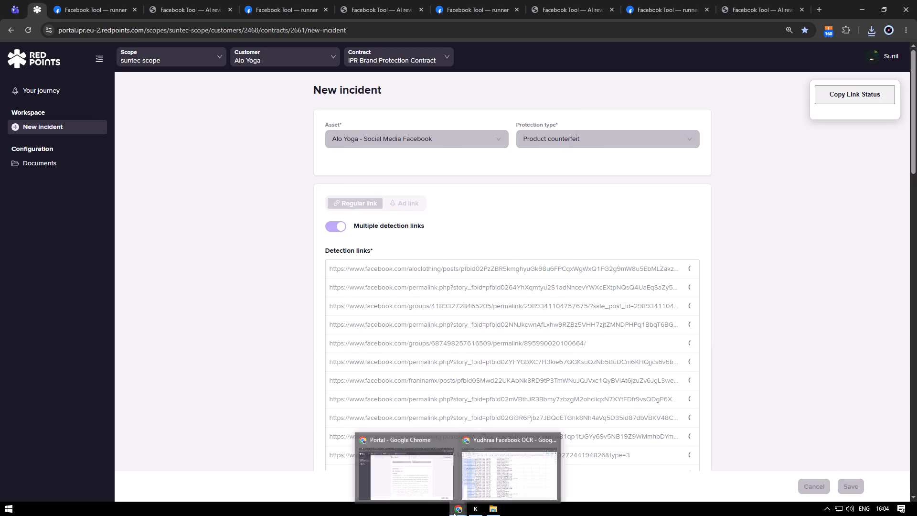
{"action": "left_click", "coordinate": [483, 475]}
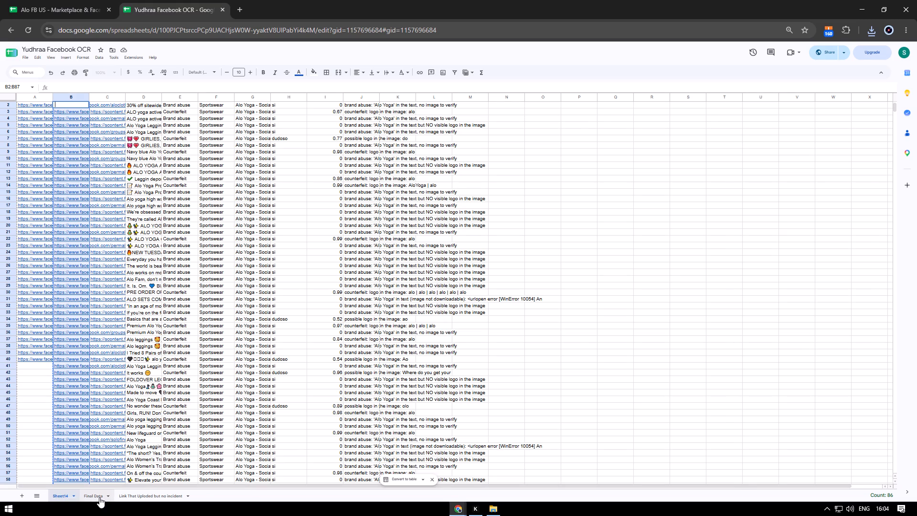
{"action": "left_click", "coordinate": [99, 498]}
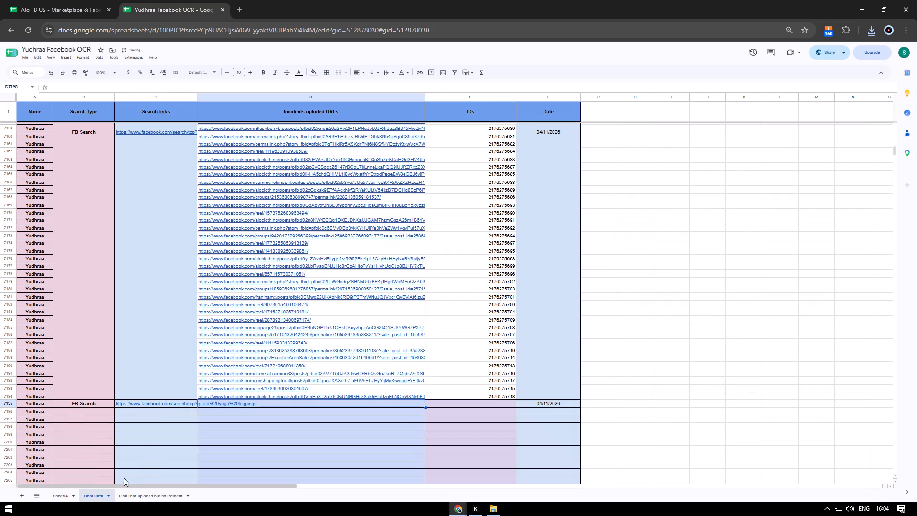
{"action": "scroll", "coordinate": [132, 463], "scroll_direction": "down", "scroll_amount": 4}
{"action": "left_click", "coordinate": [612, 239]}
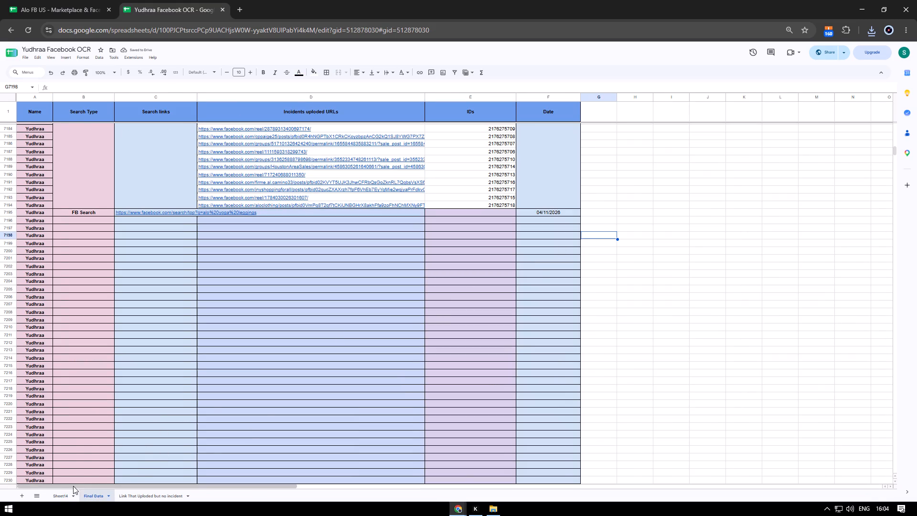
{"action": "left_click", "coordinate": [59, 491]}
{"action": "key", "text": "Up"}
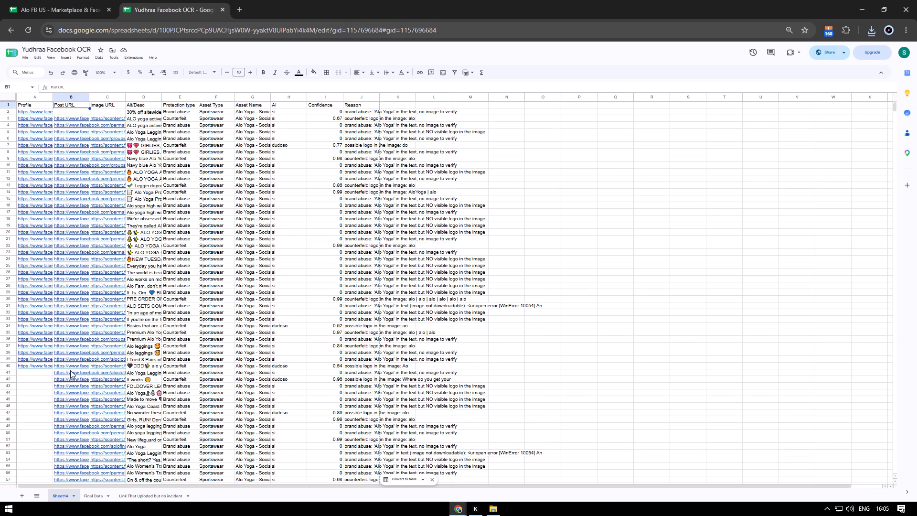
{"action": "left_click", "coordinate": [3, 93]}
{"action": "key", "text": "Delete"}
{"action": "key", "text": "Delete"}
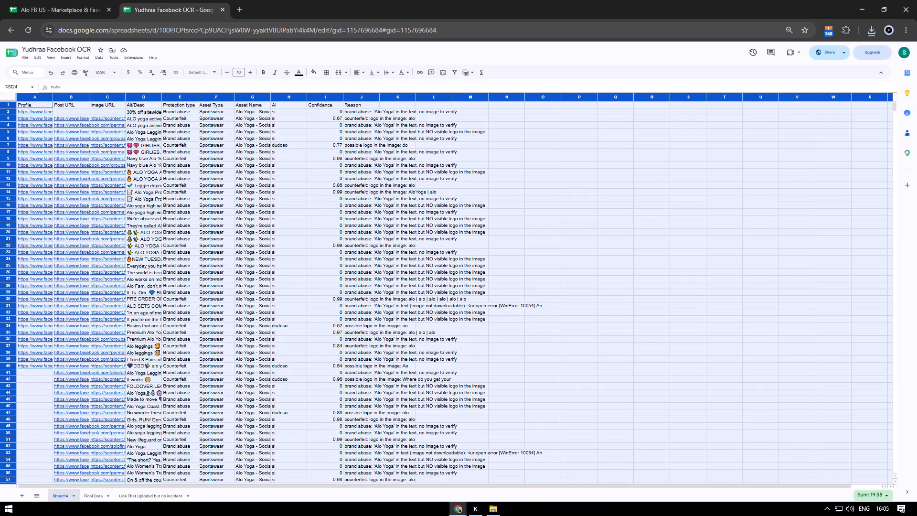
{"action": "key", "text": "Up"}
{"action": "key", "text": "Delete"}
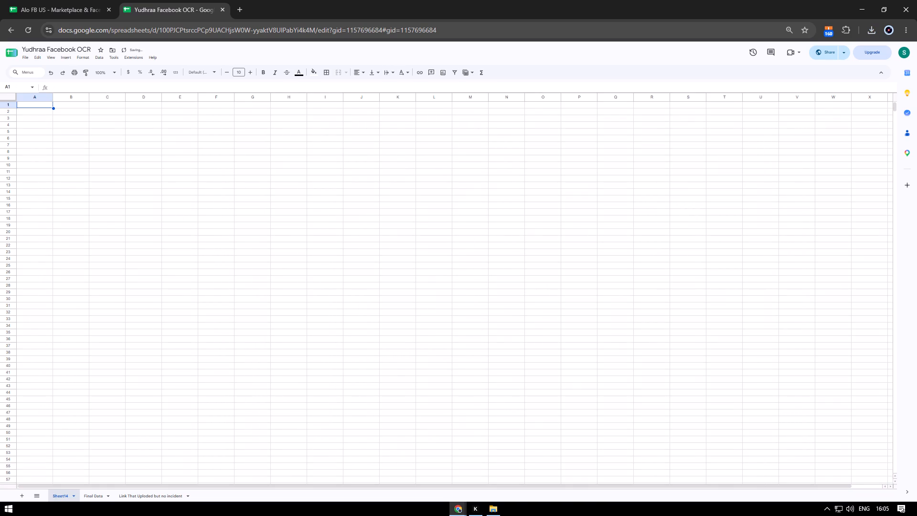
Copy the link status of the saved Red Points incident batch and paste it at G7198 of Final Data.
{"action": "key", "text": "alt+Tab"}
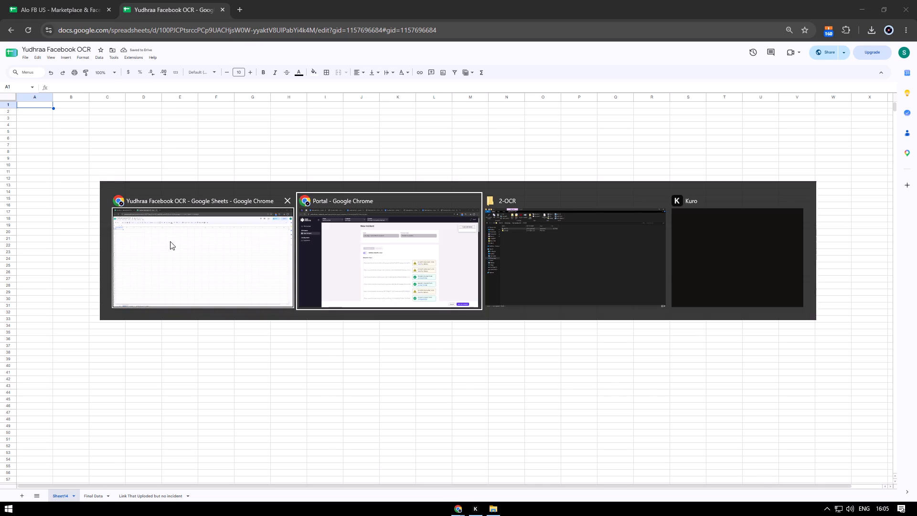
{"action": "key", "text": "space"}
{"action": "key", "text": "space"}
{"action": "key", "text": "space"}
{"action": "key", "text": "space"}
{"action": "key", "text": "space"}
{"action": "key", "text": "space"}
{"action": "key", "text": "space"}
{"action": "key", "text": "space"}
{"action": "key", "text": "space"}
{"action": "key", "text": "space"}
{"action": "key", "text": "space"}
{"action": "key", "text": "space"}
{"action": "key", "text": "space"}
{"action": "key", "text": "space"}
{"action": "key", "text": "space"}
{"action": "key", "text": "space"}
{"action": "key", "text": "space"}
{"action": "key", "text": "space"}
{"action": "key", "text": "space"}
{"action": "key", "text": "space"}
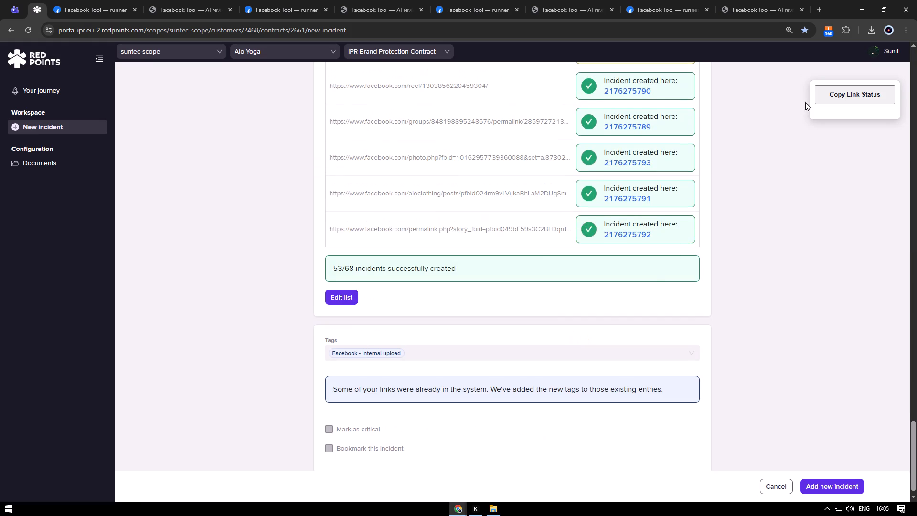
{"action": "left_click", "coordinate": [830, 99]}
{"action": "key", "text": "alt+Tab"}
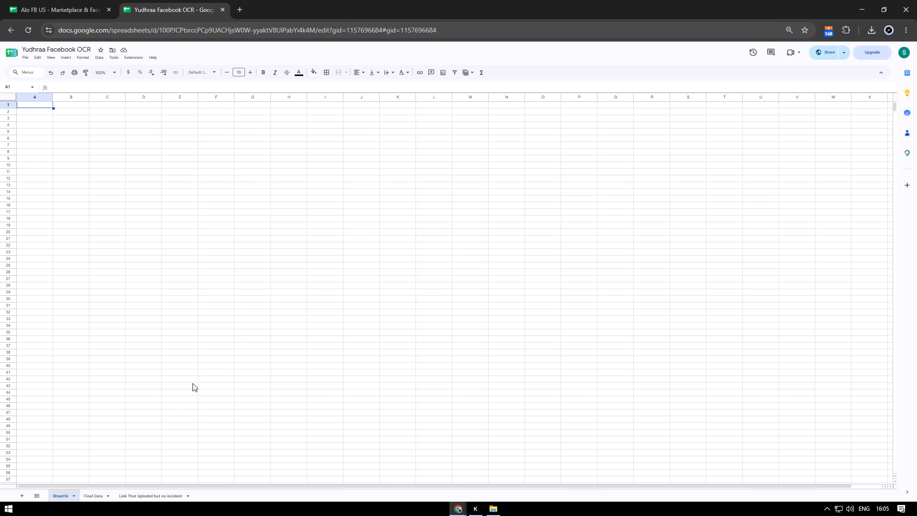
{"action": "left_click", "coordinate": [95, 499]}
{"action": "key", "text": "ctrl+v"}
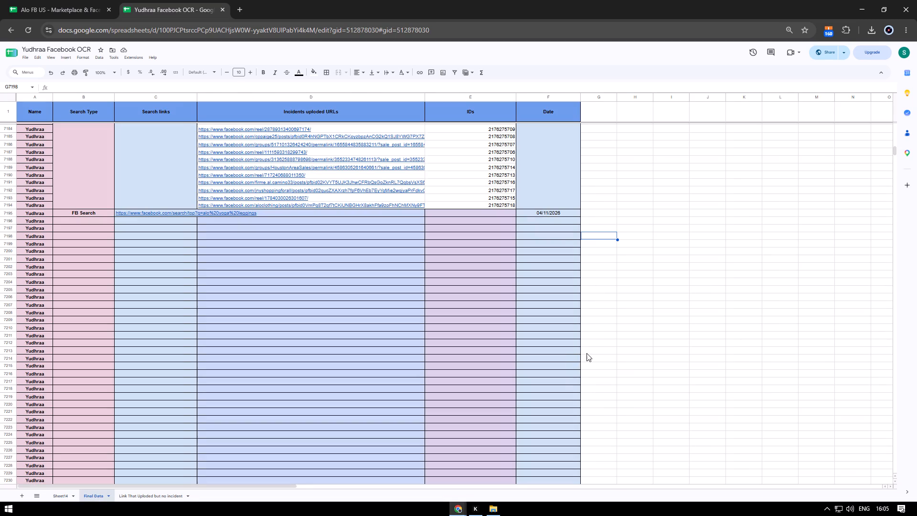
Delete the Status column (H) from the pasted link status data.
{"action": "key", "text": "Right"}
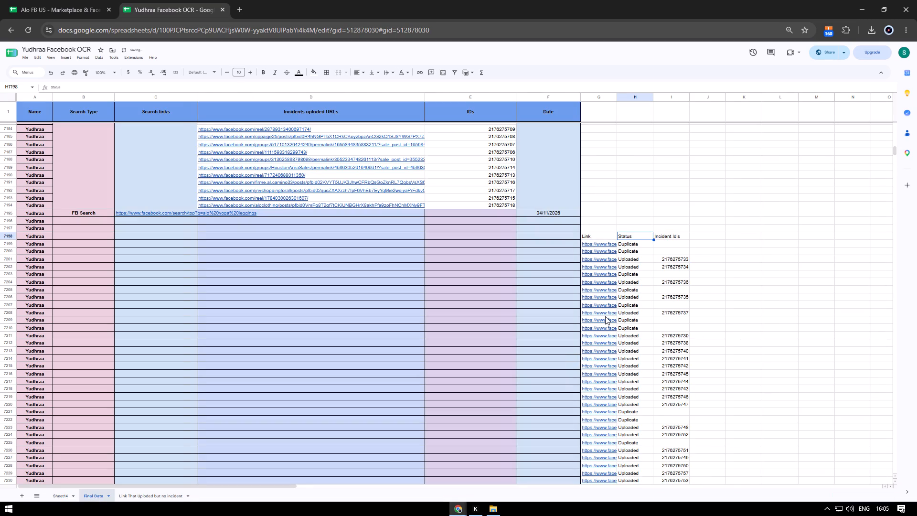
{"action": "key", "text": "ctrl+shift+x"}
{"action": "key", "text": "Up"}
{"action": "key", "text": "Up"}
{"action": "key", "text": "Up"}
{"action": "key", "text": "Up"}
{"action": "key", "text": "Up"}
{"action": "key", "text": "Up"}
{"action": "key", "text": "Up"}
{"action": "key", "text": "Up"}
{"action": "key", "text": "Up"}
{"action": "key", "text": "Up"}
{"action": "key", "text": "Up"}
{"action": "key", "text": "Up"}
{"action": "key", "text": "Up"}
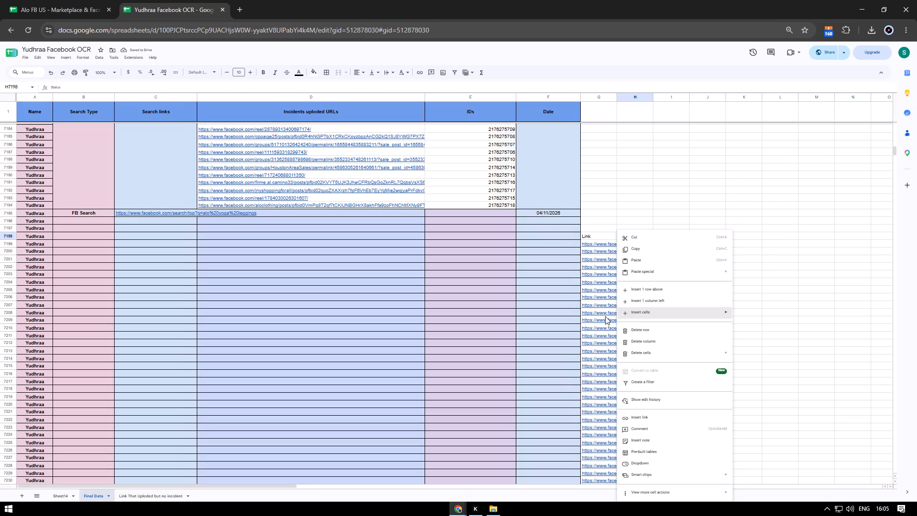
{"action": "key", "text": "Down"}
{"action": "key", "text": "Down"}
{"action": "key", "text": "Return"}
Filter the Incident Id's column to blanks only and delete the rows of the links without an incident ID.
{"action": "key", "text": "shift+Left"}
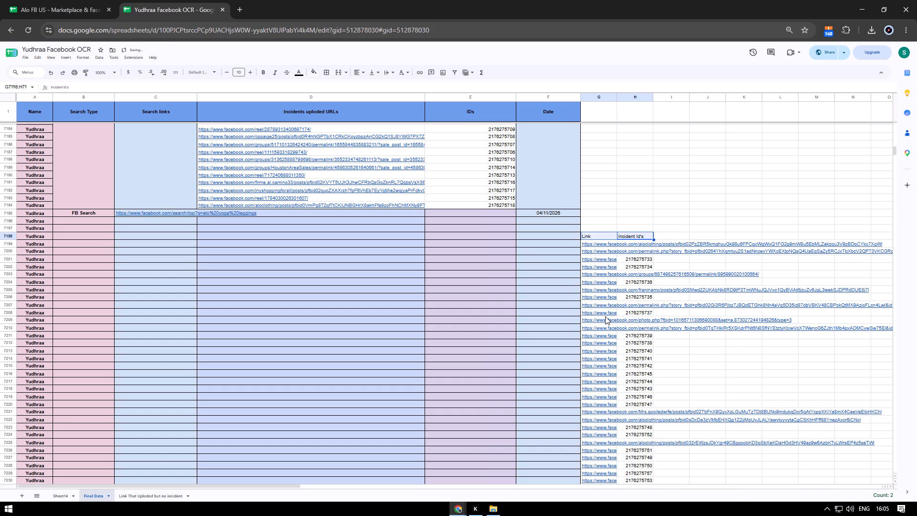
{"action": "key", "text": "alt+d"}
{"action": "key", "text": "alt+f"}
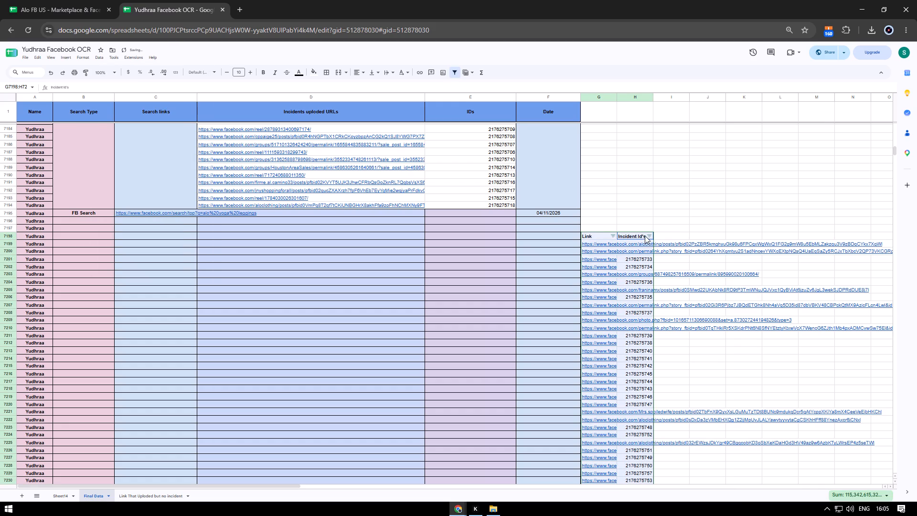
{"action": "left_click", "coordinate": [648, 234]}
{"action": "left_click", "coordinate": [579, 319]}
{"action": "left_click", "coordinate": [582, 346]}
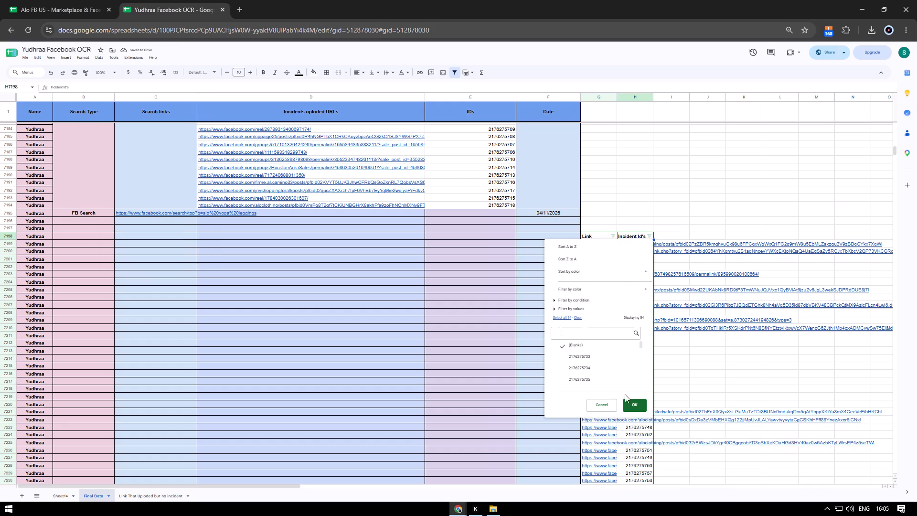
{"action": "left_click", "coordinate": [633, 405]}
{"action": "left_click_drag", "start_coordinate": [608, 243], "coordinate": [608, 313]}
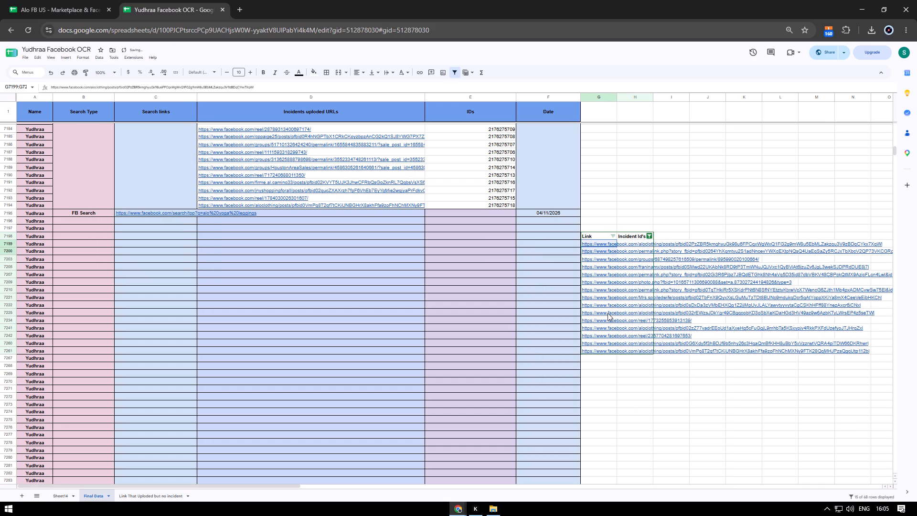
{"action": "left_click_drag", "start_coordinate": [608, 313], "coordinate": [610, 353]}
{"action": "key", "text": "ctrl+shift+x"}
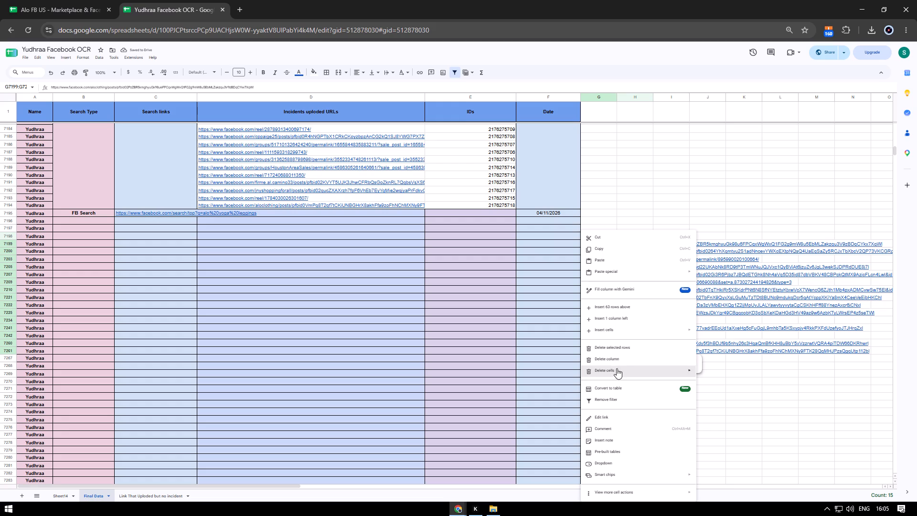
{"action": "left_click", "coordinate": [617, 346]}
Restore all Incident Id's values in the filter, remove the filter, and clear the Link and Incident Id's headers.
{"action": "left_click", "coordinate": [649, 235]}
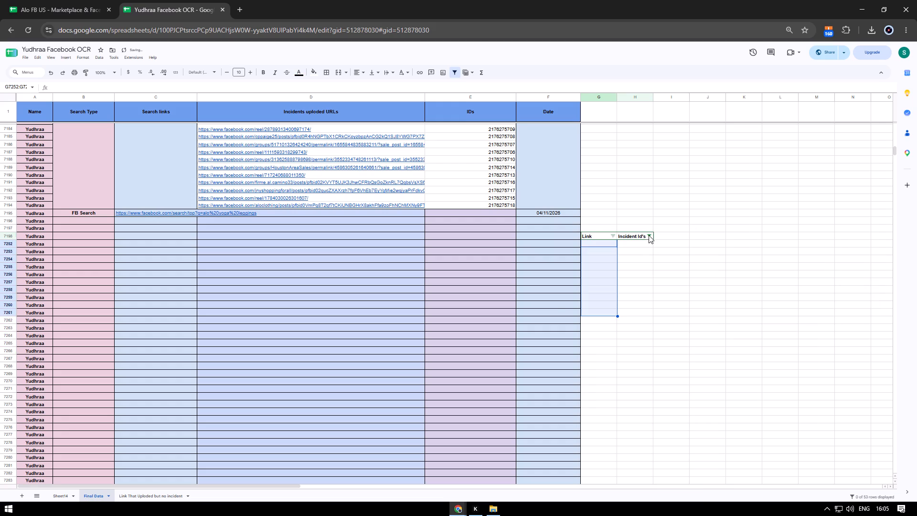
{"action": "left_click", "coordinate": [565, 317]}
{"action": "left_click", "coordinate": [638, 411]}
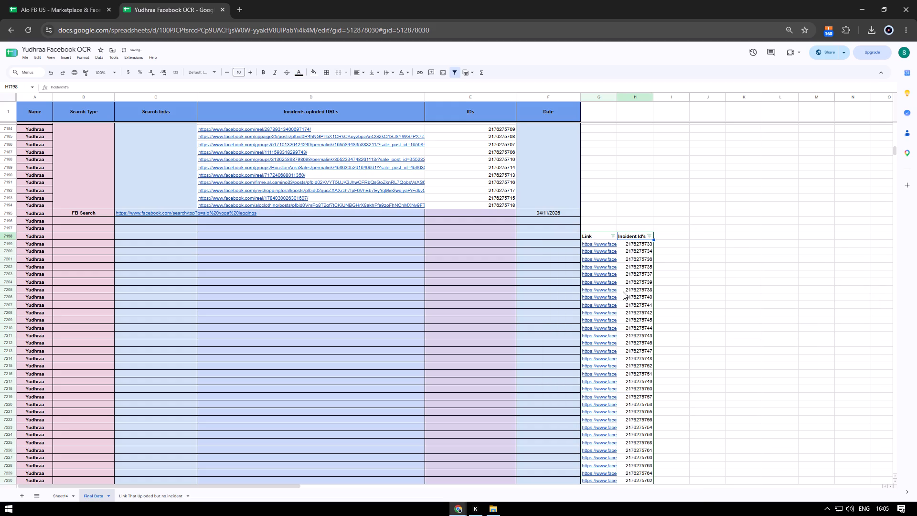
{"action": "key", "text": "shift+Left"}
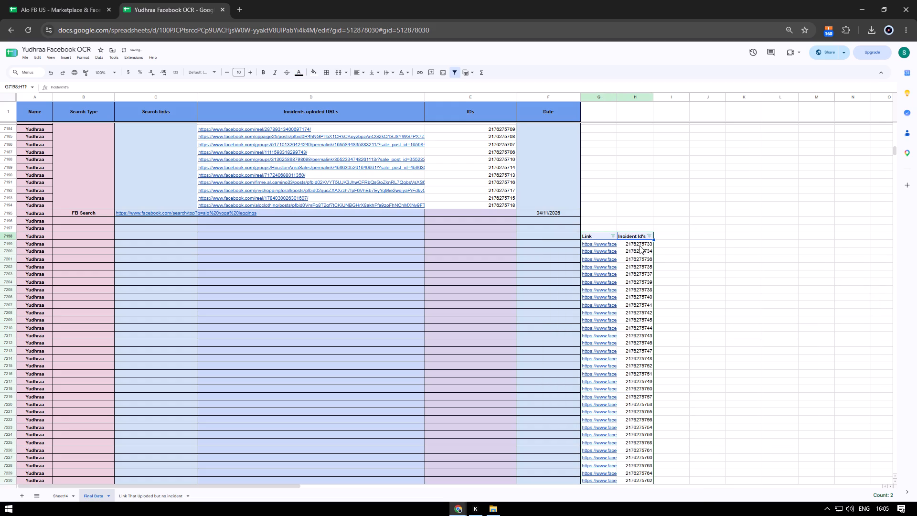
{"action": "key", "text": "alt+d"}
{"action": "key", "text": "alt+f"}
{"action": "key", "text": "Delete"}
Move the remaining links and incident IDs into the Incidents uploaded URLs and IDs columns, starting at D7195.
{"action": "key", "text": "Left"}
{"action": "key", "text": "Down"}
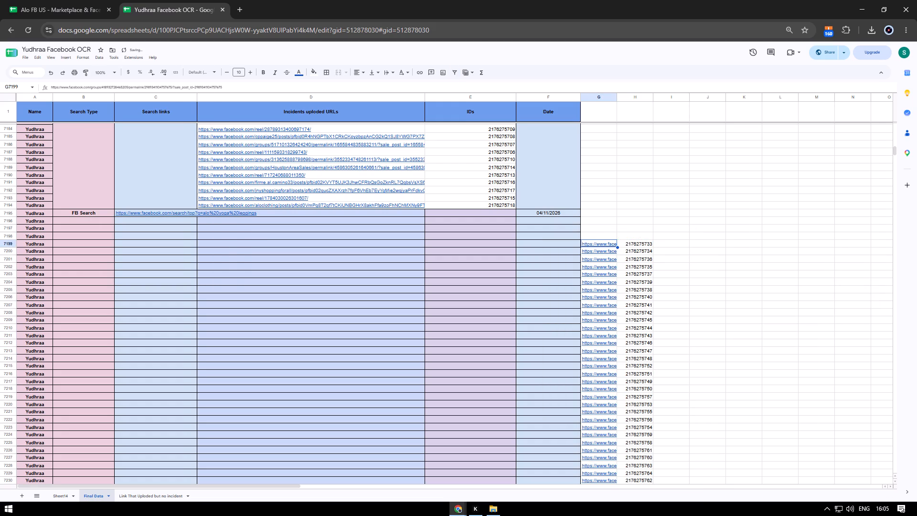
{"action": "key", "text": "ctrl+shift+Right"}
{"action": "key", "text": "ctrl+shift+Down"}
{"action": "key", "text": "ctrl+x"}
{"action": "key", "text": "ctrl+Left"}
{"action": "key", "text": "Right"}
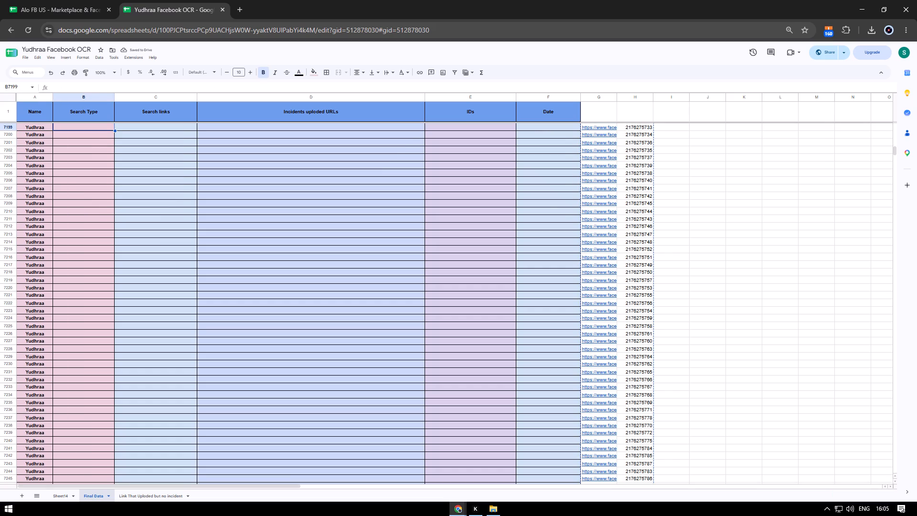
{"action": "key", "text": "Right"}
{"action": "key", "text": "ctrl+Up"}
{"action": "key", "text": "Right"}
{"action": "key", "text": "ctrl+v"}
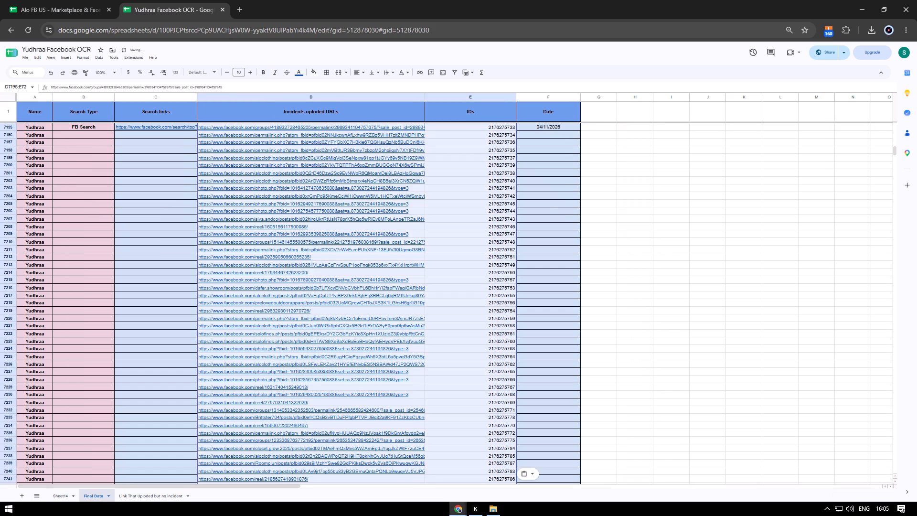
Copy the uploaded incident URLs from column D into the Incidents uploaded URLs cell H170 of US-EAST.
{"action": "key", "text": "shift+Left"}
{"action": "key", "text": "ctrl+c"}
{"action": "key", "text": "ctrl+c"}
{"action": "key", "text": "ctrl+c"}
{"action": "key", "text": "ctrl+shift+Tab"}
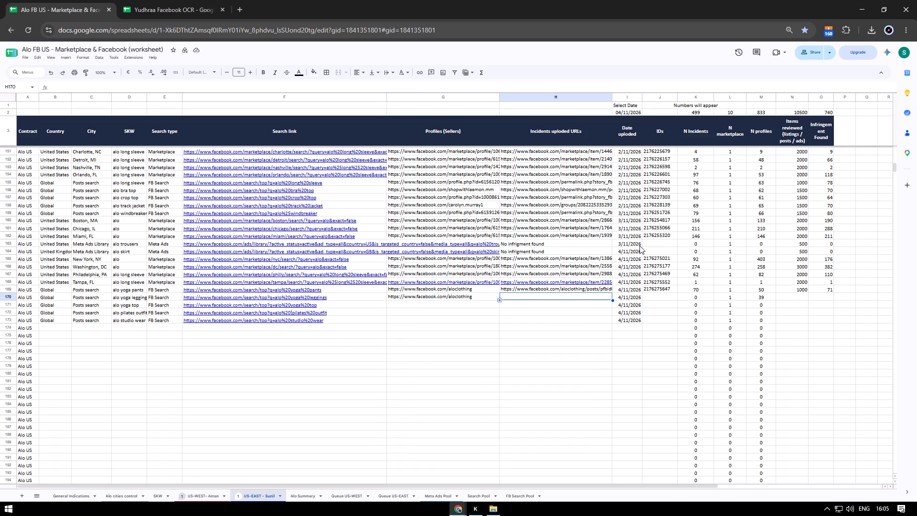
{"action": "key", "text": "Return"}
{"action": "key", "text": "ctrl+shift+v"}
{"action": "key", "text": "Return"}
Copy the batch's incident IDs from Final Data column E into the IDs cell J170 of US-EAST.
{"action": "key", "text": "Up"}
{"action": "key", "text": "Right"}
{"action": "key", "text": "Right"}
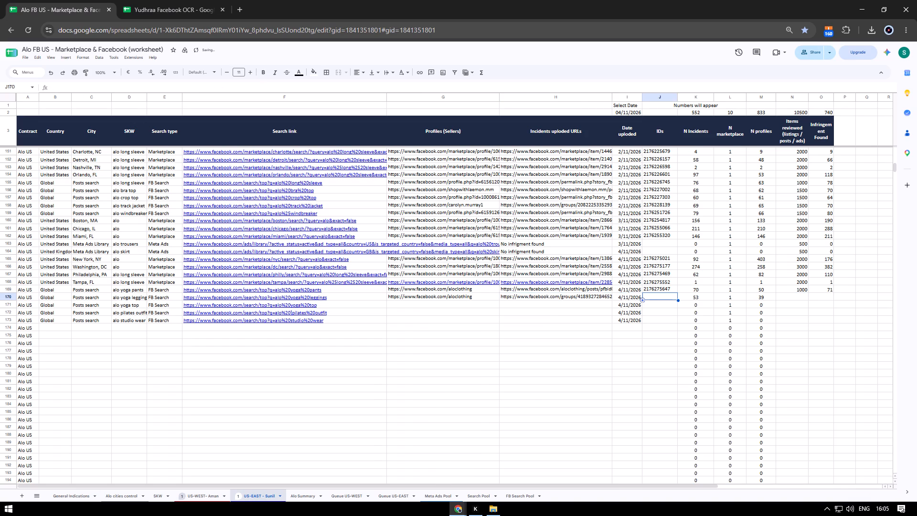
{"action": "key", "text": "ctrl+Tab"}
{"action": "key", "text": "Right"}
{"action": "key", "text": "ctrl+shift+Down"}
{"action": "key", "text": "ctrl+c"}
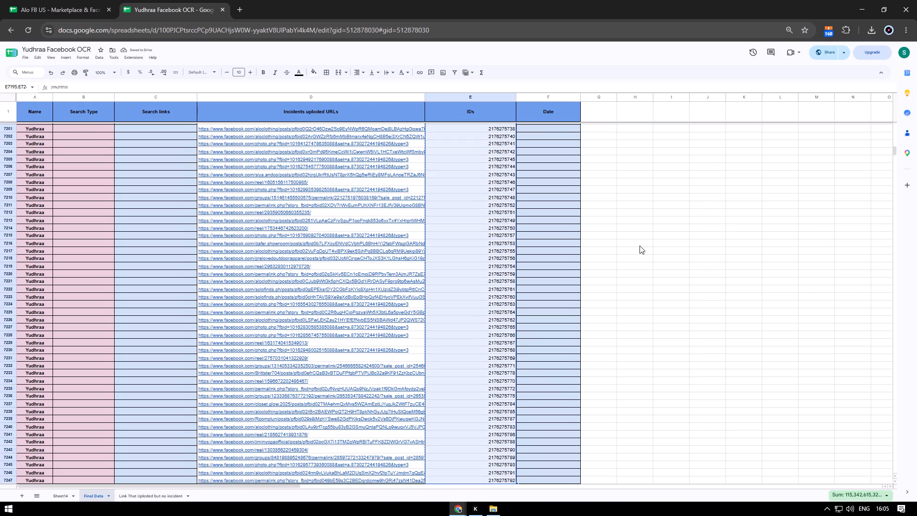
{"action": "key", "text": "ctrl+shift+Tab"}
{"action": "key", "text": "Return"}
{"action": "key", "text": "ctrl+shift+v"}
{"action": "key", "text": "Return"}
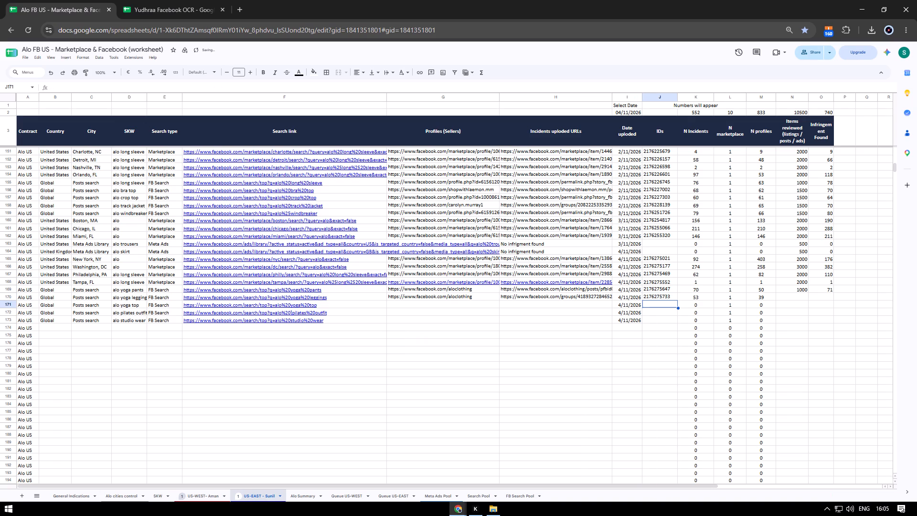
Enter 1000 items reviewed and 72 infringements found for US-EAST row 170.
{"action": "key", "text": "Up"}
{"action": "key", "text": "Right"}
{"action": "key", "text": "Right"}
{"action": "key", "text": "Right"}
{"action": "key", "text": "Right"}
{"action": "key", "text": "Right"}
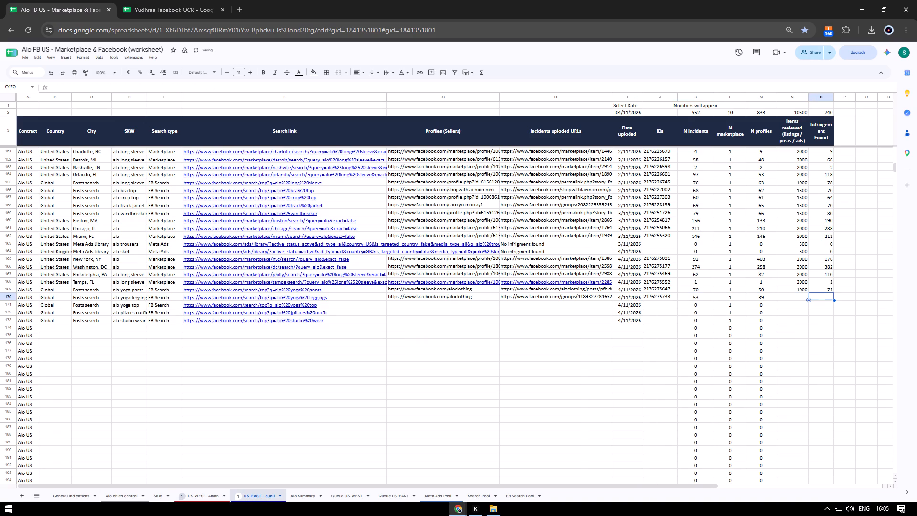
{"action": "key", "text": "Left"}
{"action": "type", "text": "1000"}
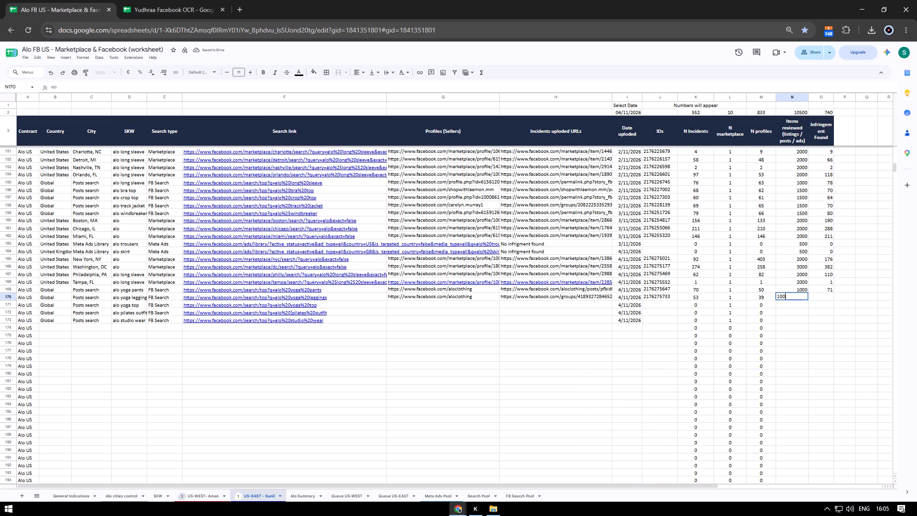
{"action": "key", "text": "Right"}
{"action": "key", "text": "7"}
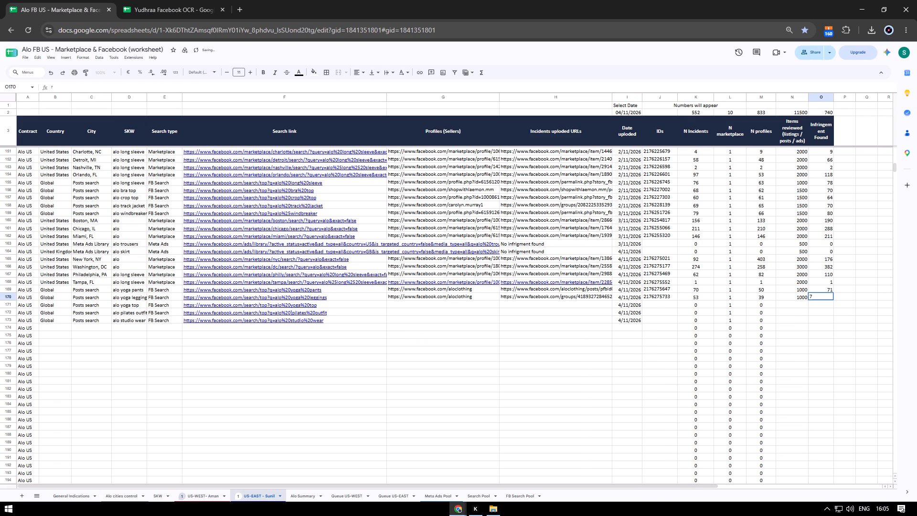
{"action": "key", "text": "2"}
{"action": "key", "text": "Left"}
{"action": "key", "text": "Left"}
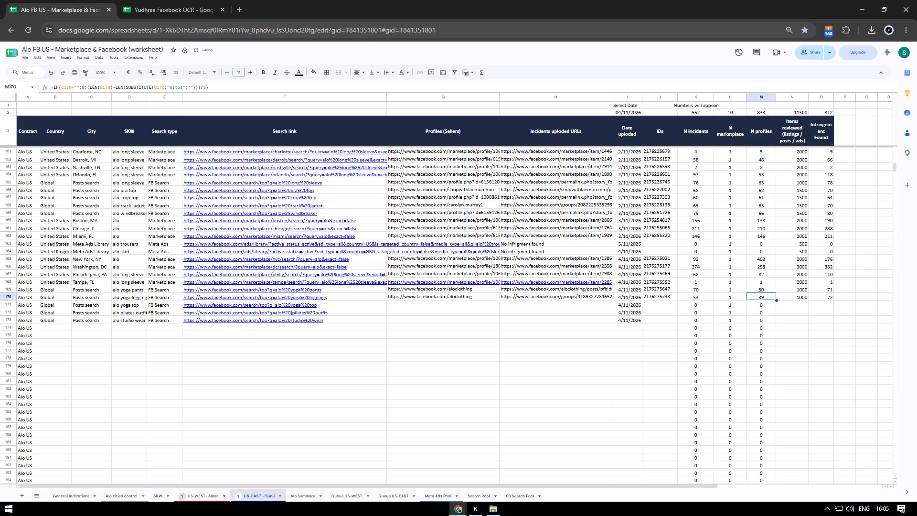
Merge the Date cells F7195:F7247 in Final Data for the newly logged batch.
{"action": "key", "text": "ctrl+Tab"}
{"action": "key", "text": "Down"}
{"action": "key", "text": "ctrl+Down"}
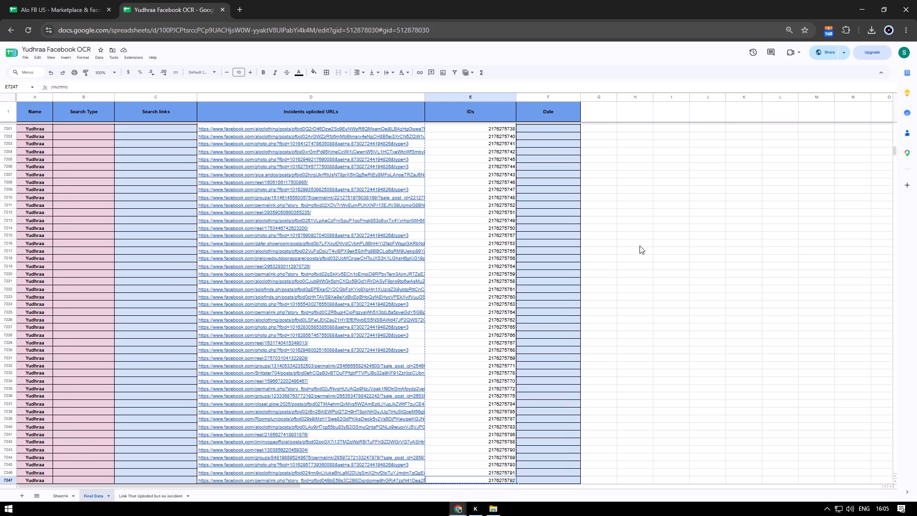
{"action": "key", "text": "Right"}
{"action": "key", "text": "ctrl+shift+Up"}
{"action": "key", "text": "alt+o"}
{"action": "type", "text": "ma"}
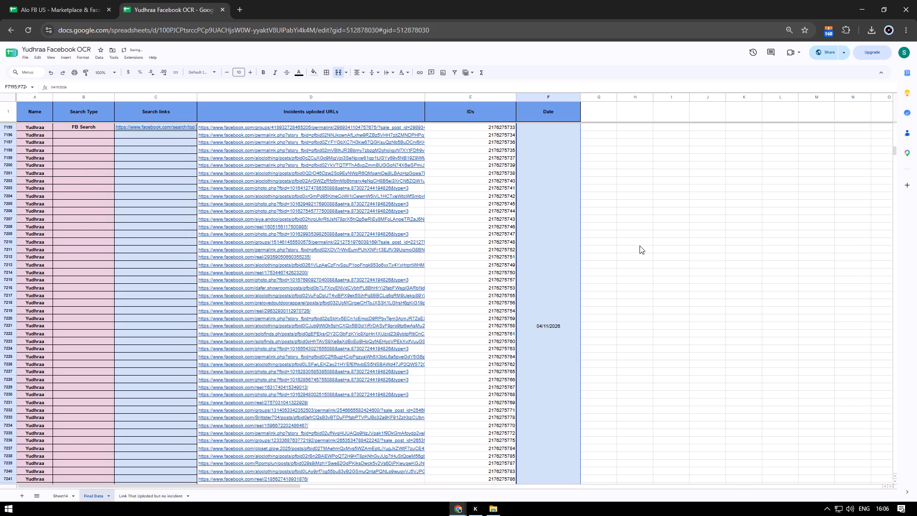
Merge the Search links cells C7195:C7247 and the Search Type cells B7195:B7247 in Final Data for the same batch.
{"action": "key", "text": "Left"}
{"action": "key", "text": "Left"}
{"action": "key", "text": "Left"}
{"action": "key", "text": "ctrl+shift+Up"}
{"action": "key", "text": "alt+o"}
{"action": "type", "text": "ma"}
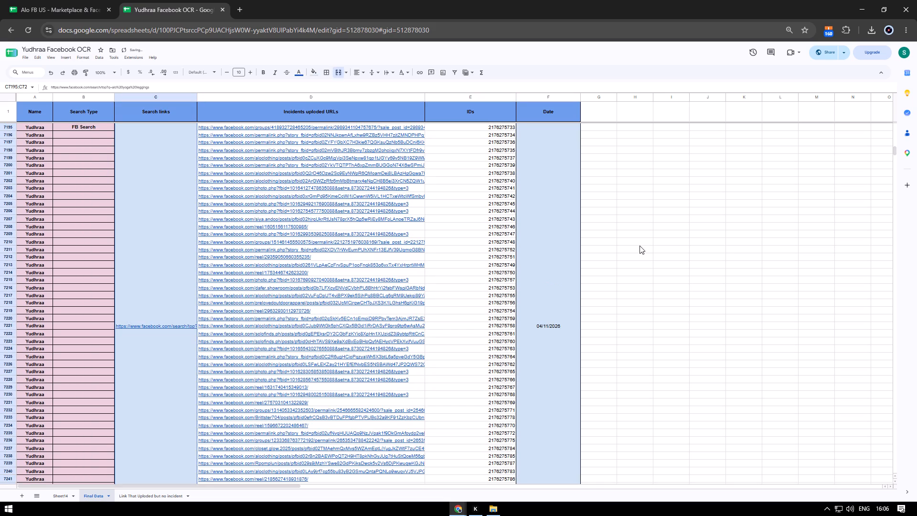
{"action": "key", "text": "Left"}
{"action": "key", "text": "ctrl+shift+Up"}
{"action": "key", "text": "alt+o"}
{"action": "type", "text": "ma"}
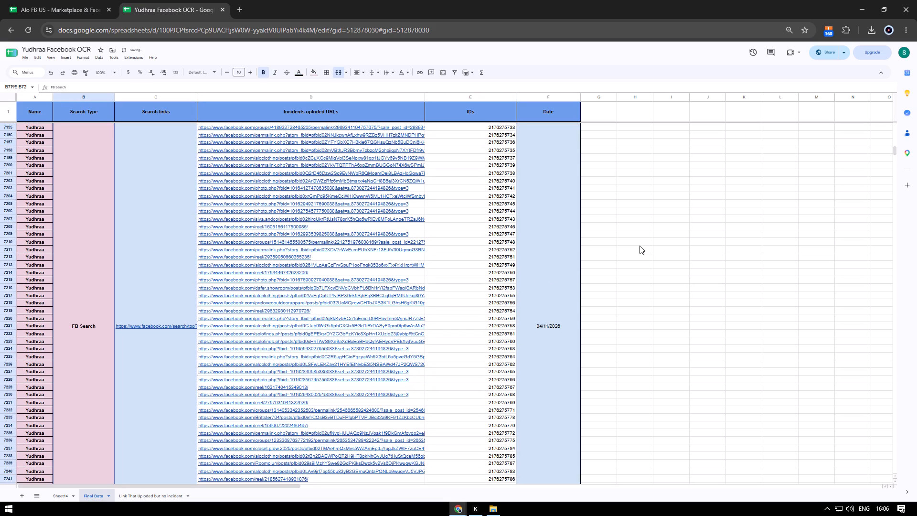
Start the next batch in Final Data row 7248 with search type FB Search and a horizontally centred date 04/11/2026.
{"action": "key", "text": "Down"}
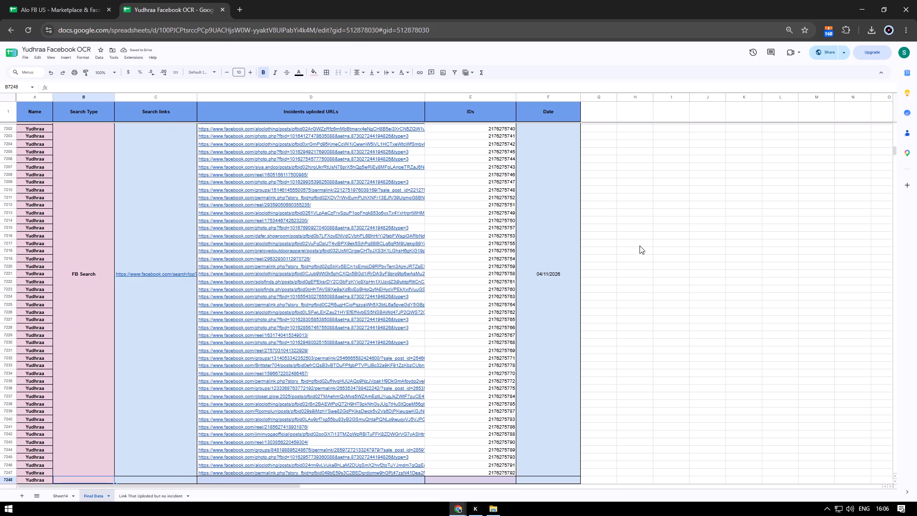
{"action": "scroll", "coordinate": [608, 272], "scroll_direction": "down", "scroll_amount": 5}
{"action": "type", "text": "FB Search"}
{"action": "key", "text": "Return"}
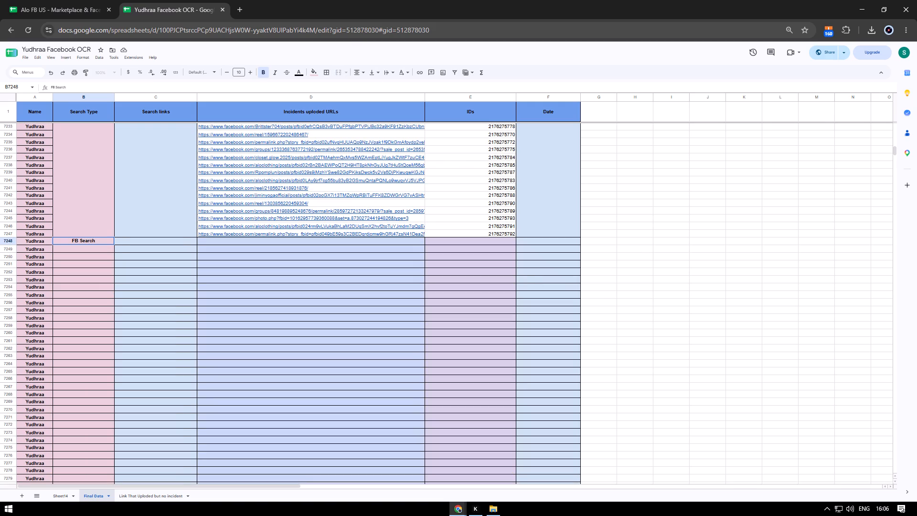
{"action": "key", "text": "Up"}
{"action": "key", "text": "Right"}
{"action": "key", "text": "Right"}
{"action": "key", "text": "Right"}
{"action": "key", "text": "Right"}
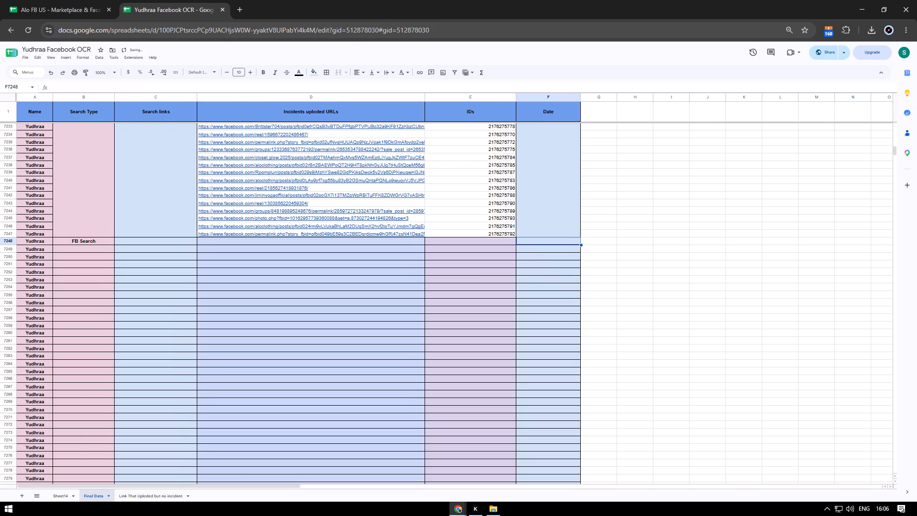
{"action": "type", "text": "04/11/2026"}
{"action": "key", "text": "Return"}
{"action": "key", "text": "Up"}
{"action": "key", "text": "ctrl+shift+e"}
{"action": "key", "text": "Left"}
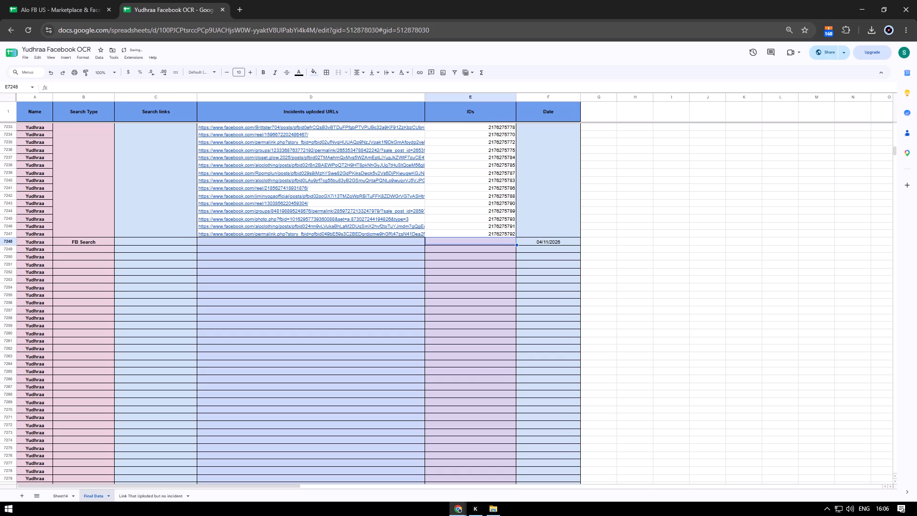
Vertically align the Search Type and Date cells of the new batch row 7248 to the middle.
{"action": "left_click", "coordinate": [556, 244]}
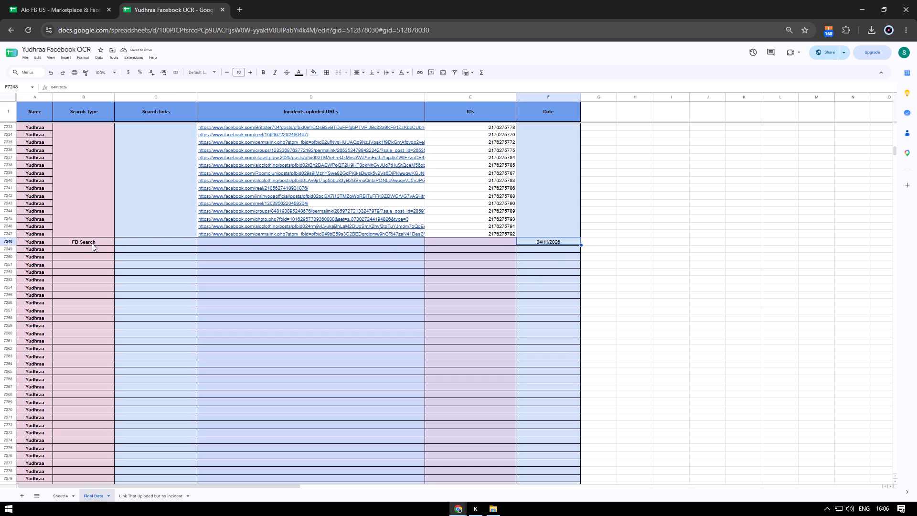
{"action": "left_click", "coordinate": [81, 246], "text": "ctrl"}
{"action": "left_click", "coordinate": [90, 243], "text": "ctrl"}
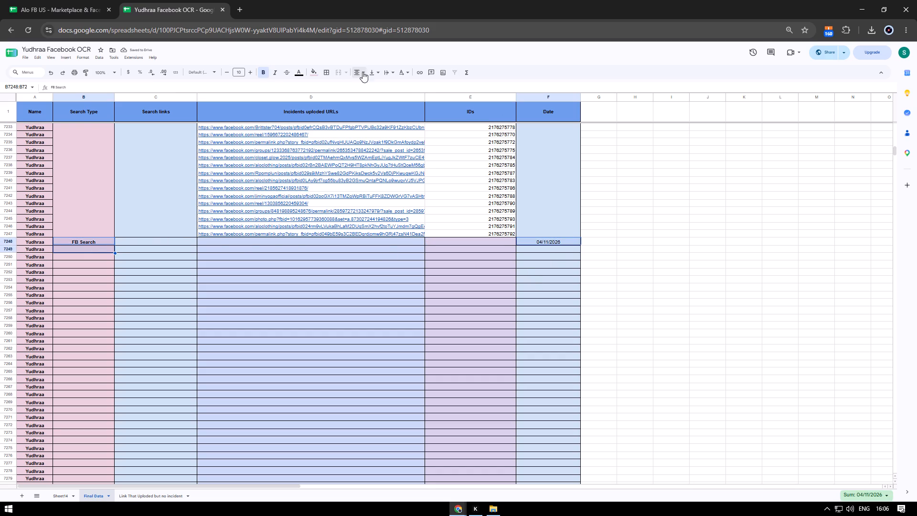
{"action": "left_click", "coordinate": [369, 71]}
{"action": "left_click", "coordinate": [385, 87]}
Copy the alo yoga top search link from US-EAST row 171 into the Search links cell C7248 of Final Data.
{"action": "left_click", "coordinate": [175, 243]}
{"action": "left_click", "coordinate": [86, 0]}
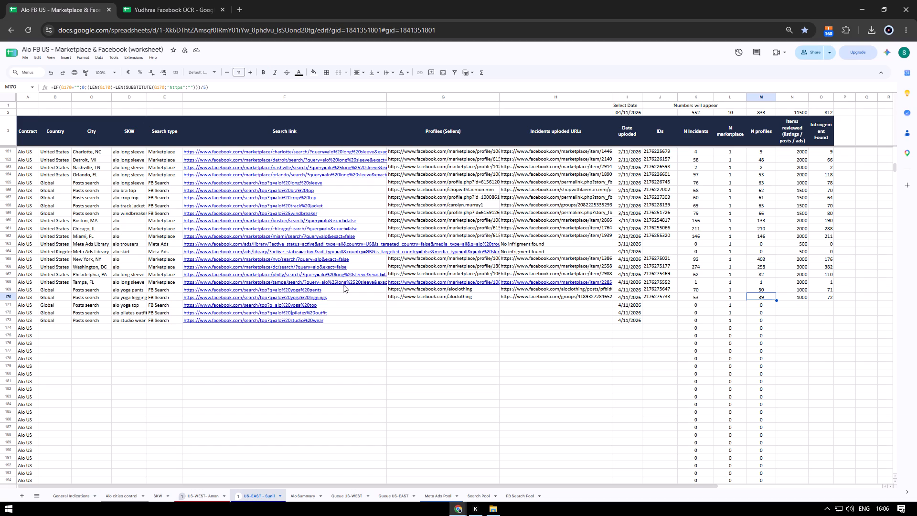
{"action": "key", "text": "Down"}
{"action": "key", "text": "Left"}
{"action": "key", "text": "ctrl+Left"}
{"action": "key", "text": "ctrl+Left"}
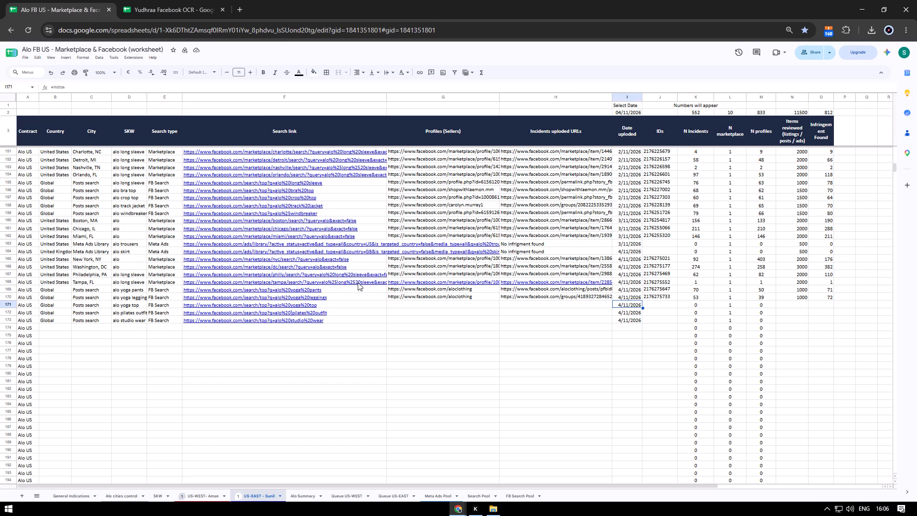
{"action": "key", "text": "ctrl+Left"}
{"action": "key", "text": "ctrl+c"}
{"action": "key", "text": "ctrl+Tab"}
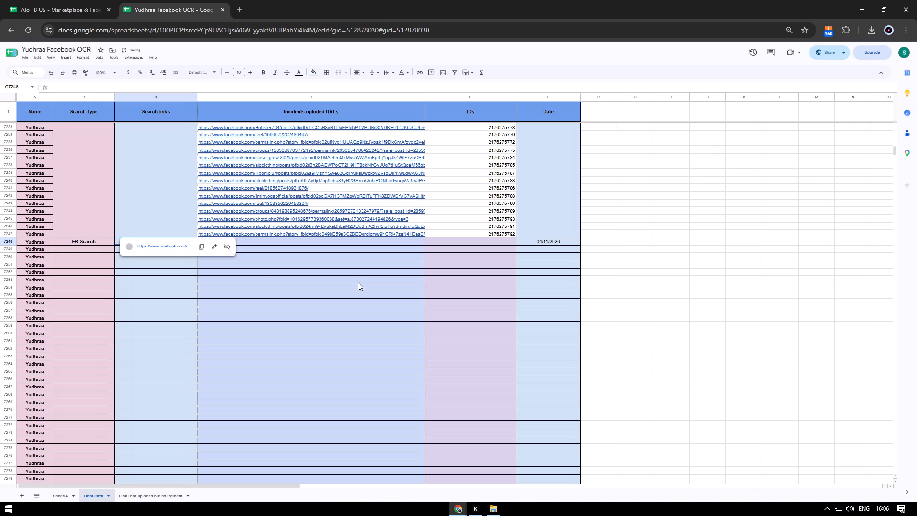
{"action": "key", "text": "Return"}
{"action": "key", "text": "ctrl+shift+v"}
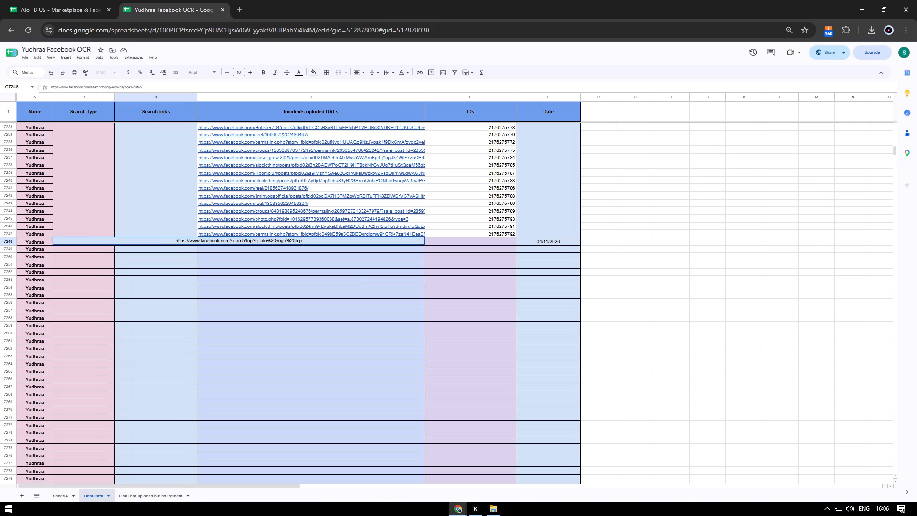